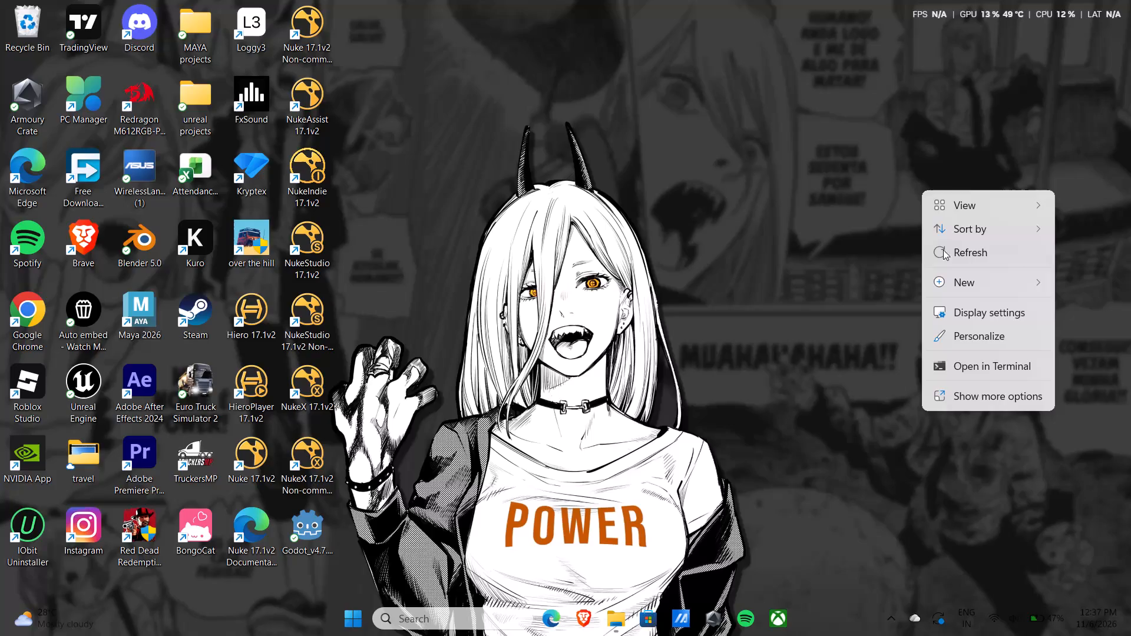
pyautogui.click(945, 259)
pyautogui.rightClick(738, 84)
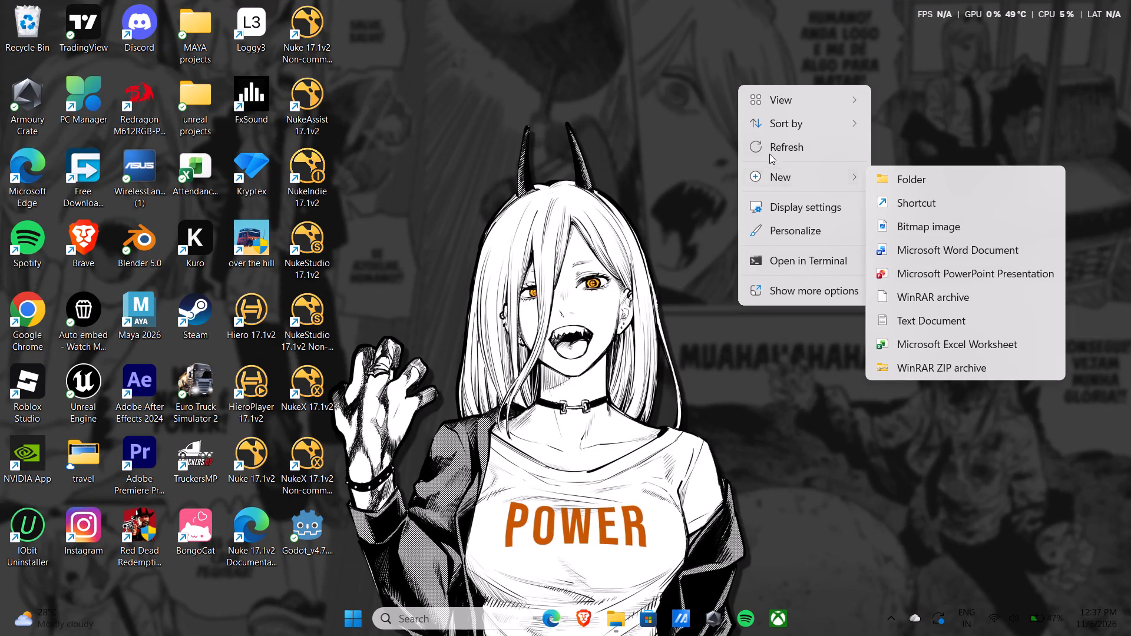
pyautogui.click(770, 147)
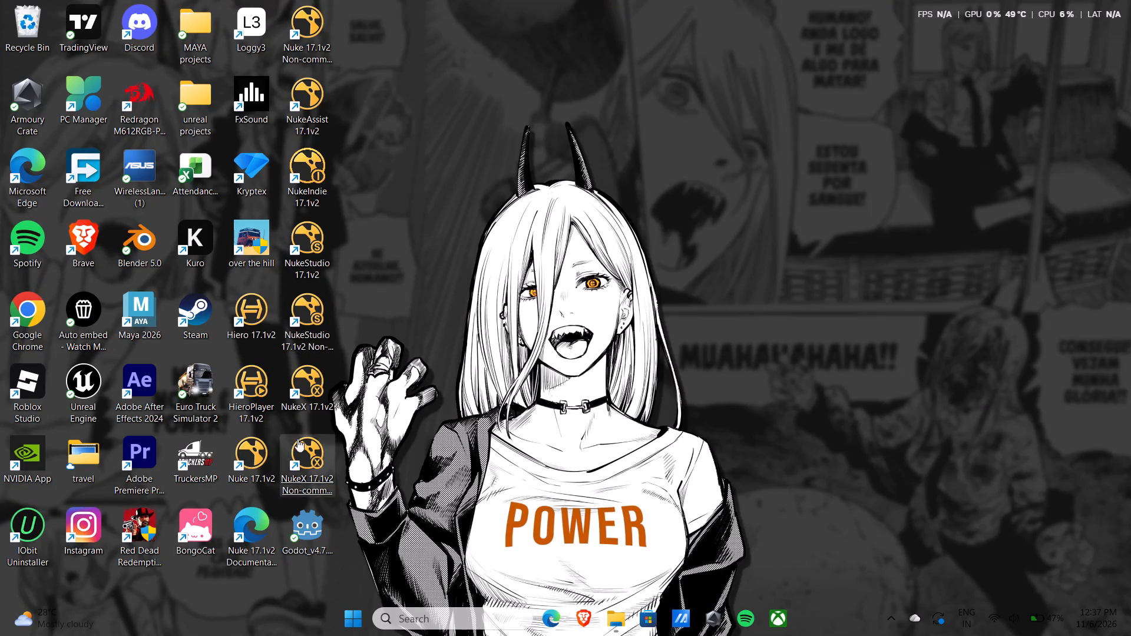
# Launch Adobe After Effects 2024 from the desktop.
pyautogui.doubleClick(143, 388)
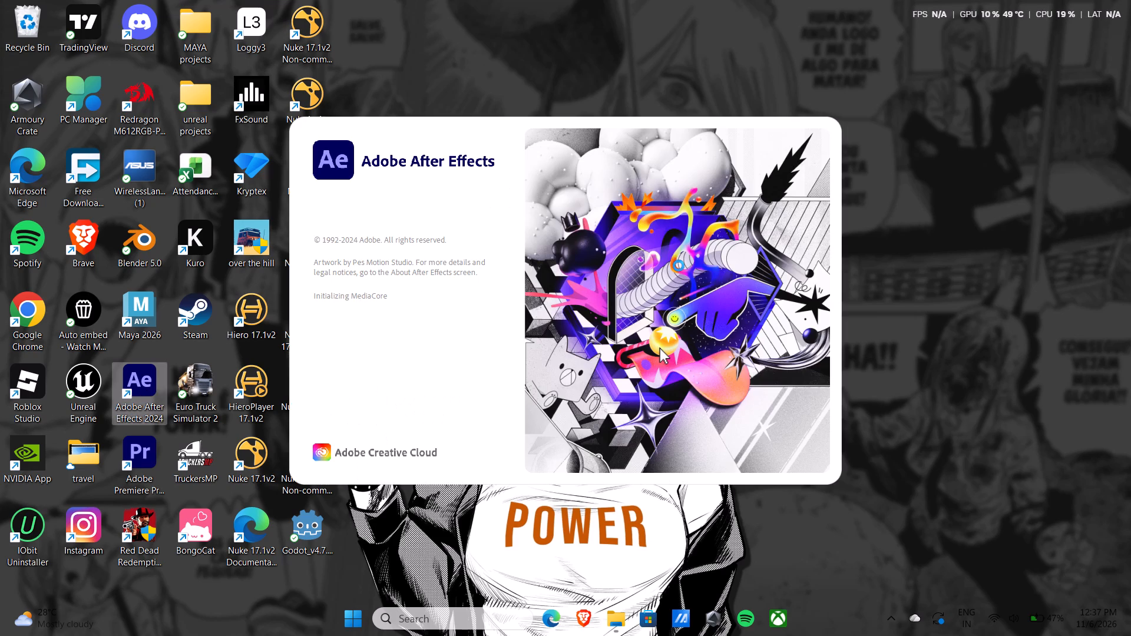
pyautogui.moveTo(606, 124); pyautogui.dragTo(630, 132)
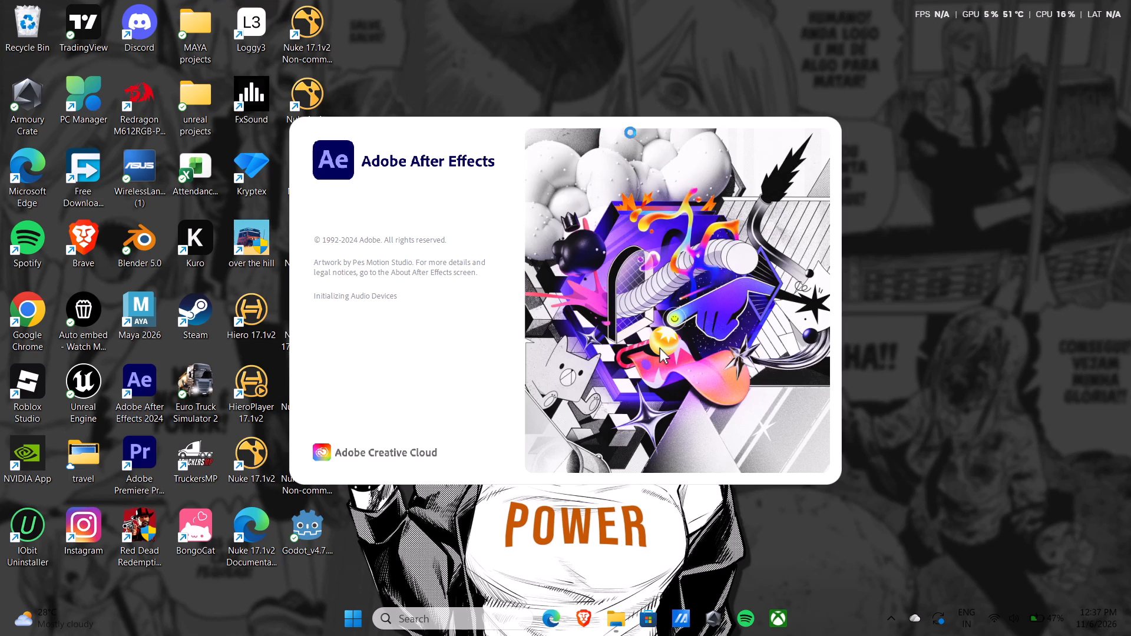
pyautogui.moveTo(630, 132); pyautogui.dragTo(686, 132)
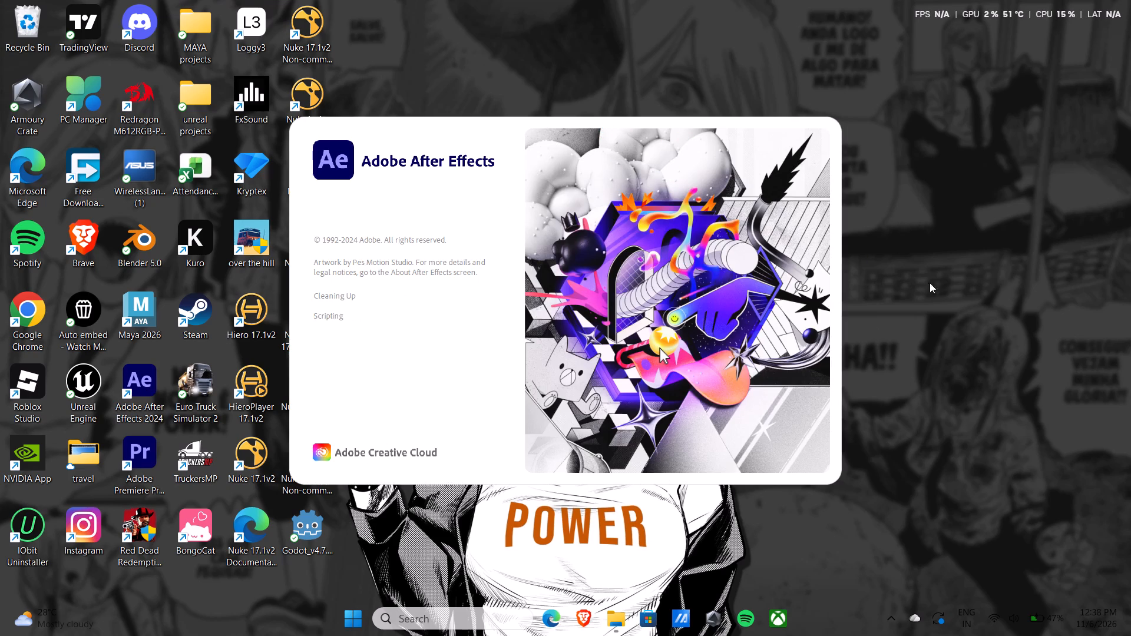
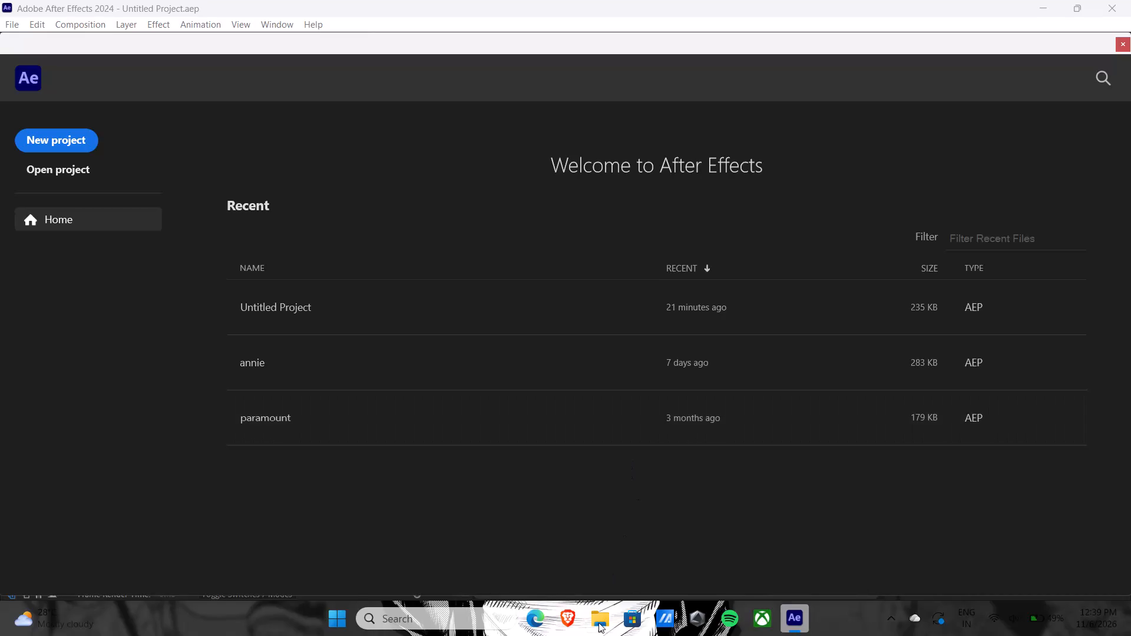
# Copy the MOTION_GRAPHICS_EXAM folder from the USB drive (D:) into the Documents folder using File Explorer.
pyautogui.click(598, 622)
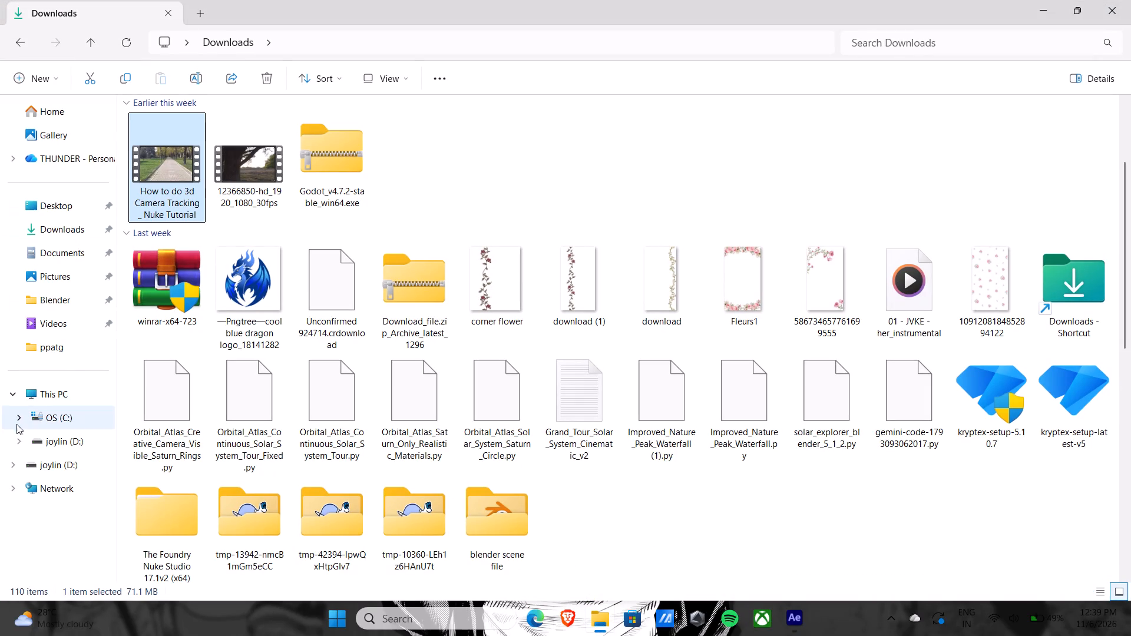
pyautogui.click(43, 442)
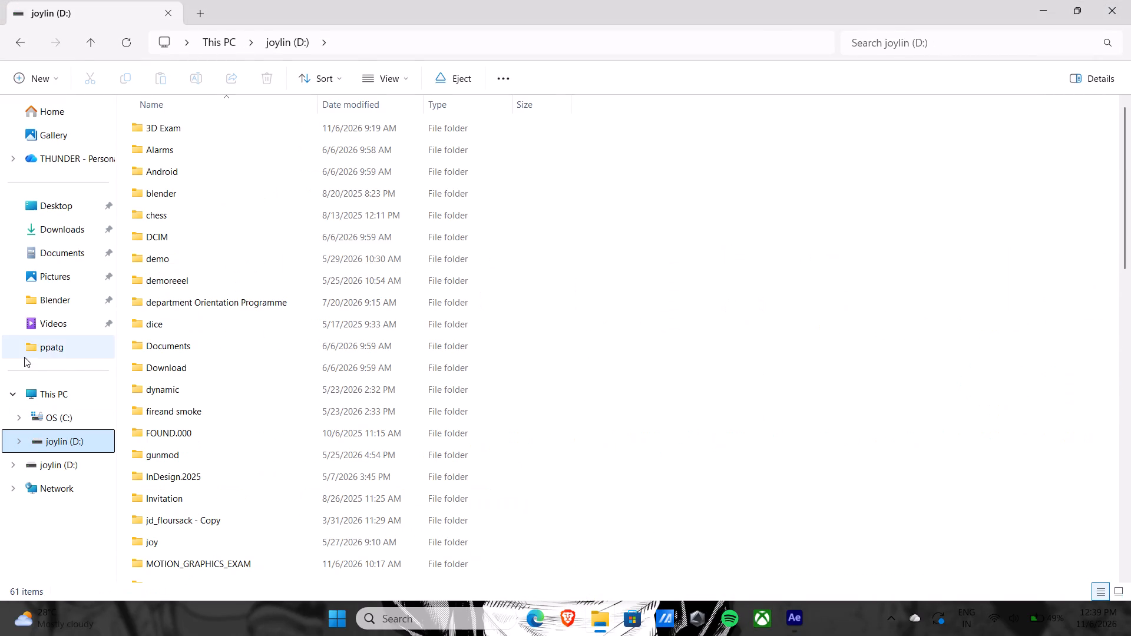
pyautogui.scroll(-1, 603, 410)
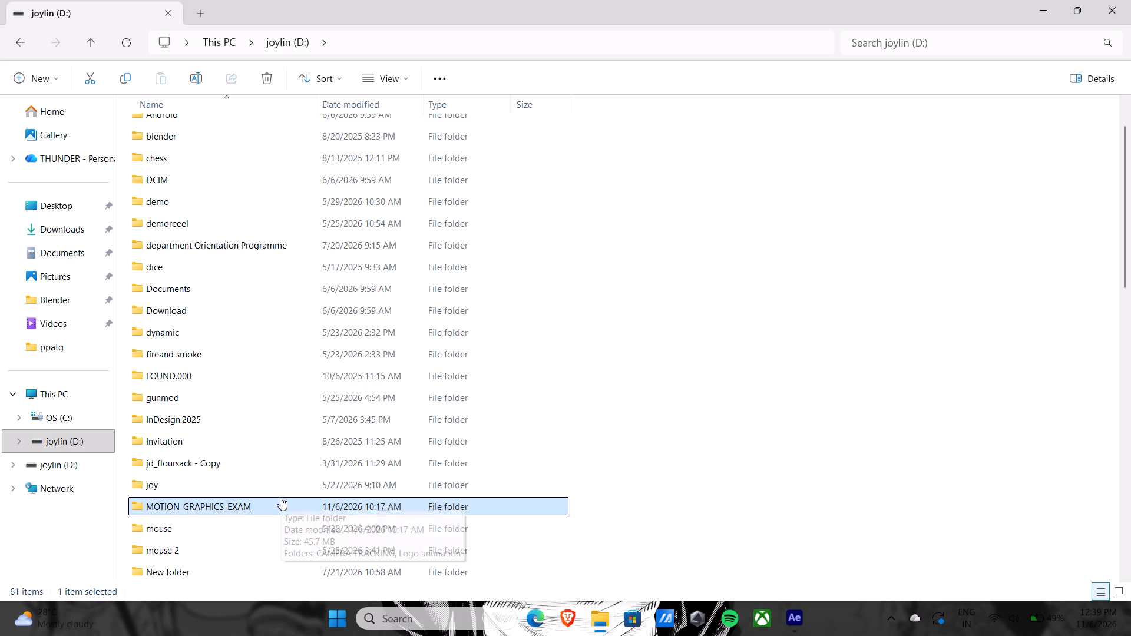
pyautogui.hotkey('ctrl', 'c')
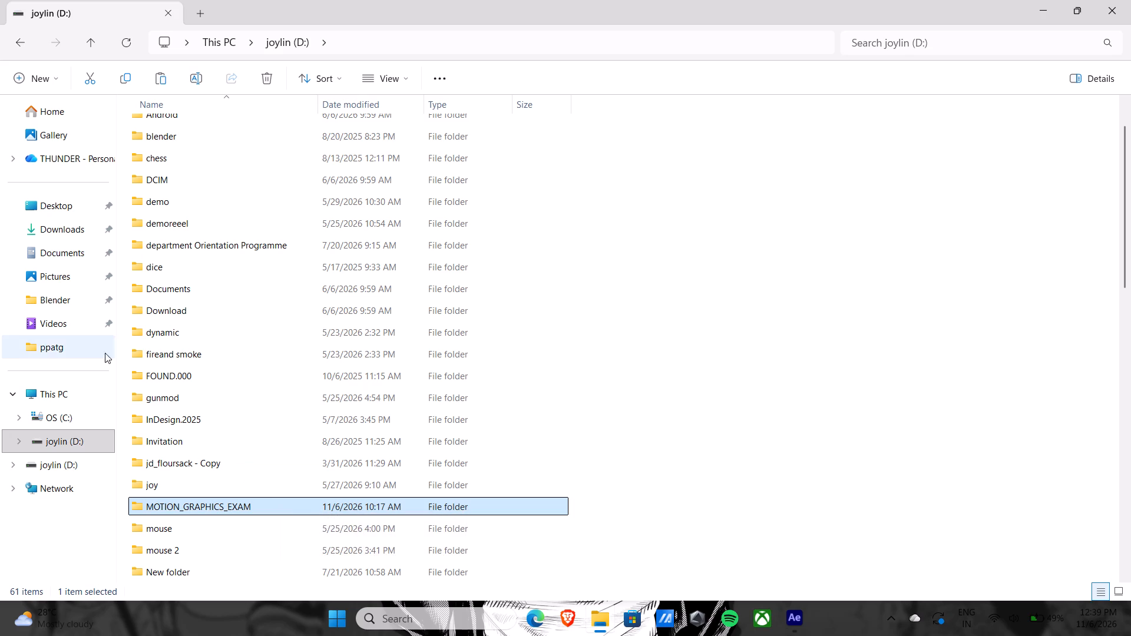
pyautogui.click(80, 259)
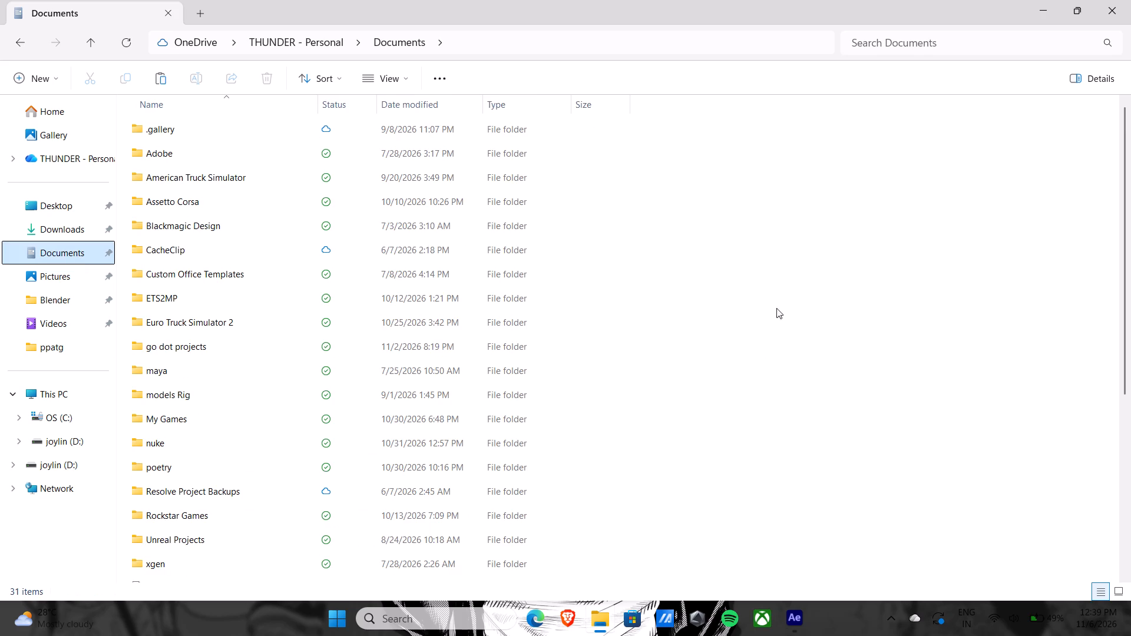
pyautogui.hotkey('ctrl', 'v')
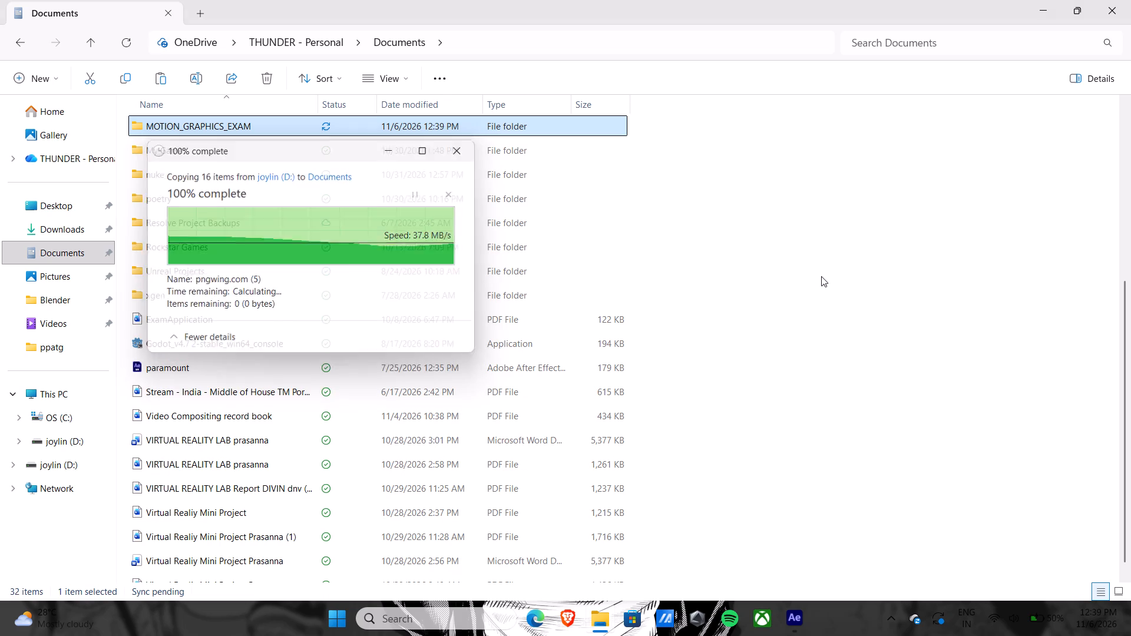
# Safely eject the USB mass storage device from the computer.
pyautogui.click(897, 619)
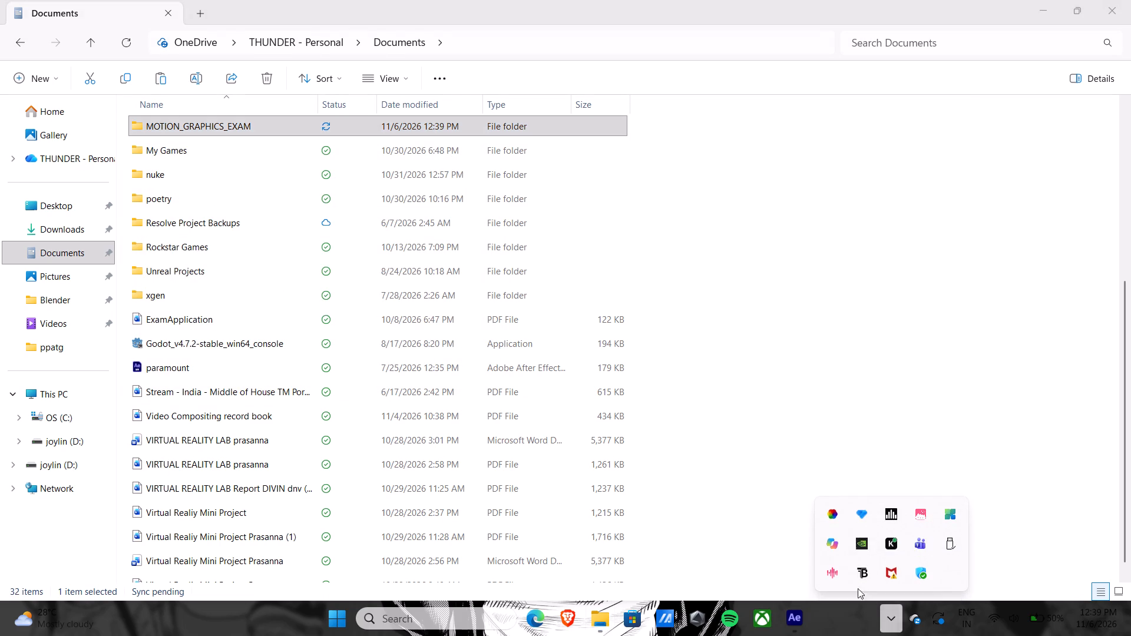
pyautogui.rightClick(942, 544)
pyautogui.click(971, 521)
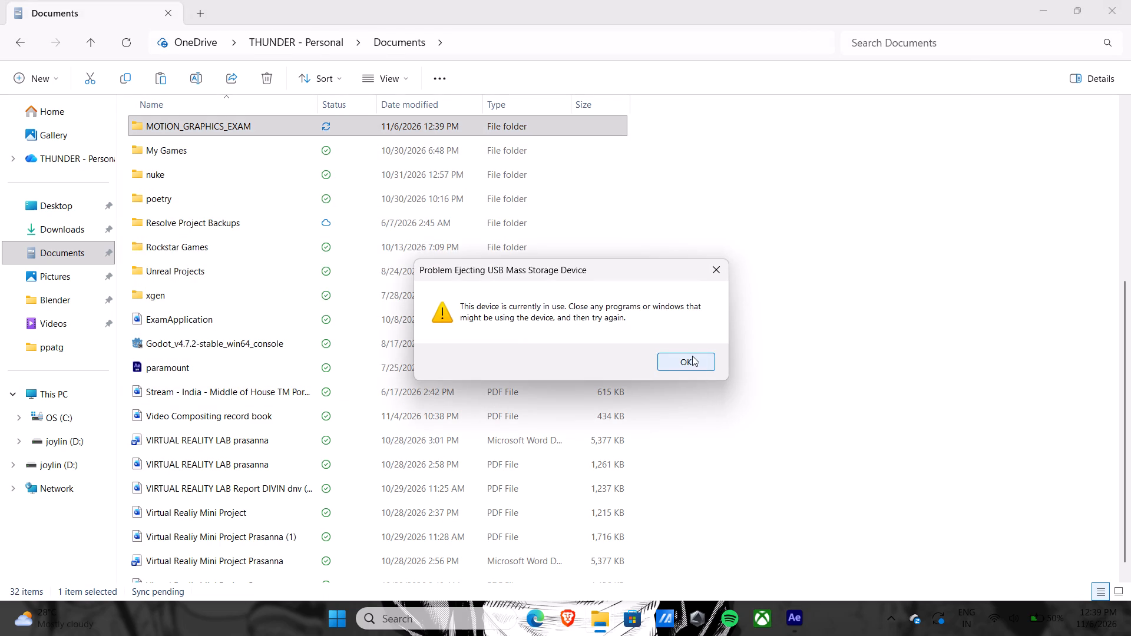
pyautogui.click(711, 276)
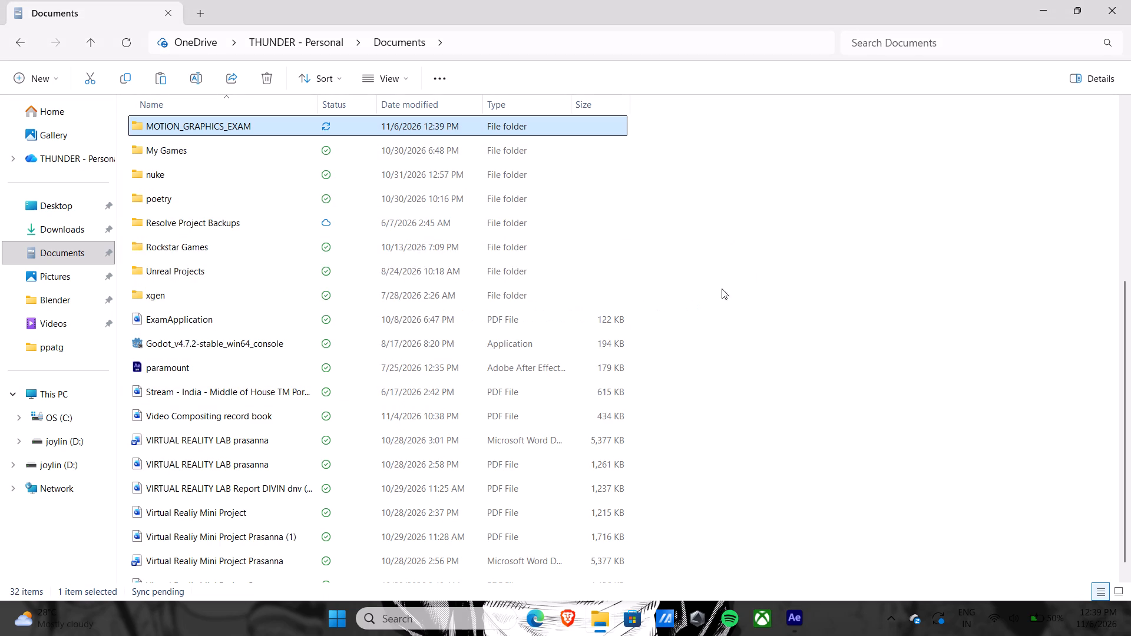
pyautogui.click(904, 403)
pyautogui.click(885, 616)
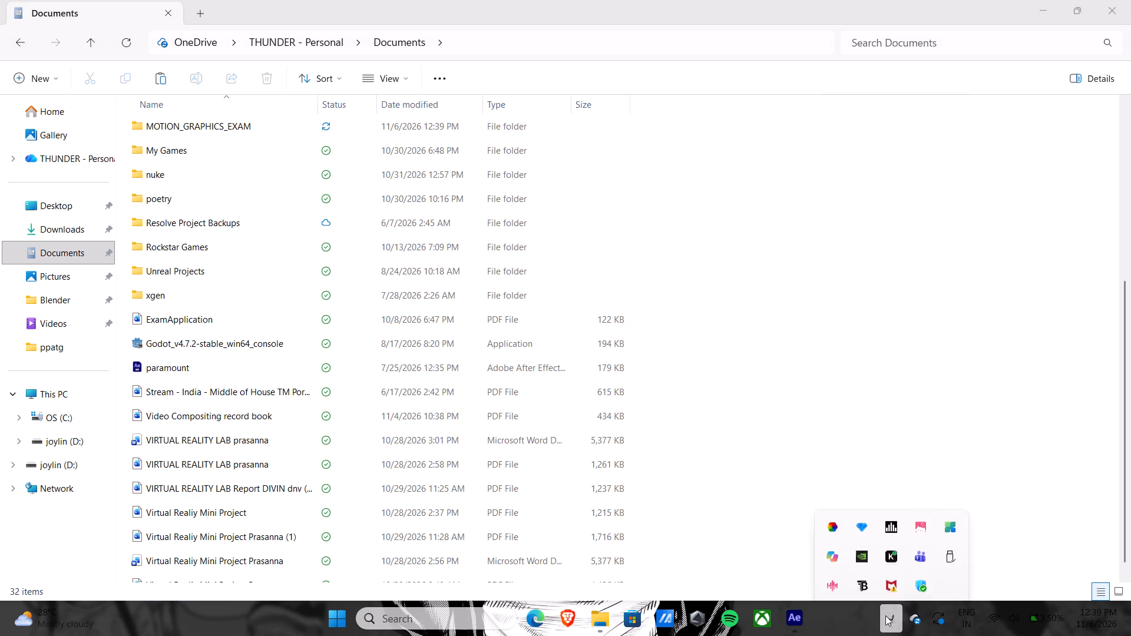
pyautogui.rightClick(943, 541)
pyautogui.click(988, 568)
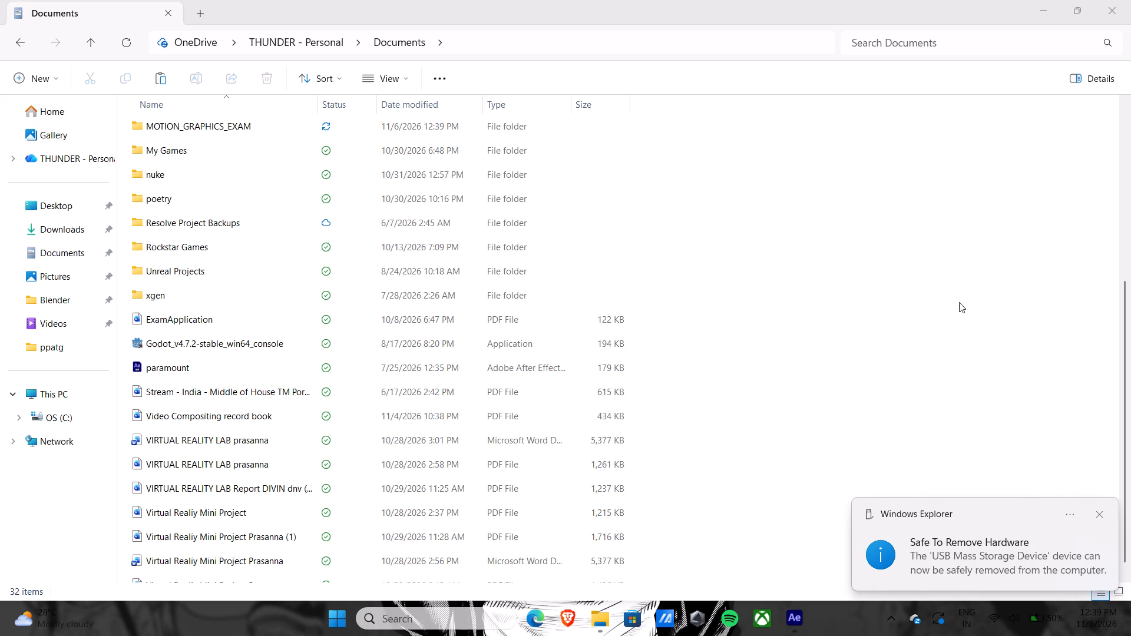
# Check the CAMERA TRACKING folder inside the copied MOTION_GRAPHICS_EXAM folder and open its Logo animation folder.
pyautogui.scroll(2, 1006, 340)
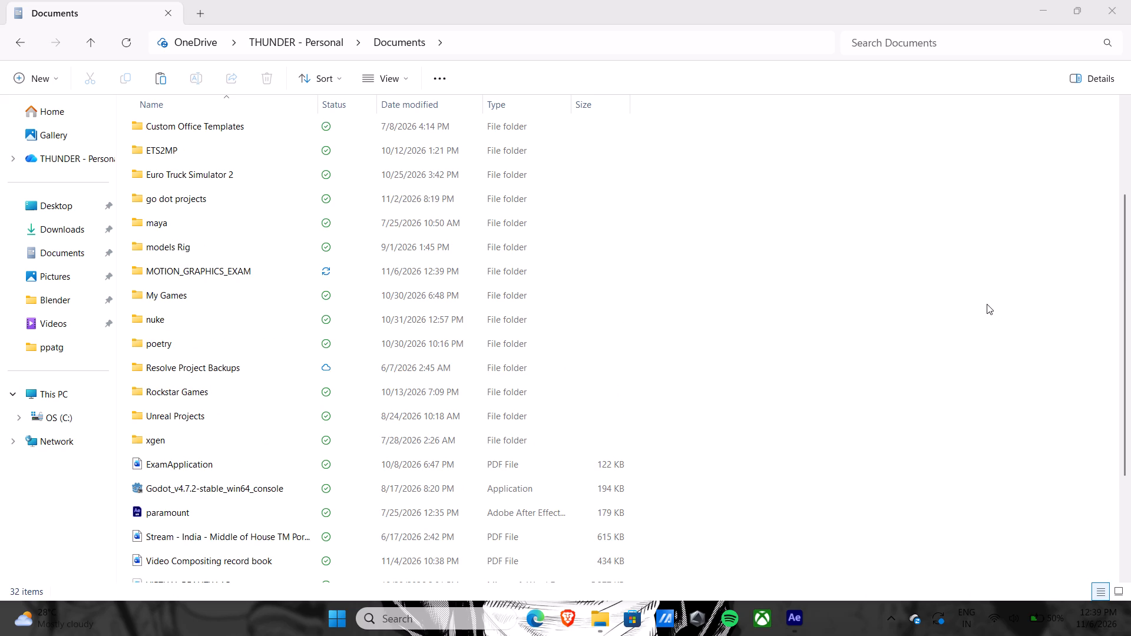
pyautogui.click(209, 274)
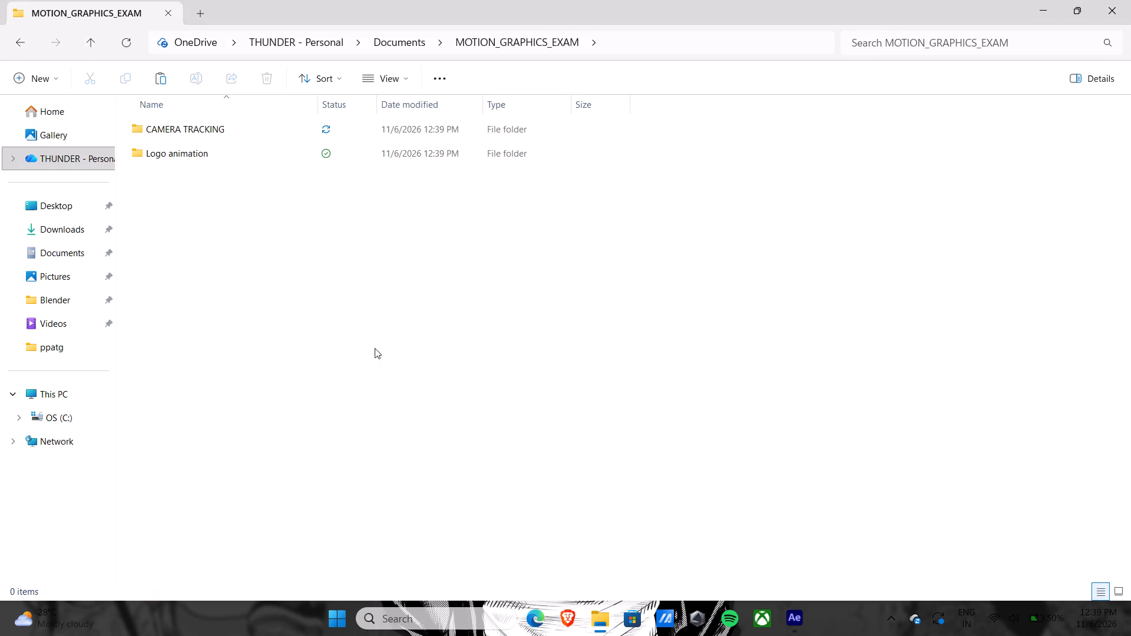
pyautogui.click(229, 132)
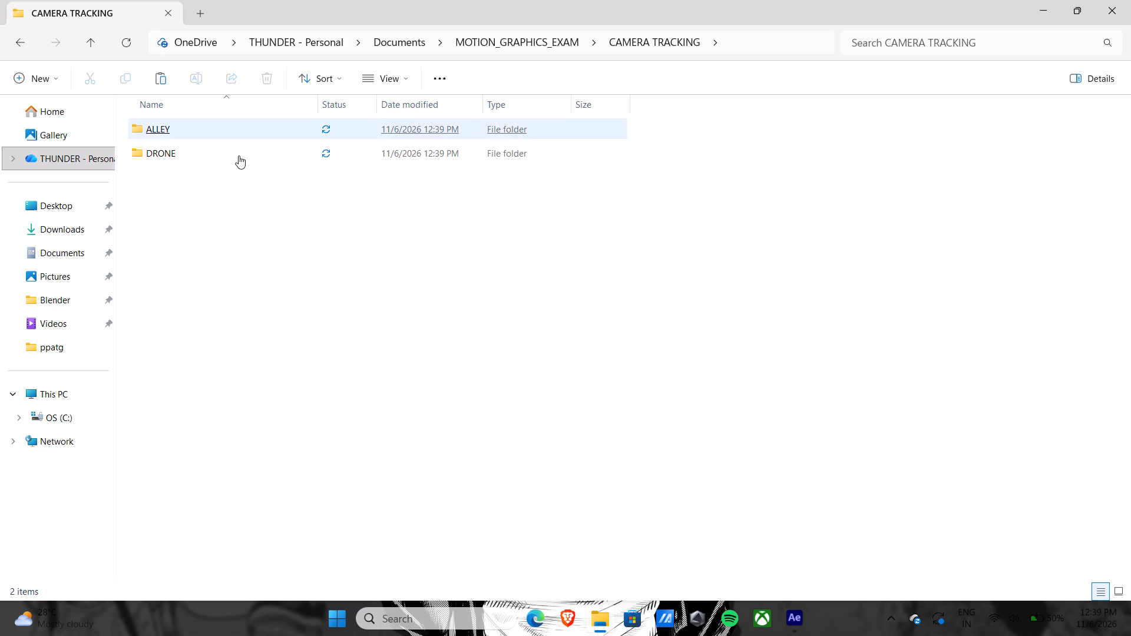
pyautogui.click(20, 42)
pyautogui.click(201, 154)
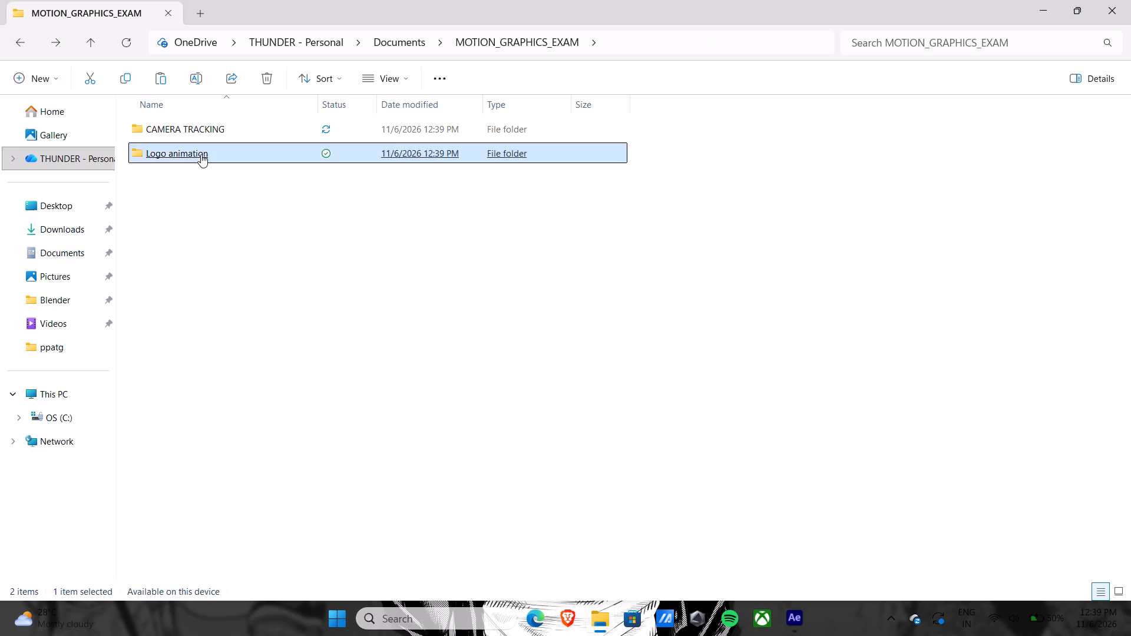
pyautogui.scroll(1, 348, 278)
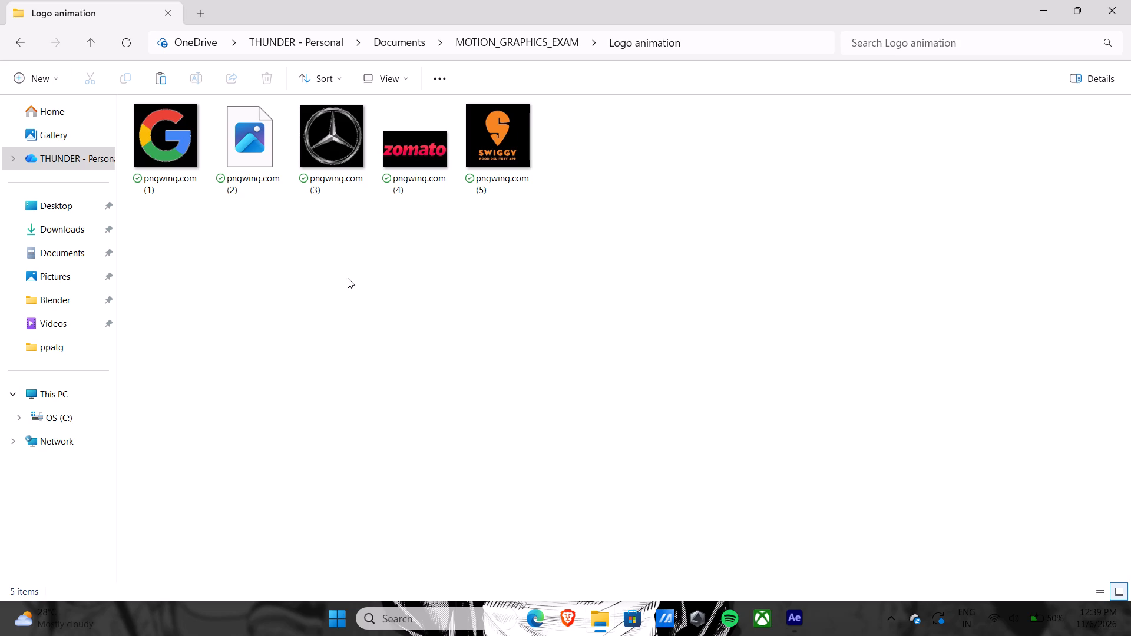
pyautogui.scroll(3, 352, 226)
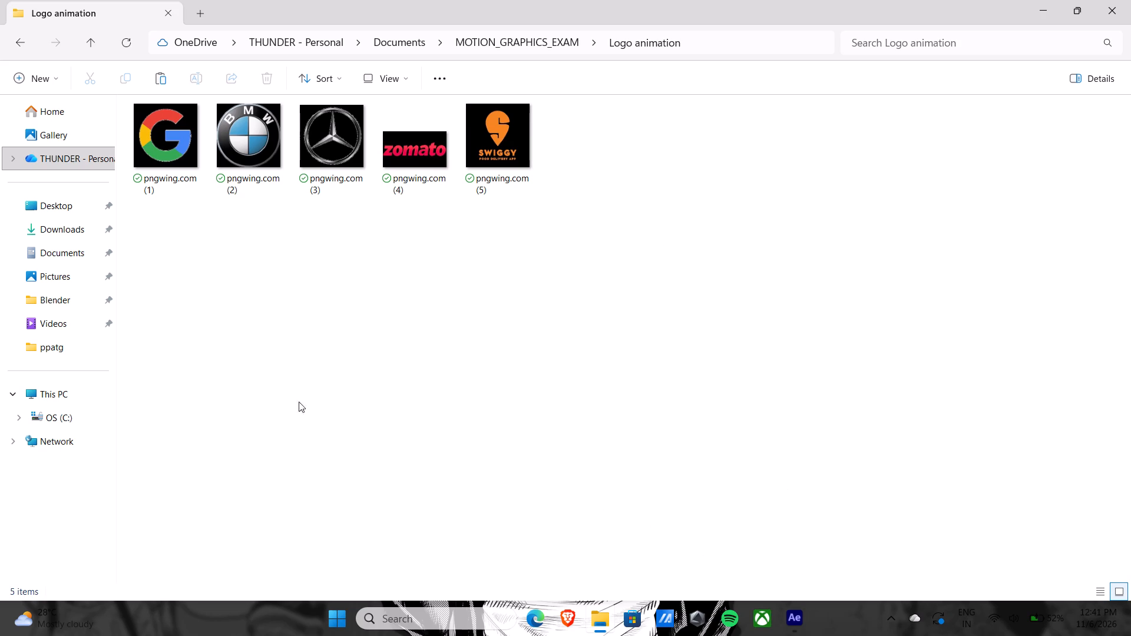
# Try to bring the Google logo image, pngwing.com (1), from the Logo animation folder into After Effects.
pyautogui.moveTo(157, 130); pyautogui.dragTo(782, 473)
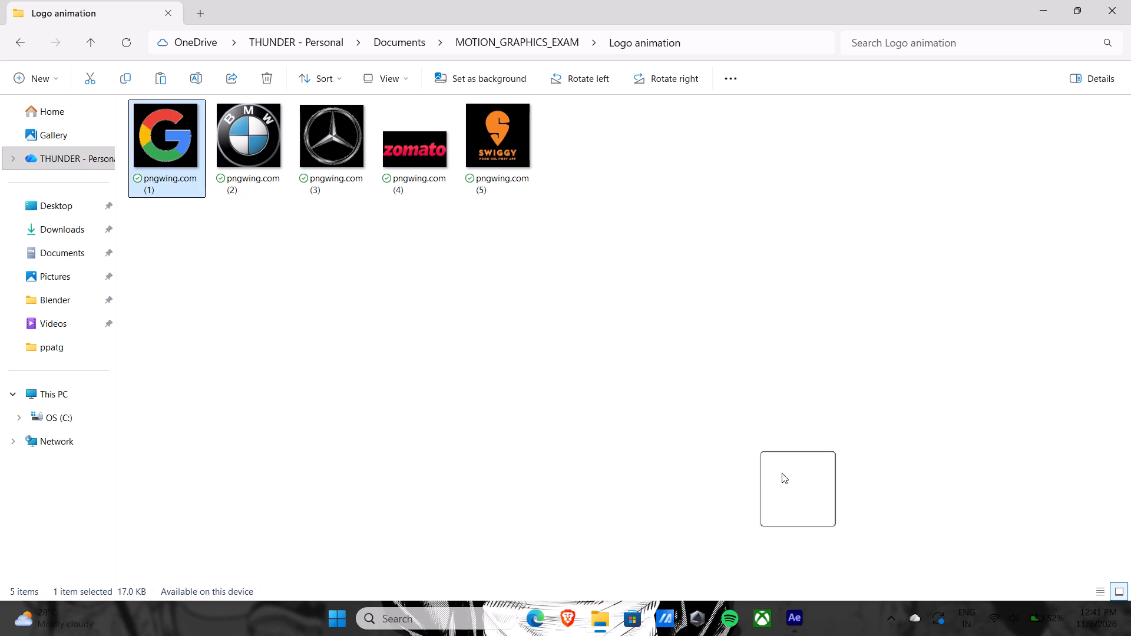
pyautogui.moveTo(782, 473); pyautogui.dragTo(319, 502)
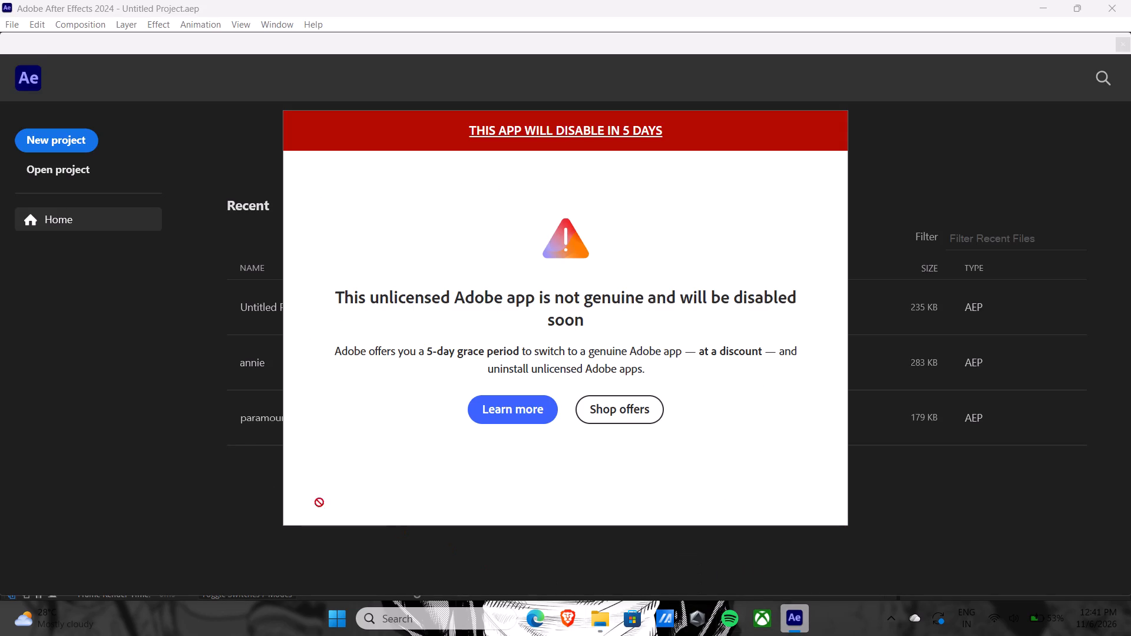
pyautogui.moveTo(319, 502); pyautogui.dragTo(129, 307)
# Follow the link in the Adobe licensing notice and close the browser window it opens.
pyautogui.click(593, 130)
pyautogui.click(1116, 0)
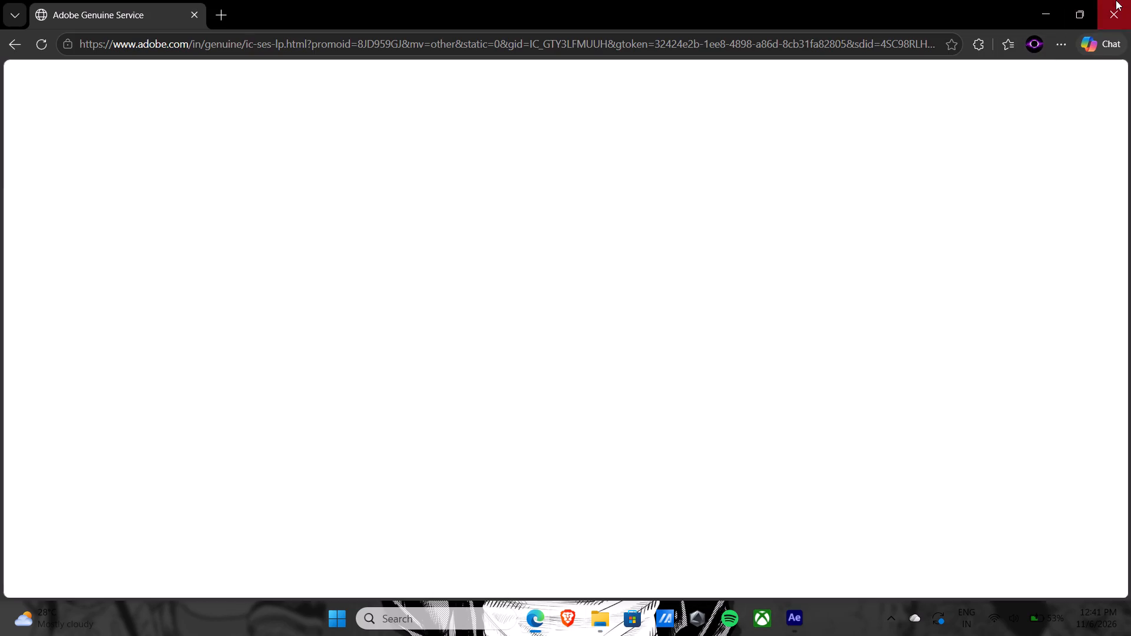
# Start a new project and create the composition Comp 1 at 1920x1080, 30 fps, with a duration of 0:00:43:00.
pyautogui.click(59, 135)
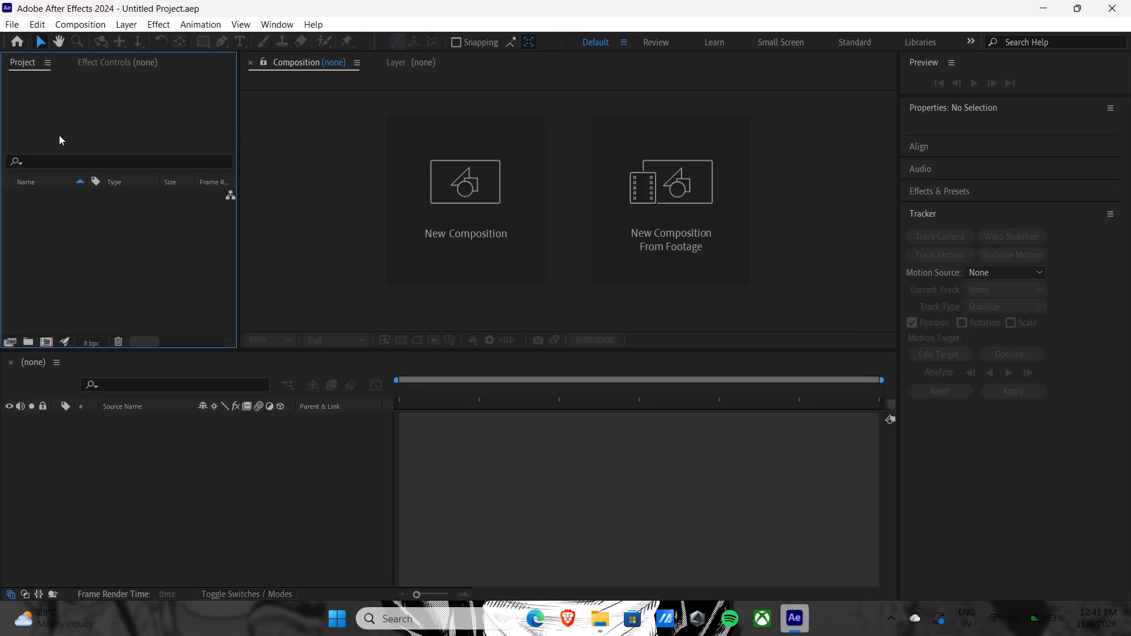
pyautogui.click(442, 199)
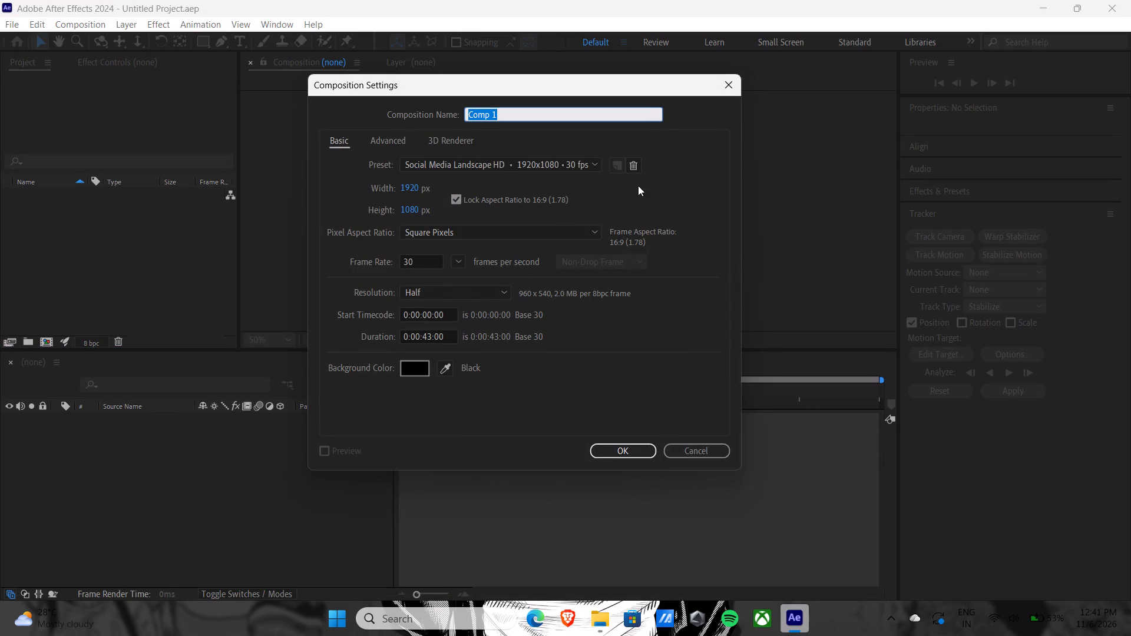
pyautogui.click(609, 453)
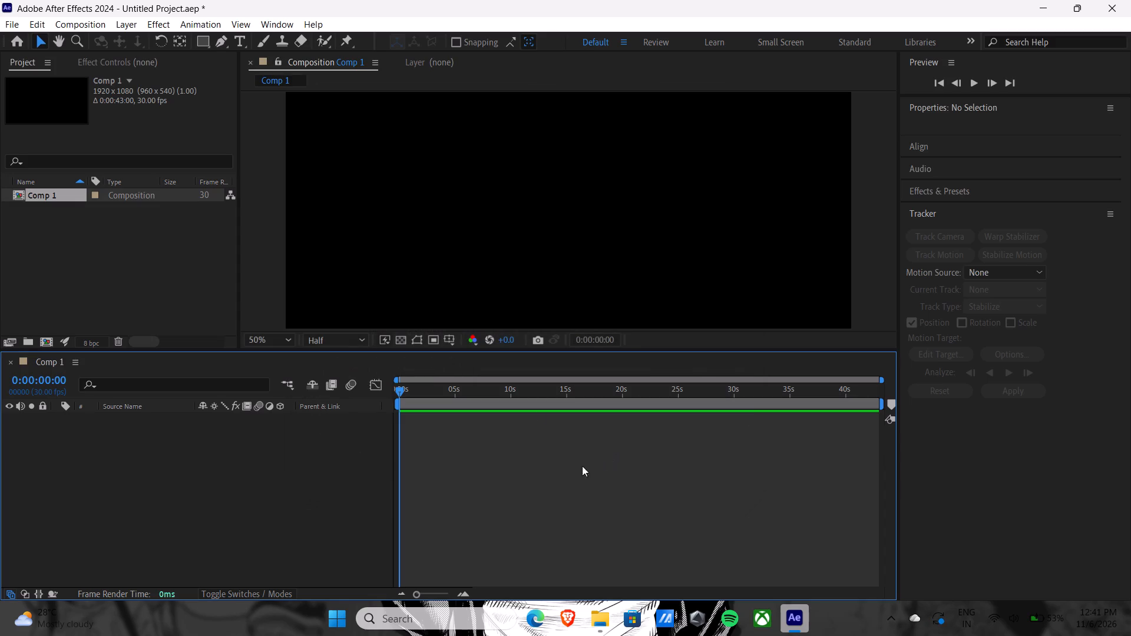
# Import the Google logo image, pngwing.com (1), from the Logo animation folder into the After Effects project.
pyautogui.click(604, 618)
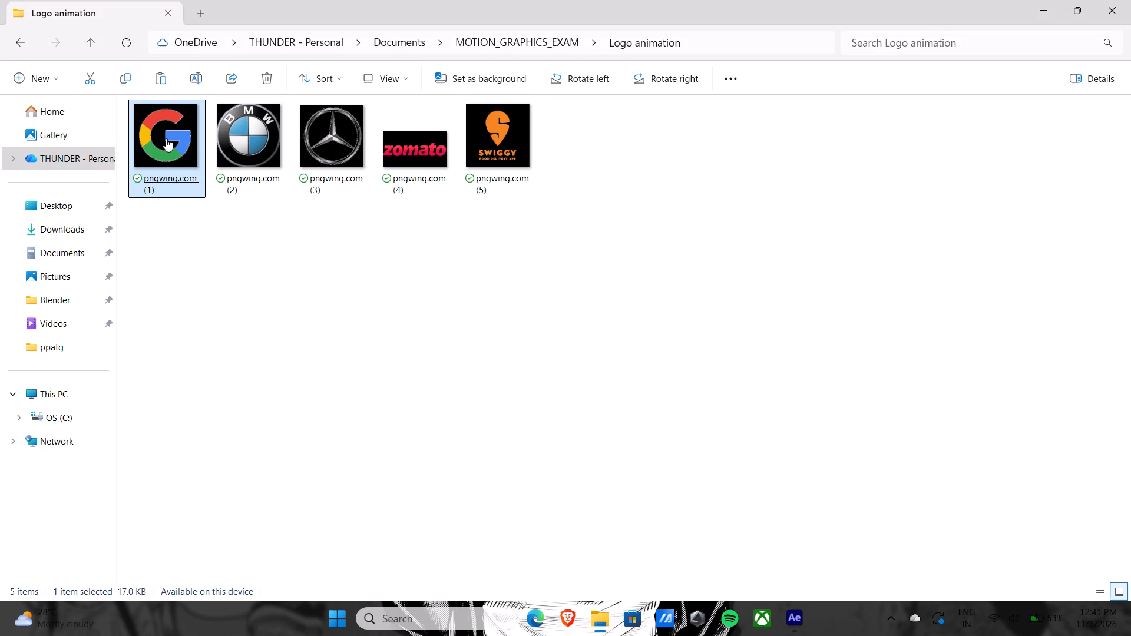
pyautogui.moveTo(166, 138); pyautogui.dragTo(355, 333)
pyautogui.click(809, 620)
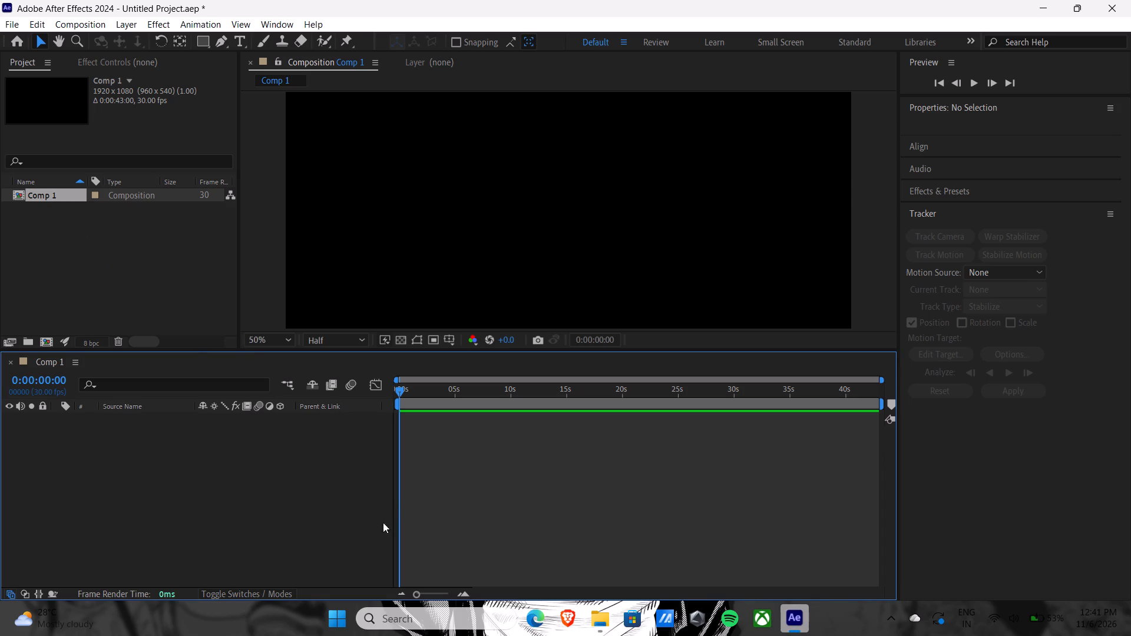
pyautogui.click(590, 615)
pyautogui.moveTo(163, 126); pyautogui.dragTo(425, 460)
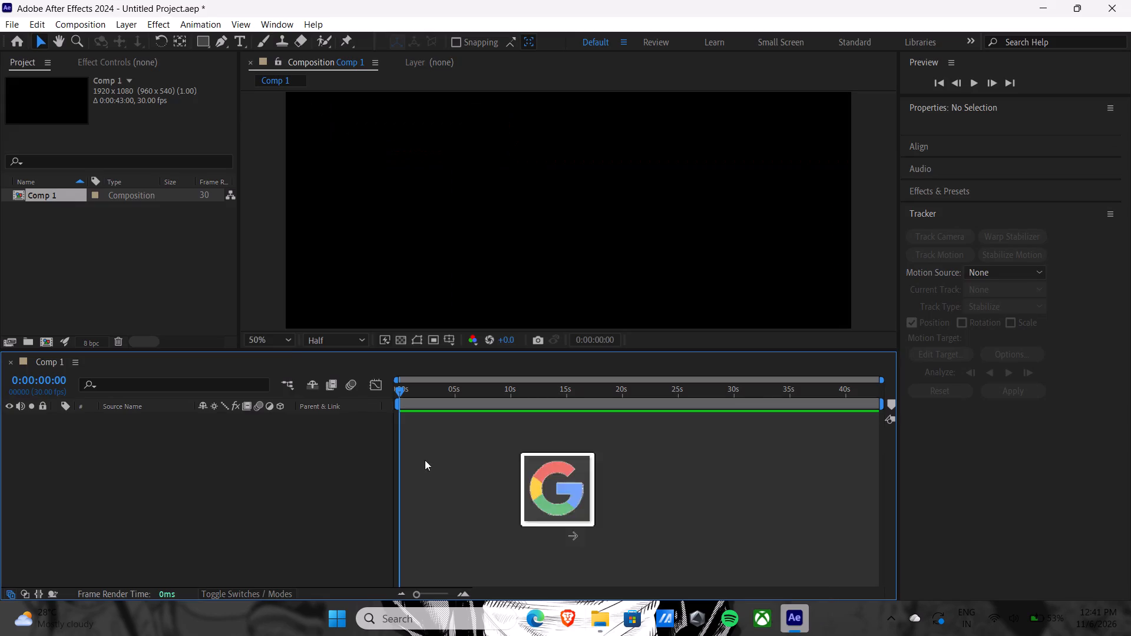
pyautogui.moveTo(425, 460); pyautogui.dragTo(80, 278)
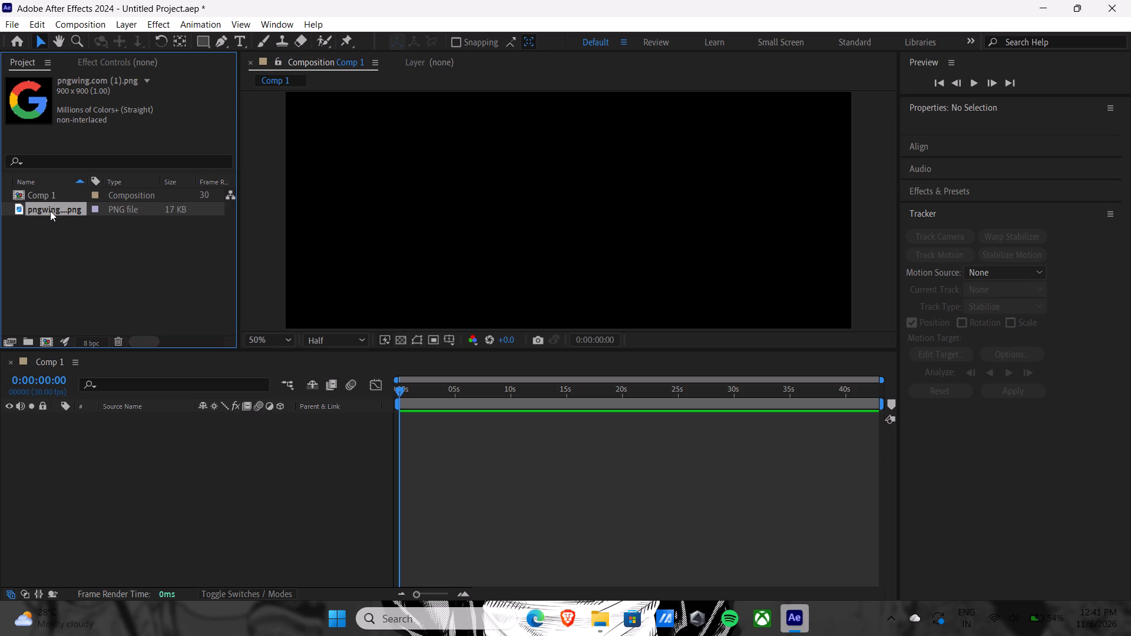
# Add the imported Google logo image to the Comp 1 timeline as a layer.
pyautogui.moveTo(52, 211); pyautogui.dragTo(54, 228)
pyautogui.moveTo(54, 228); pyautogui.dragTo(91, 427)
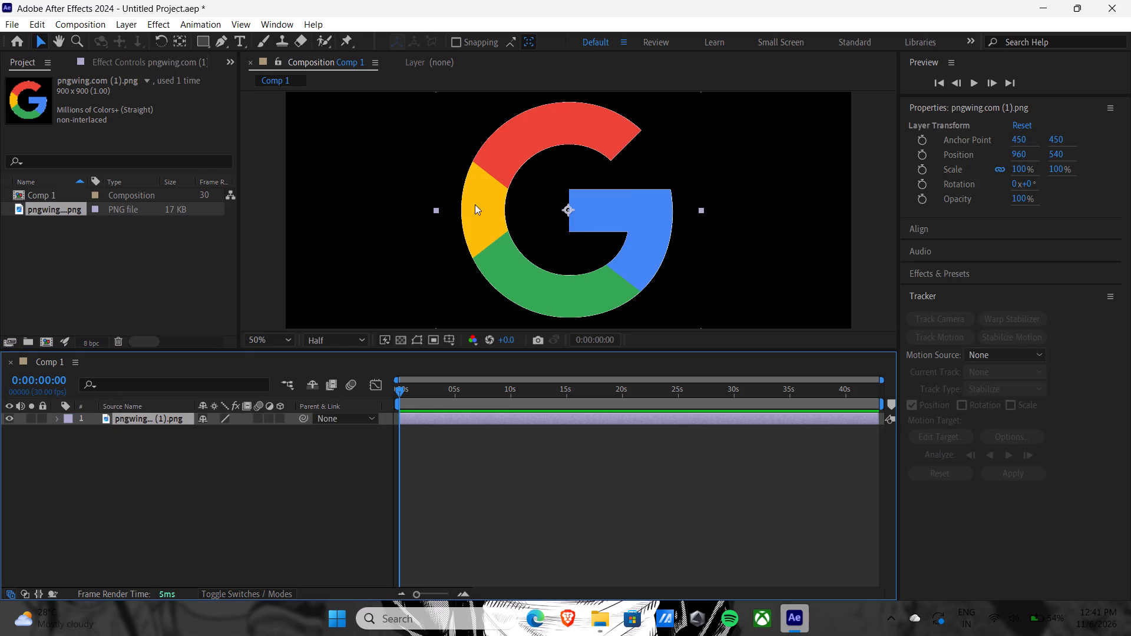
# Pre-compose the Google logo layer with the option to move all attributes into the new composition.
pyautogui.scroll(-1, 476, 208)
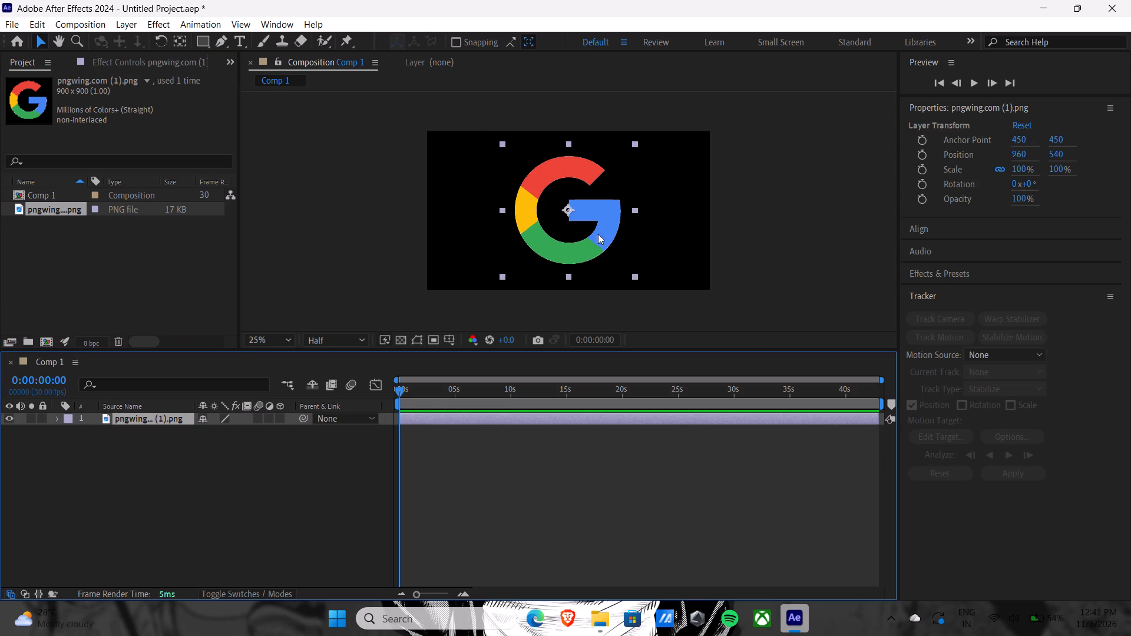
pyautogui.rightClick(150, 418)
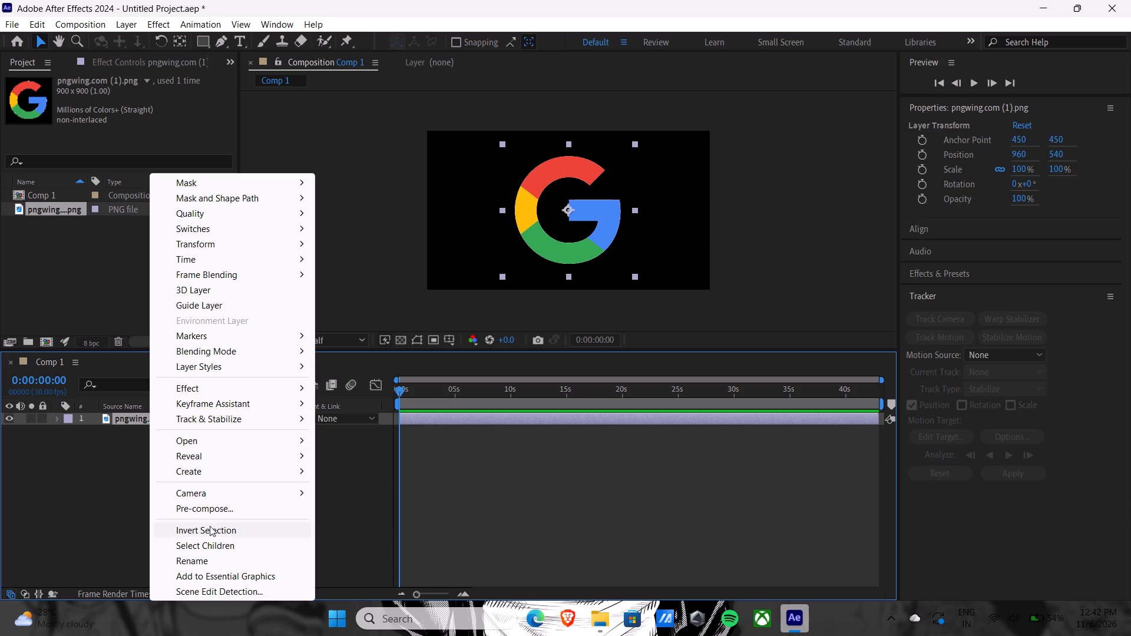
pyautogui.click(209, 506)
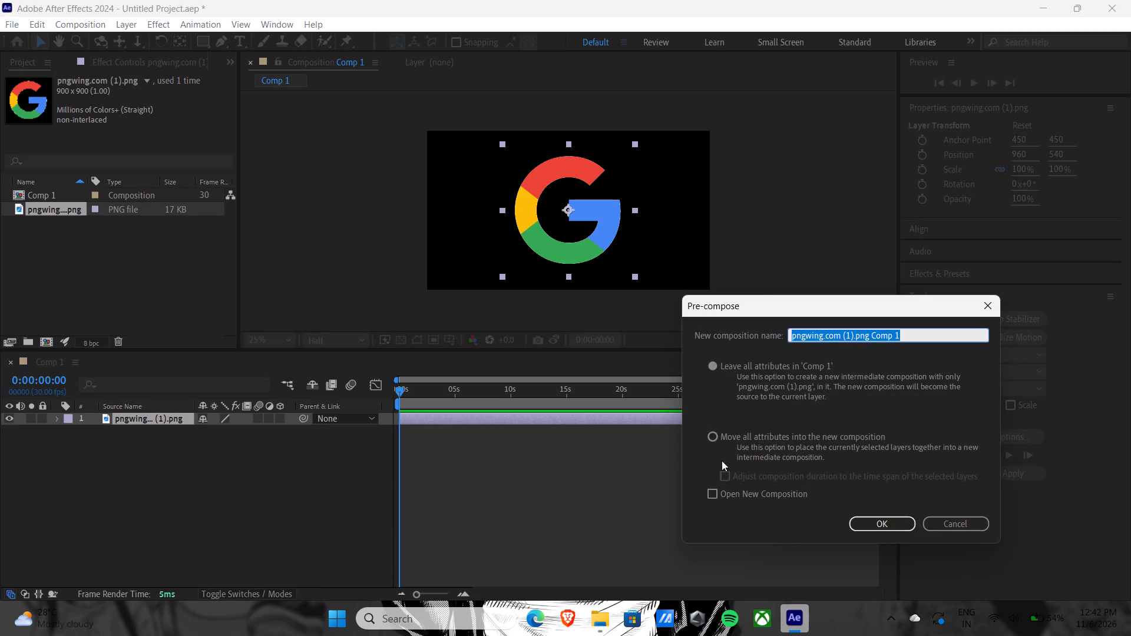
pyautogui.click(718, 443)
pyautogui.click(715, 439)
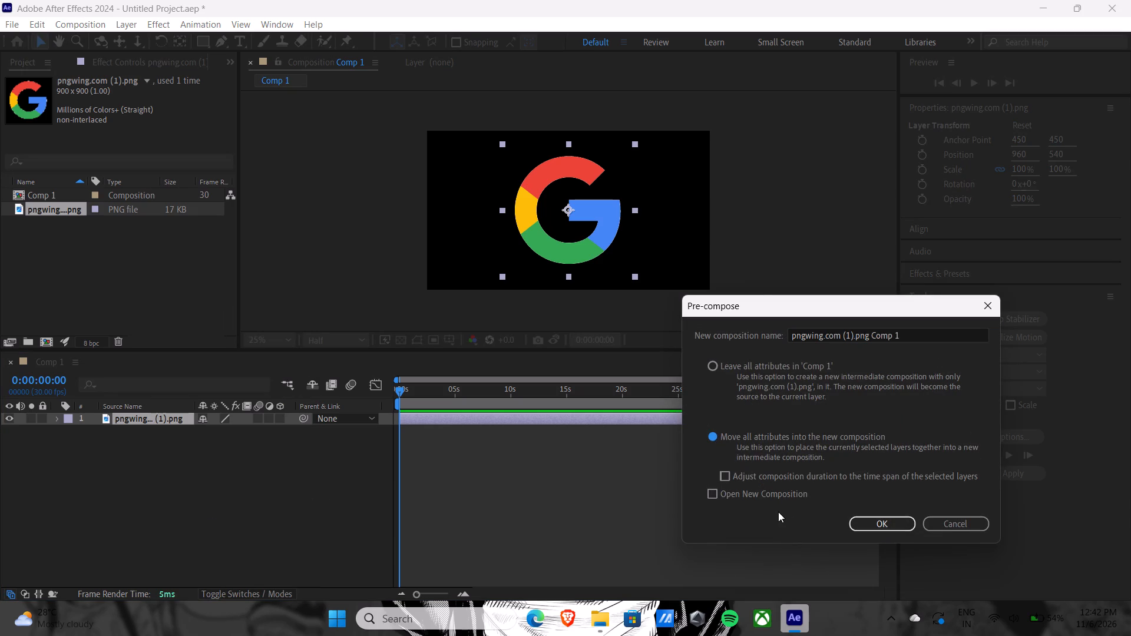
pyautogui.click(887, 525)
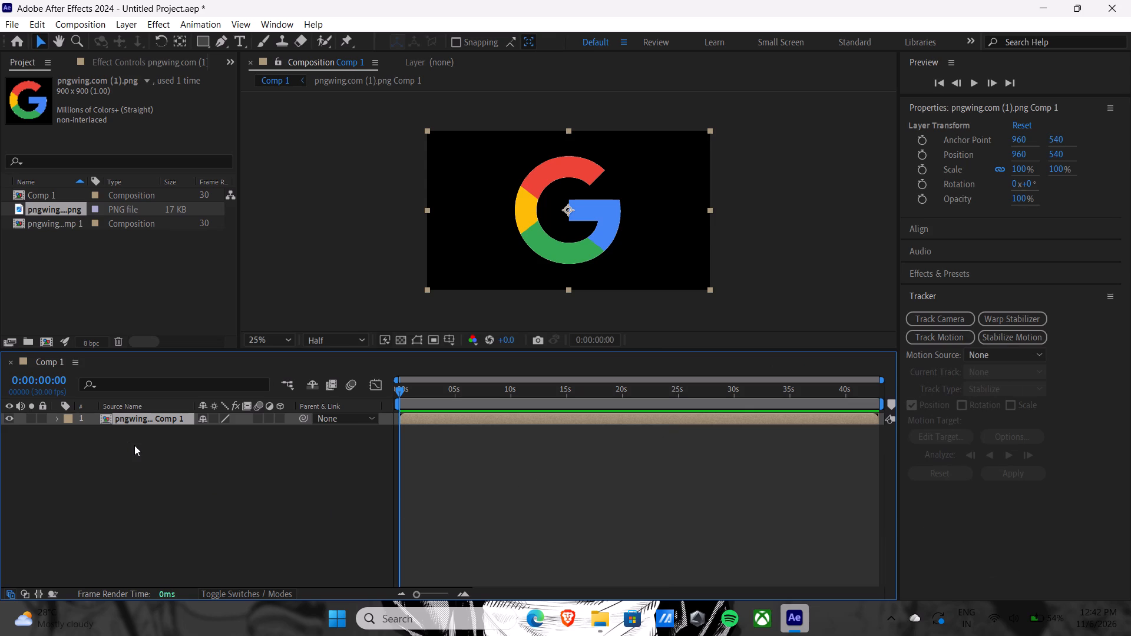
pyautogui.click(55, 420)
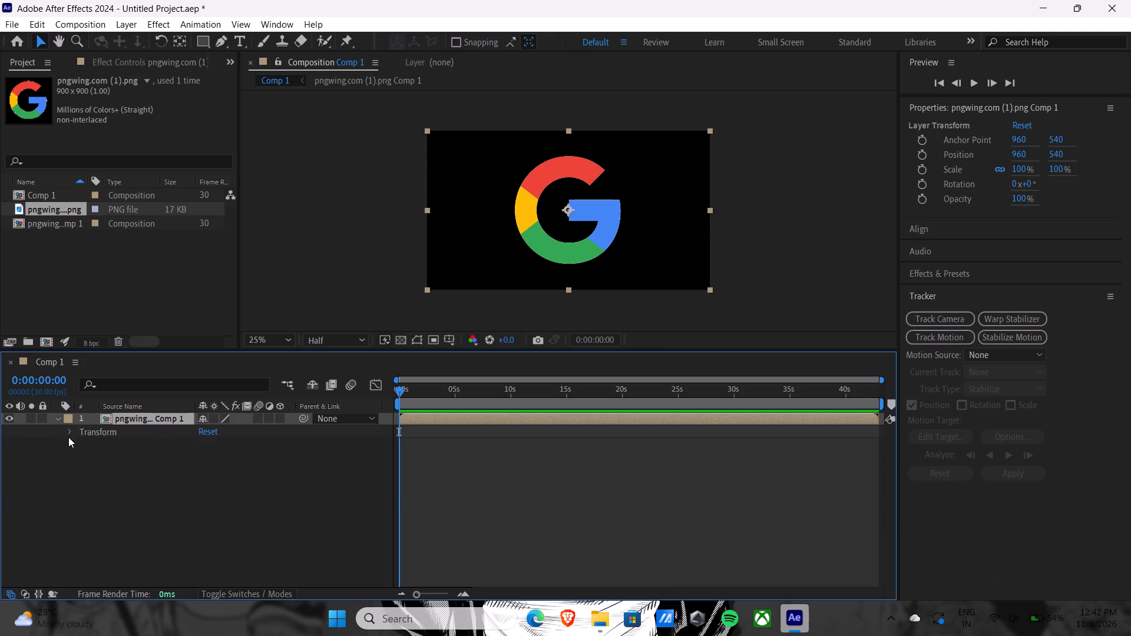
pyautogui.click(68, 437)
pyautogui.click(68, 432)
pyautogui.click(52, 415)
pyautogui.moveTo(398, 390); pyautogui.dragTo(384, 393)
# Shorten the Comp 1 work area so that it ends at about 15 seconds.
pyautogui.moveTo(880, 404); pyautogui.dragTo(511, 397)
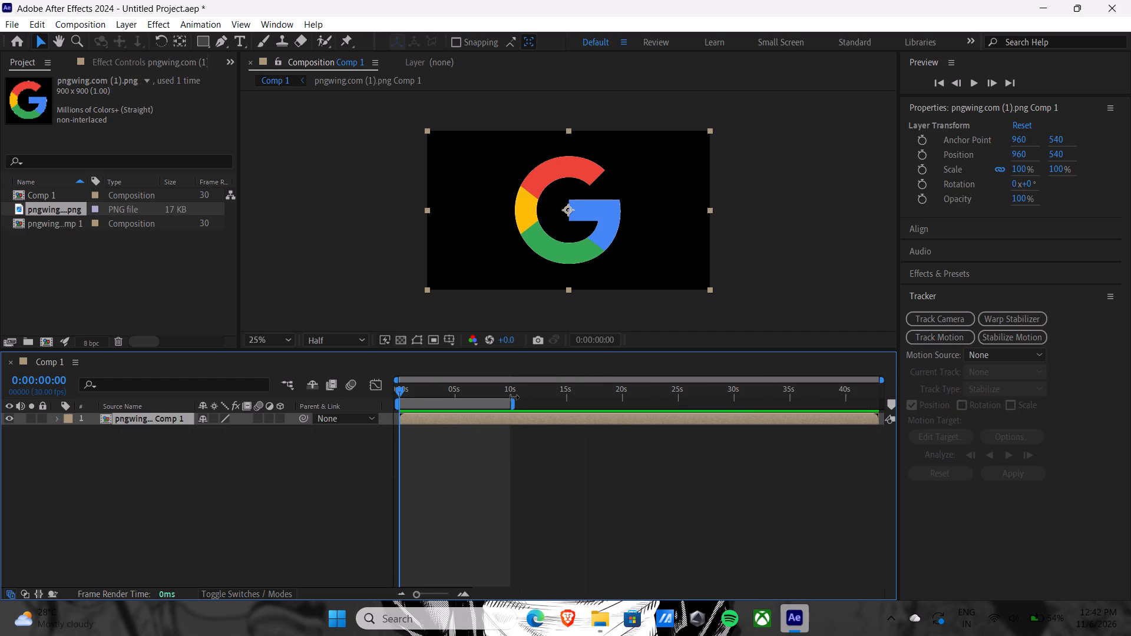
pyautogui.moveTo(511, 397); pyautogui.dragTo(567, 400)
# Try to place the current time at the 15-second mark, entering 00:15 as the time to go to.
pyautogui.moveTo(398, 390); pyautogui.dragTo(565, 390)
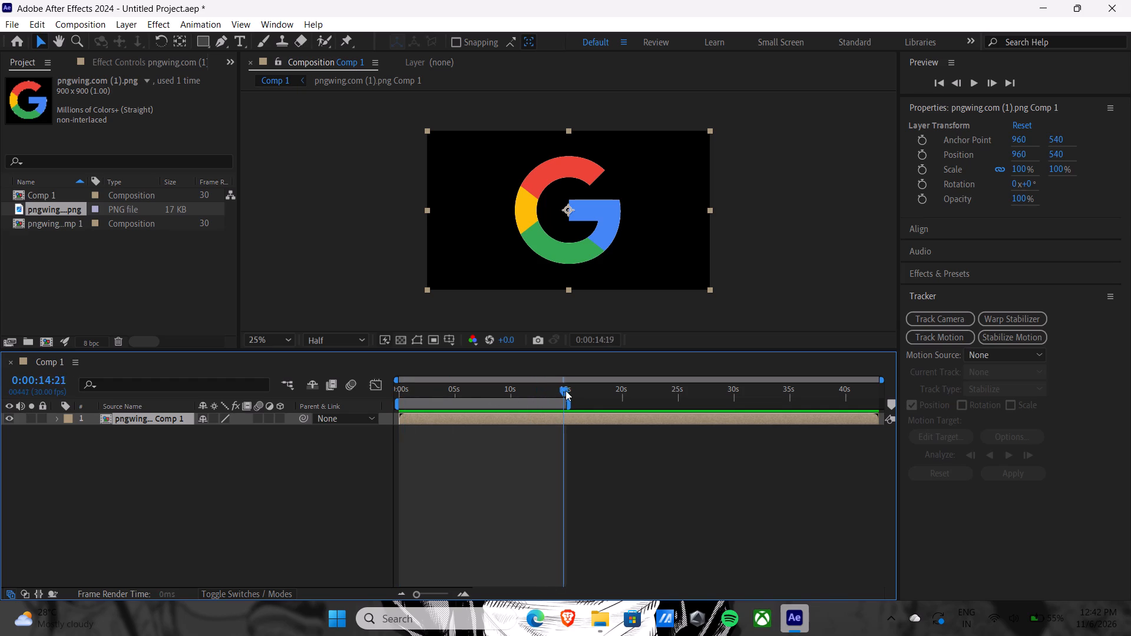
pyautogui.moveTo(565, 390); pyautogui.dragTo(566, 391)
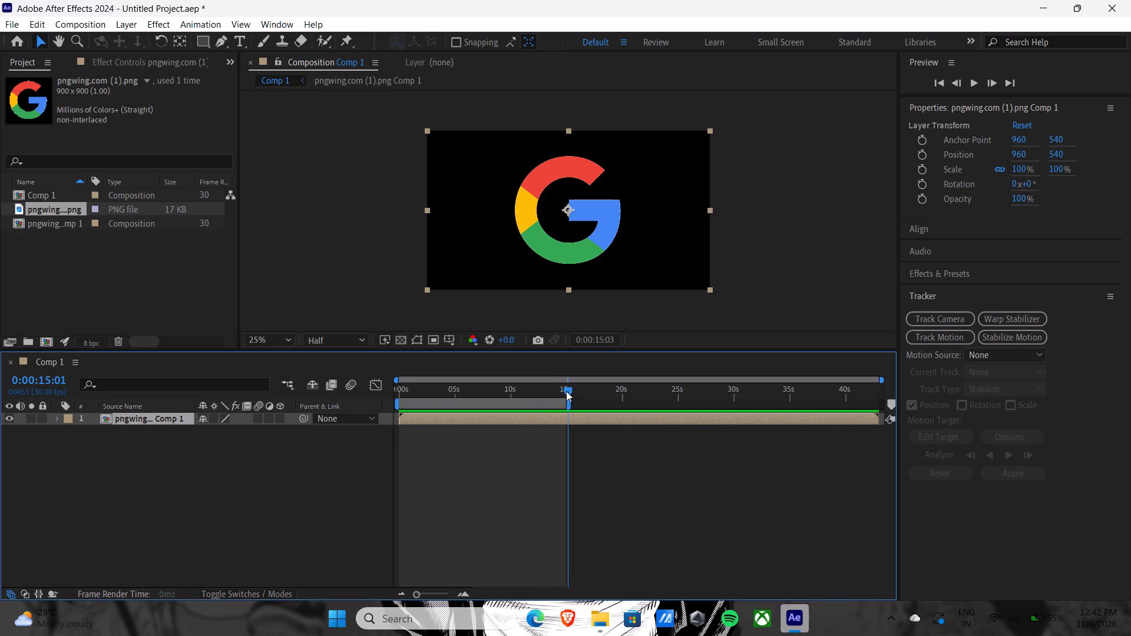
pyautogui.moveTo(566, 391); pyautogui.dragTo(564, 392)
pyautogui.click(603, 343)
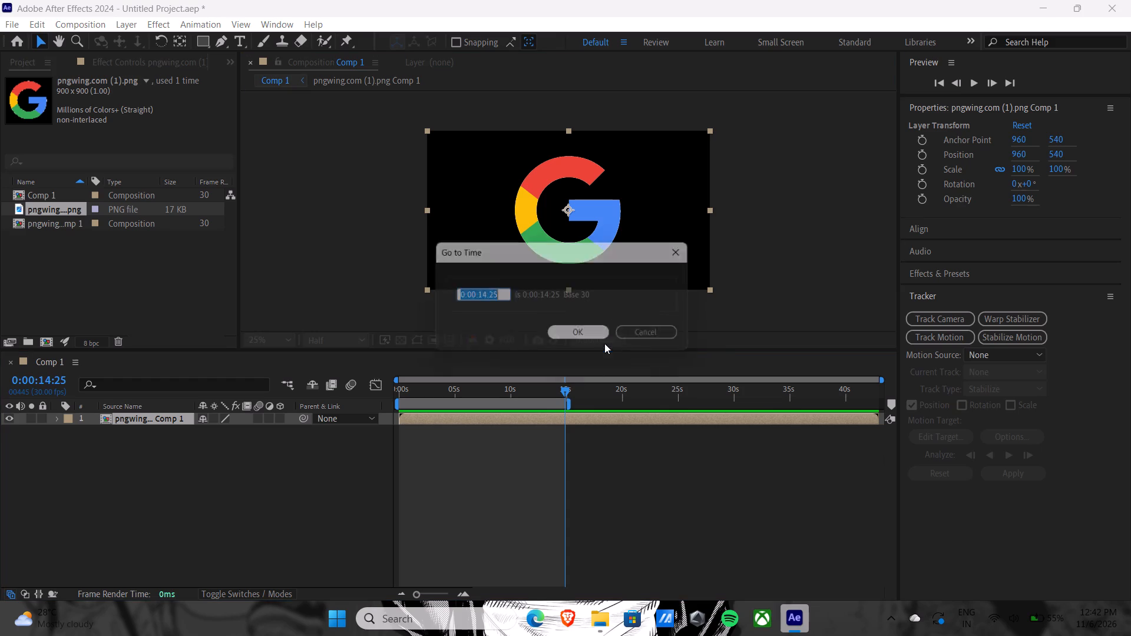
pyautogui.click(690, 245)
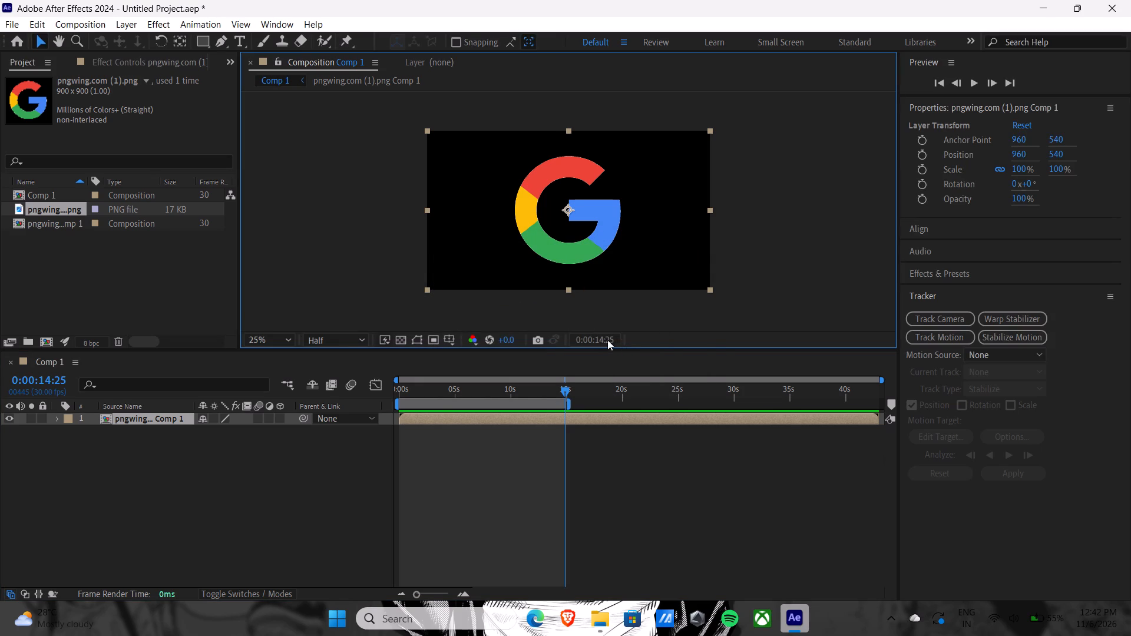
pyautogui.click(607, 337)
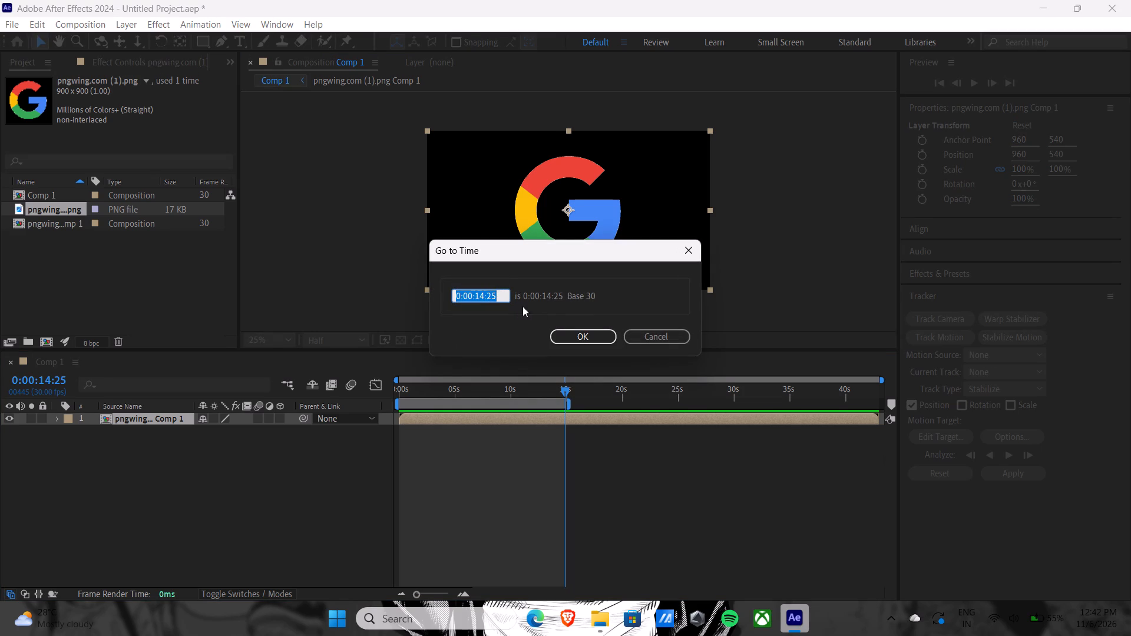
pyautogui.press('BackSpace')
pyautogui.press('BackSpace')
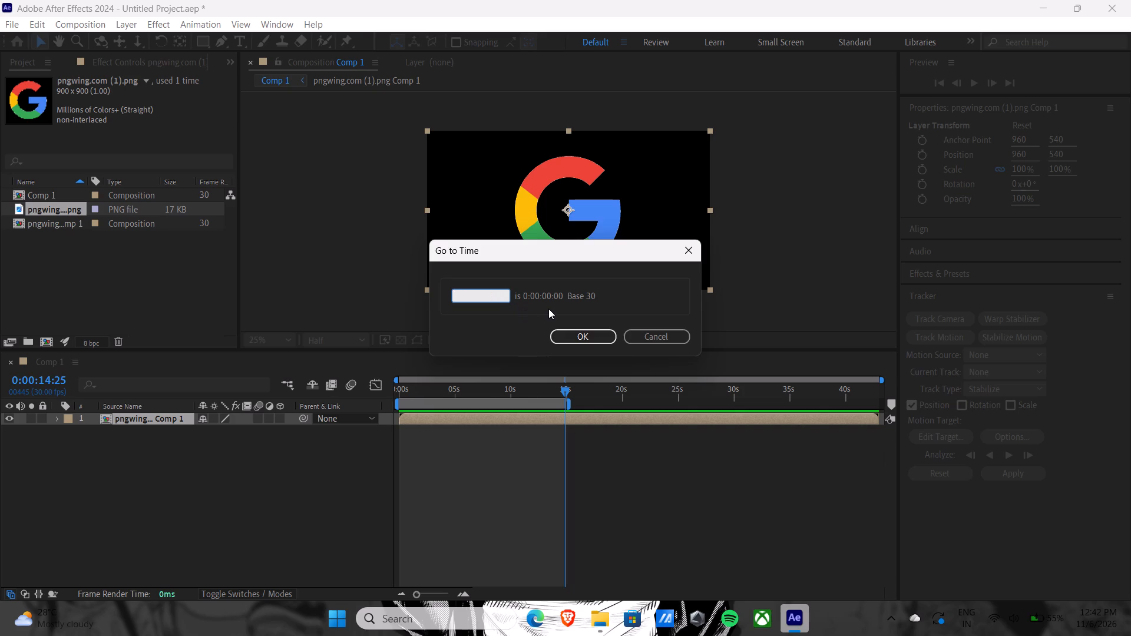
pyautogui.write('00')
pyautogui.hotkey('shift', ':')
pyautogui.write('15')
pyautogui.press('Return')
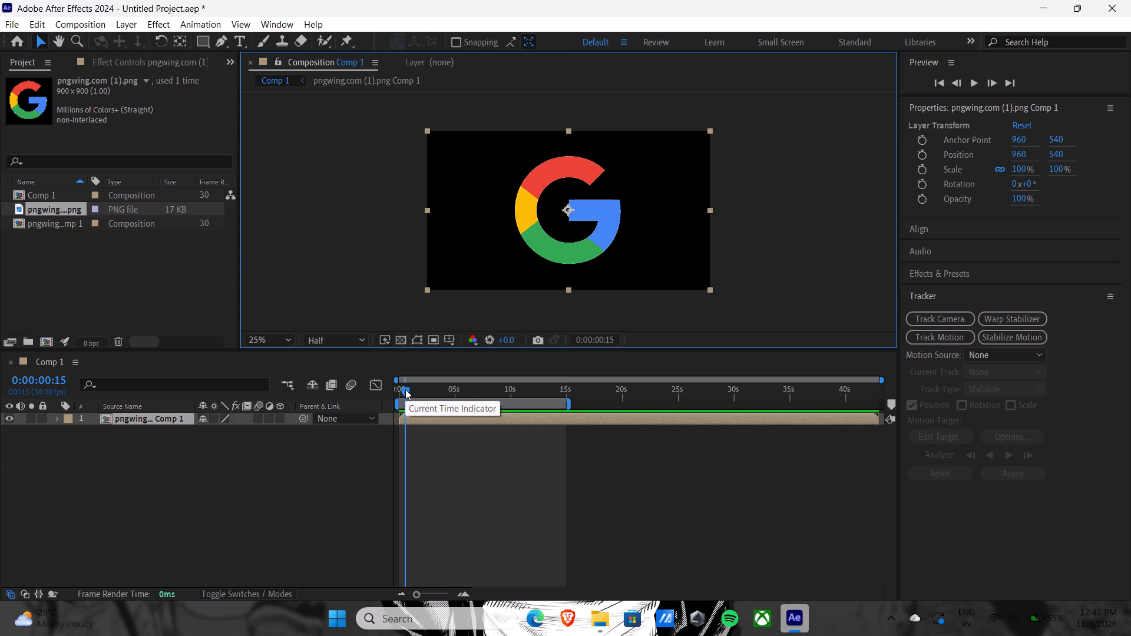
# Split the pre-composed logo layer at 0:00:15:00 and delete the part after that time.
pyautogui.click(609, 337)
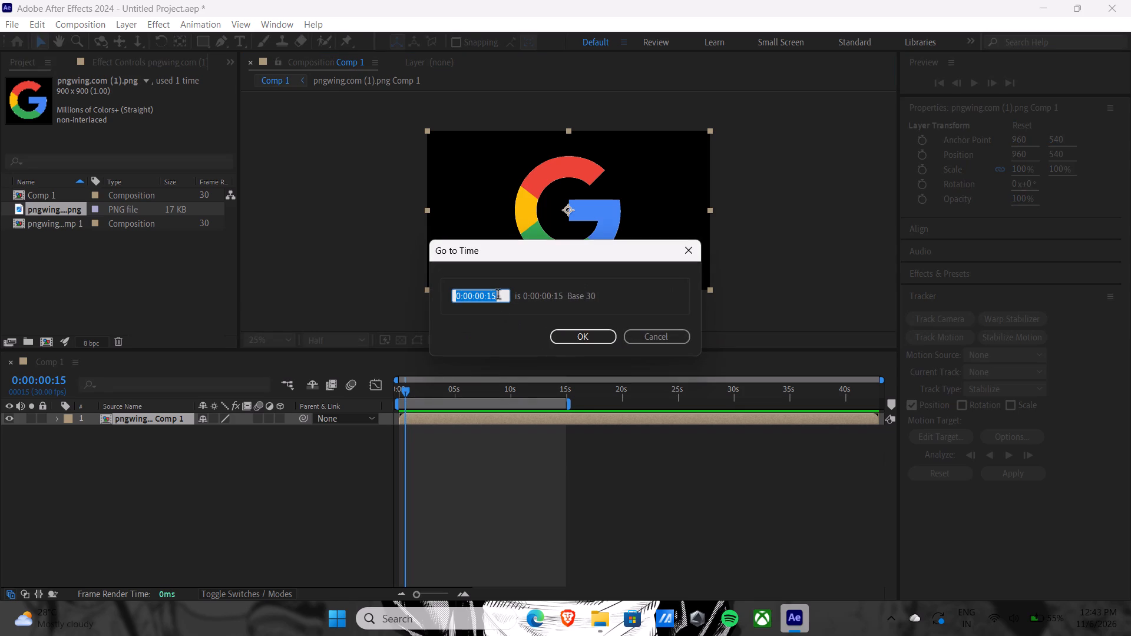
pyautogui.click(498, 296)
pyautogui.press('BackSpace')
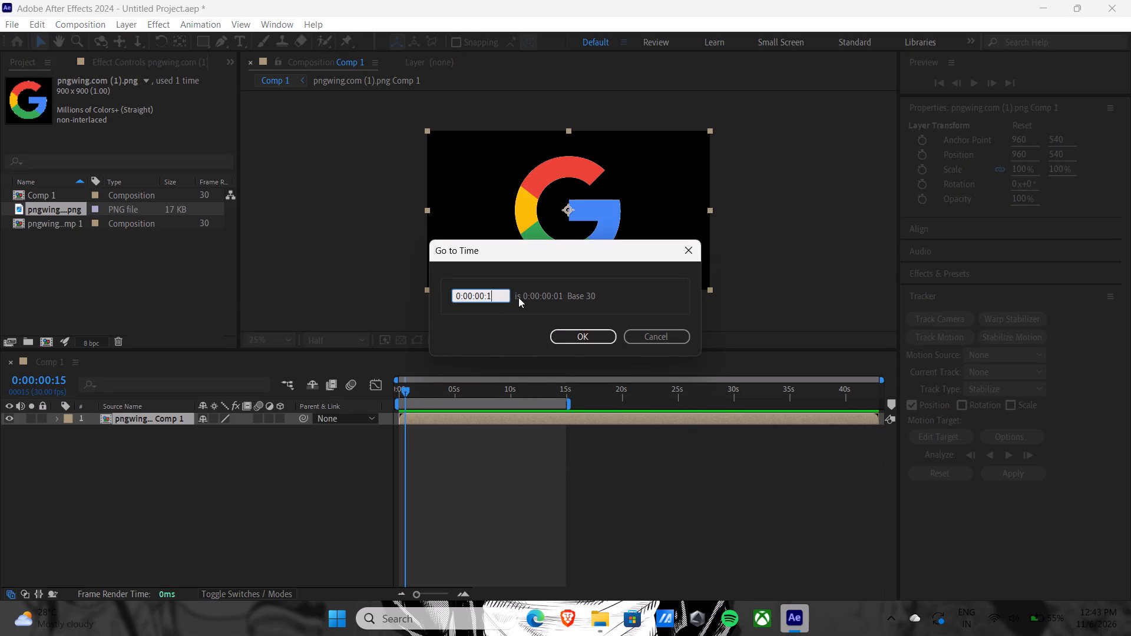
pyautogui.press('BackSpace')
pyautogui.write('00')
pyautogui.click(483, 295)
pyautogui.press('BackSpace')
pyautogui.press('BackSpace')
pyautogui.write('15')
pyautogui.click(584, 337)
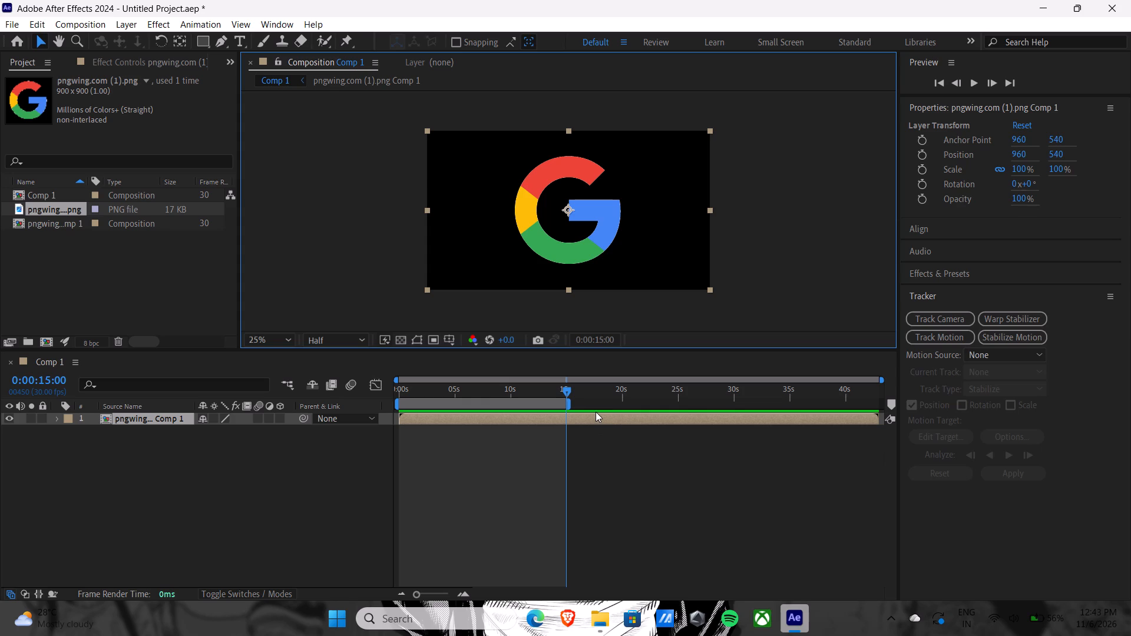
pyautogui.hotkey('ctrl', 'shift', 'd')
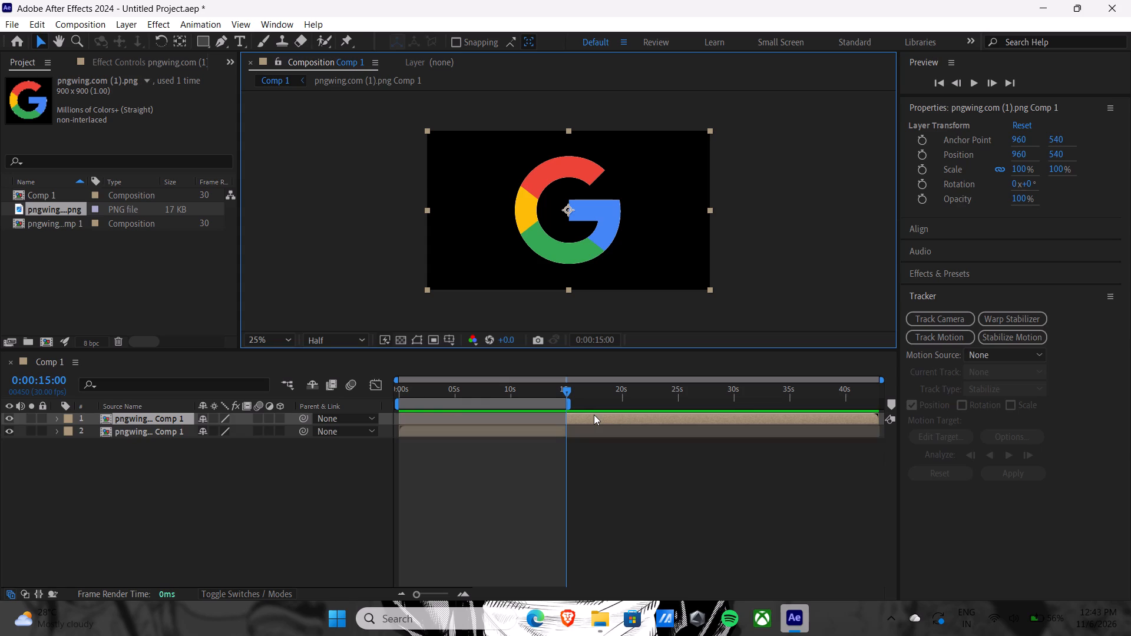
pyautogui.press('Delete')
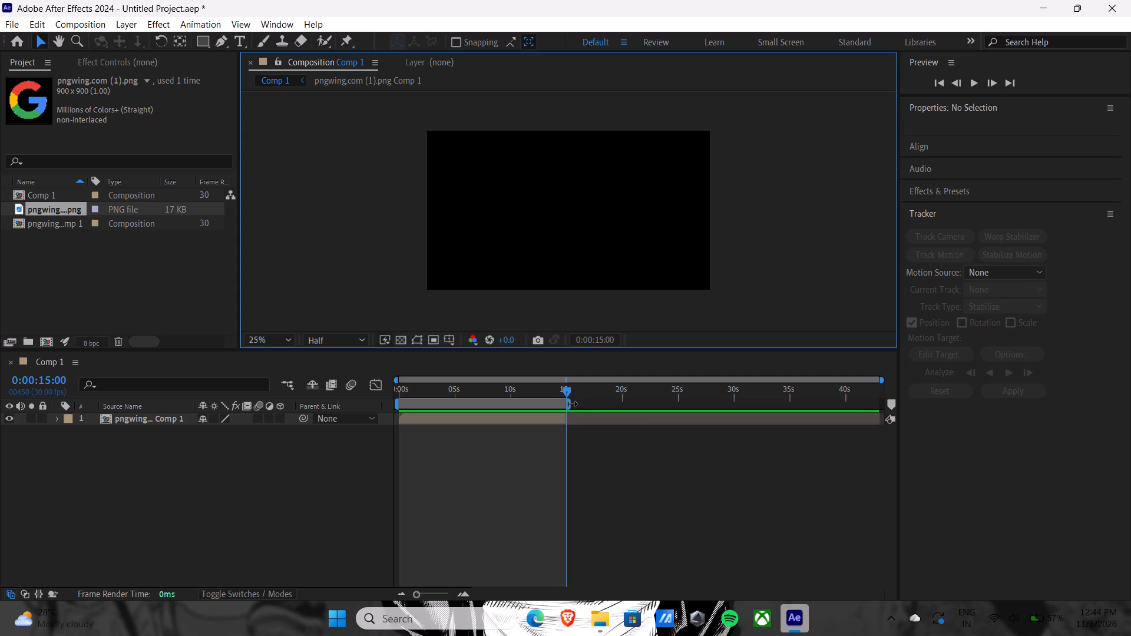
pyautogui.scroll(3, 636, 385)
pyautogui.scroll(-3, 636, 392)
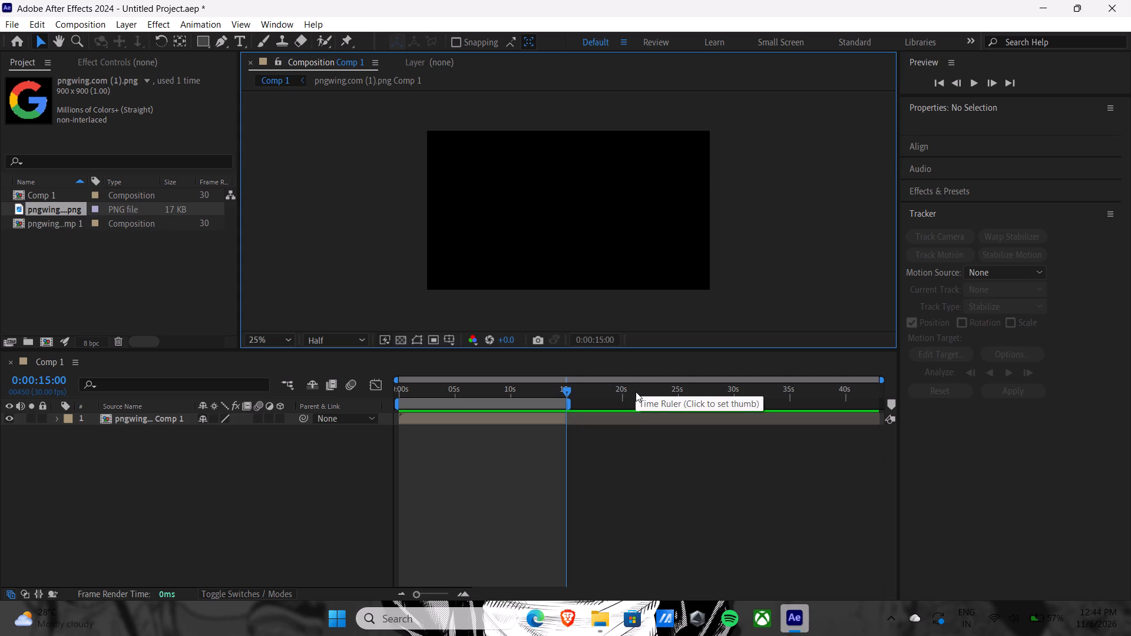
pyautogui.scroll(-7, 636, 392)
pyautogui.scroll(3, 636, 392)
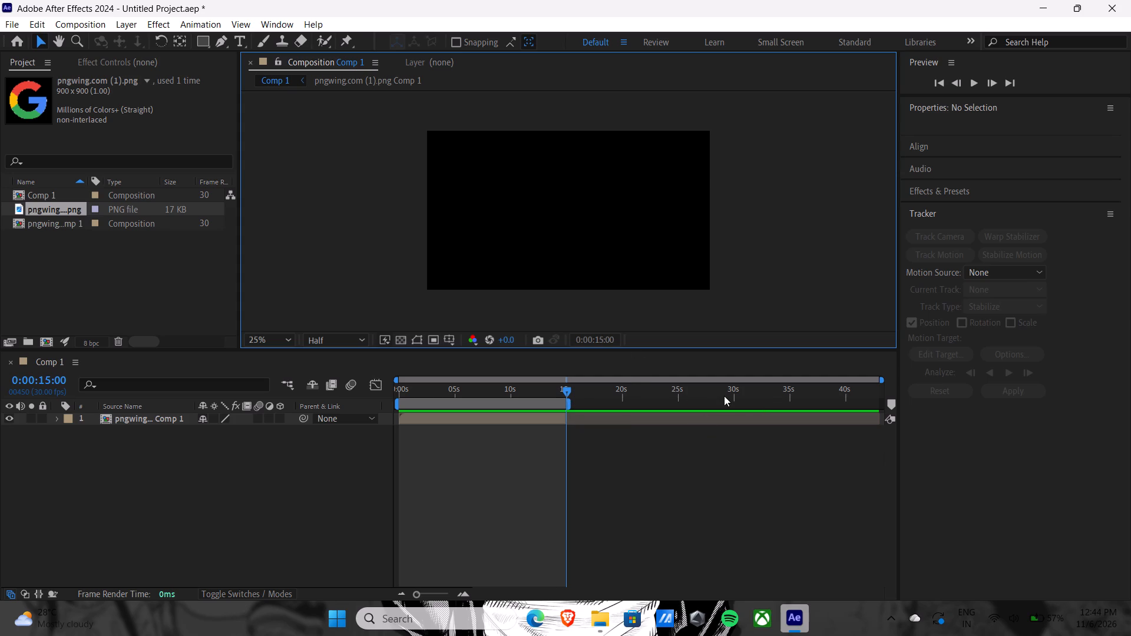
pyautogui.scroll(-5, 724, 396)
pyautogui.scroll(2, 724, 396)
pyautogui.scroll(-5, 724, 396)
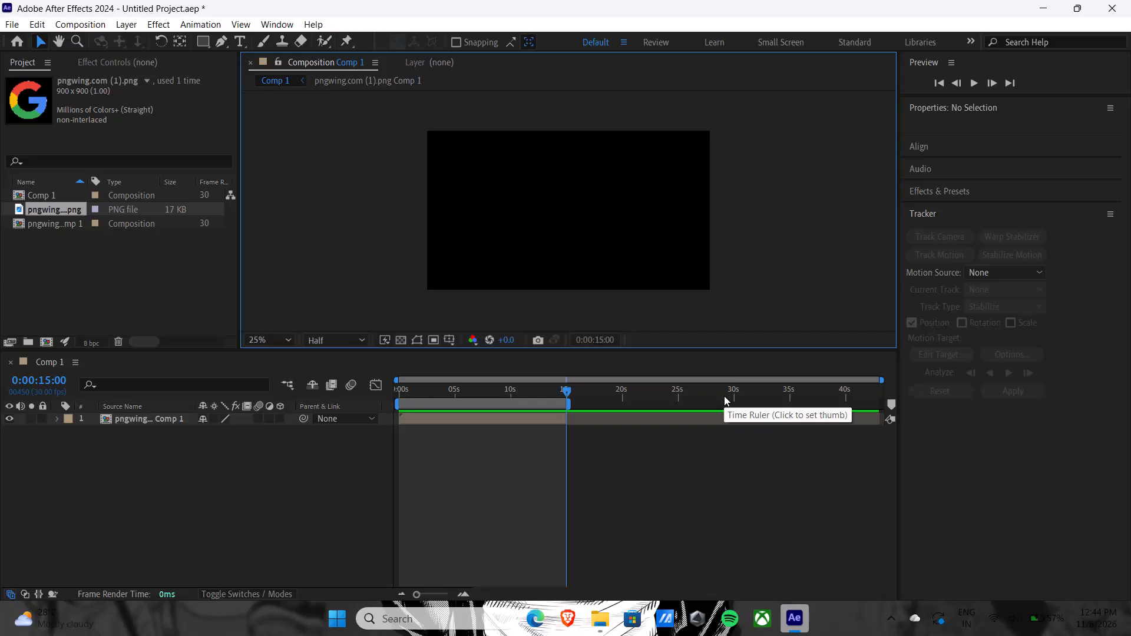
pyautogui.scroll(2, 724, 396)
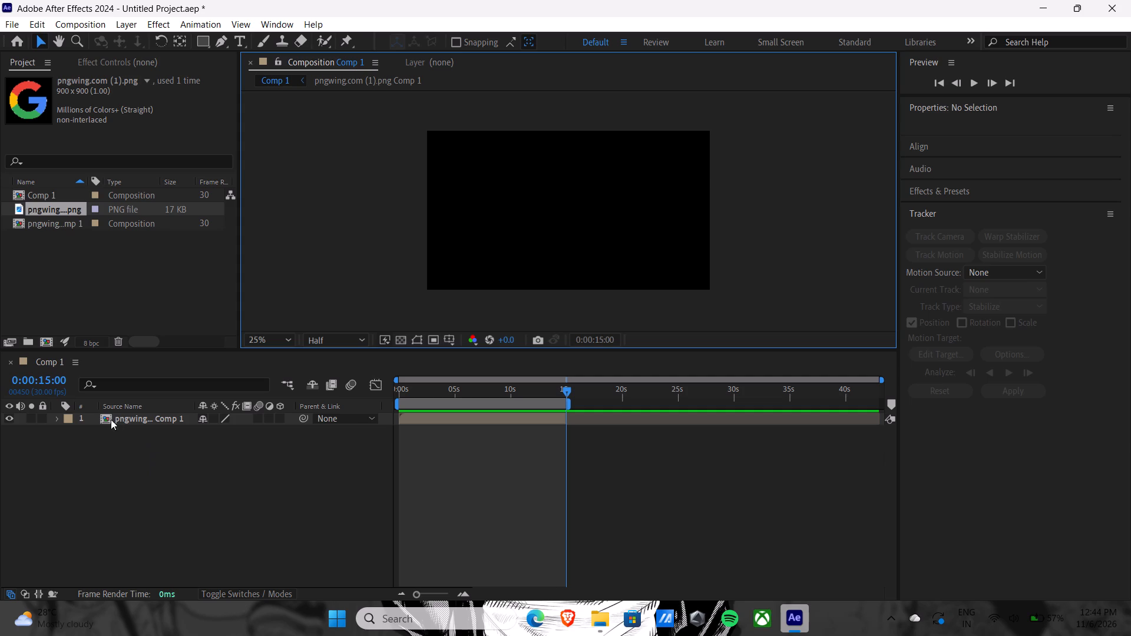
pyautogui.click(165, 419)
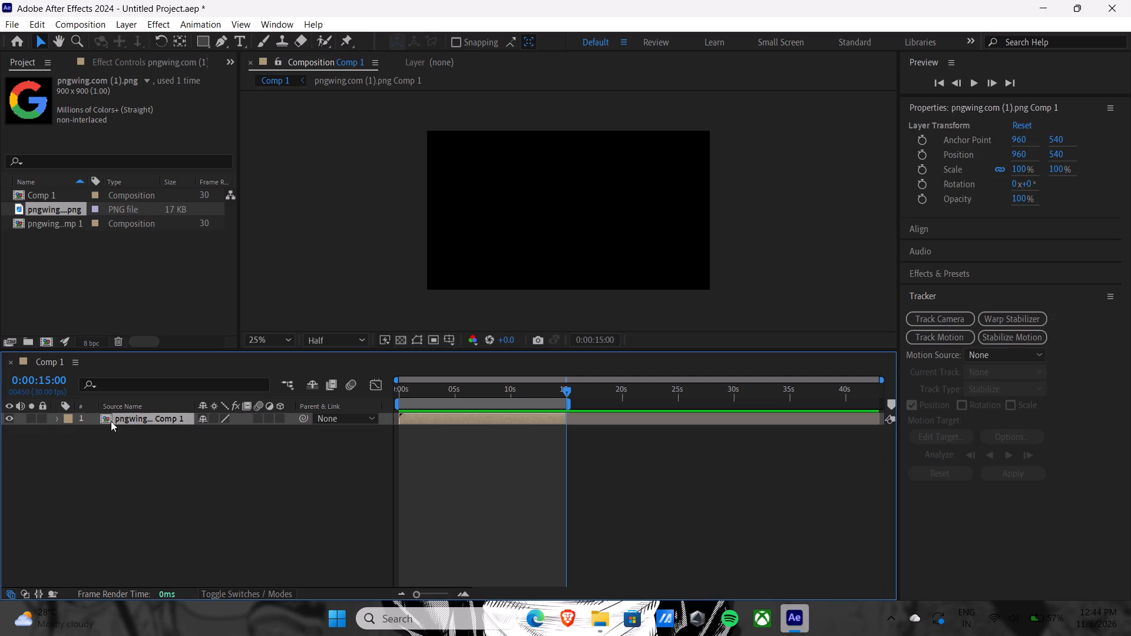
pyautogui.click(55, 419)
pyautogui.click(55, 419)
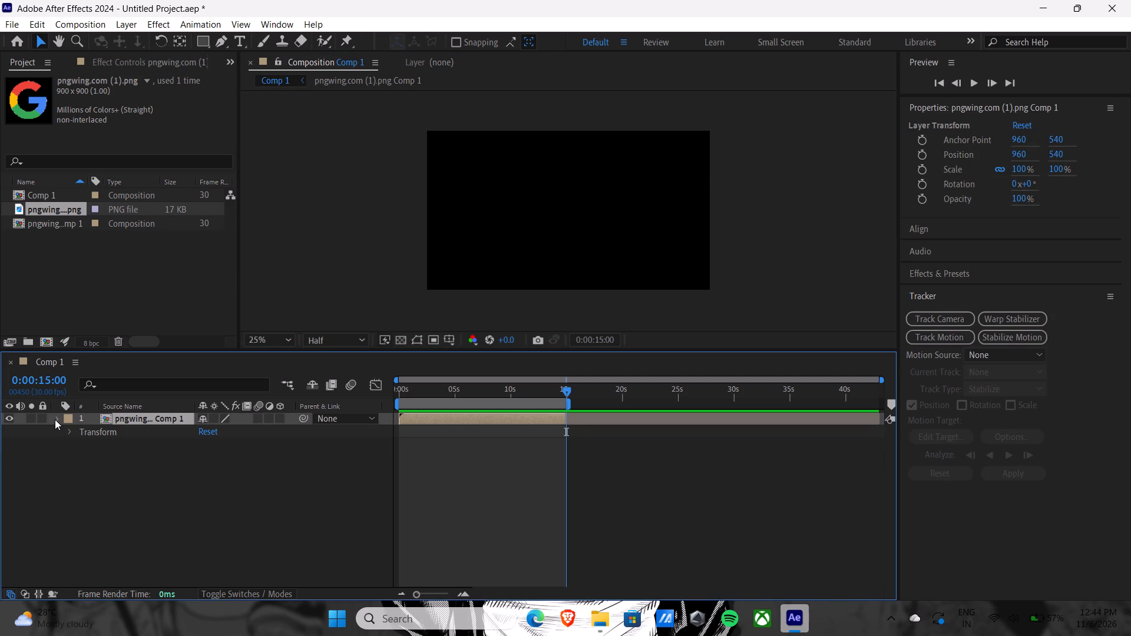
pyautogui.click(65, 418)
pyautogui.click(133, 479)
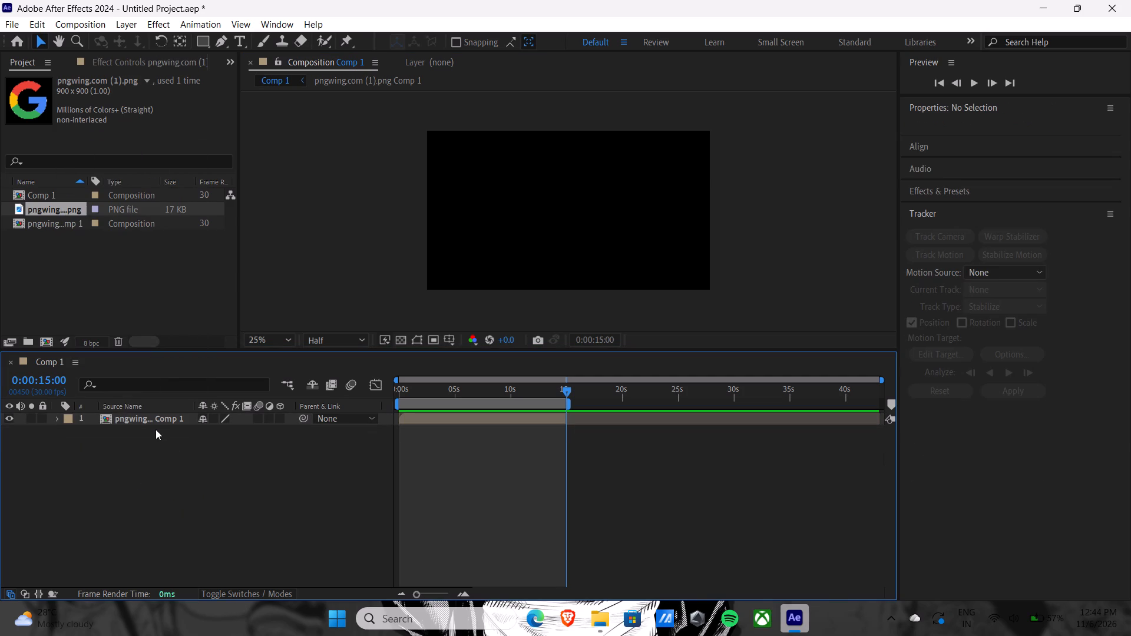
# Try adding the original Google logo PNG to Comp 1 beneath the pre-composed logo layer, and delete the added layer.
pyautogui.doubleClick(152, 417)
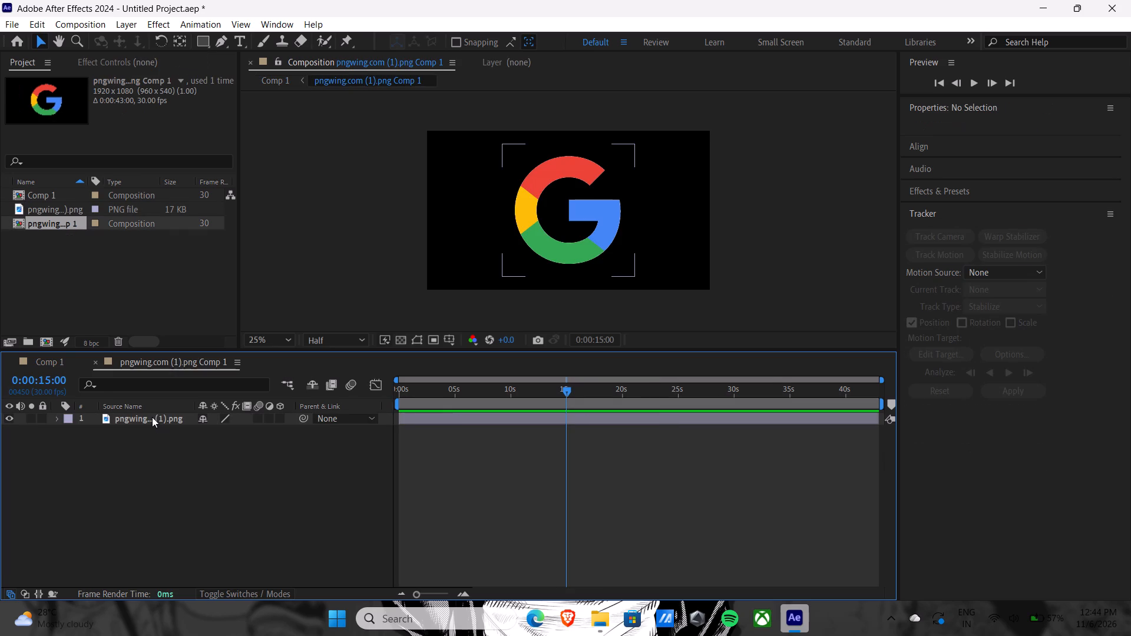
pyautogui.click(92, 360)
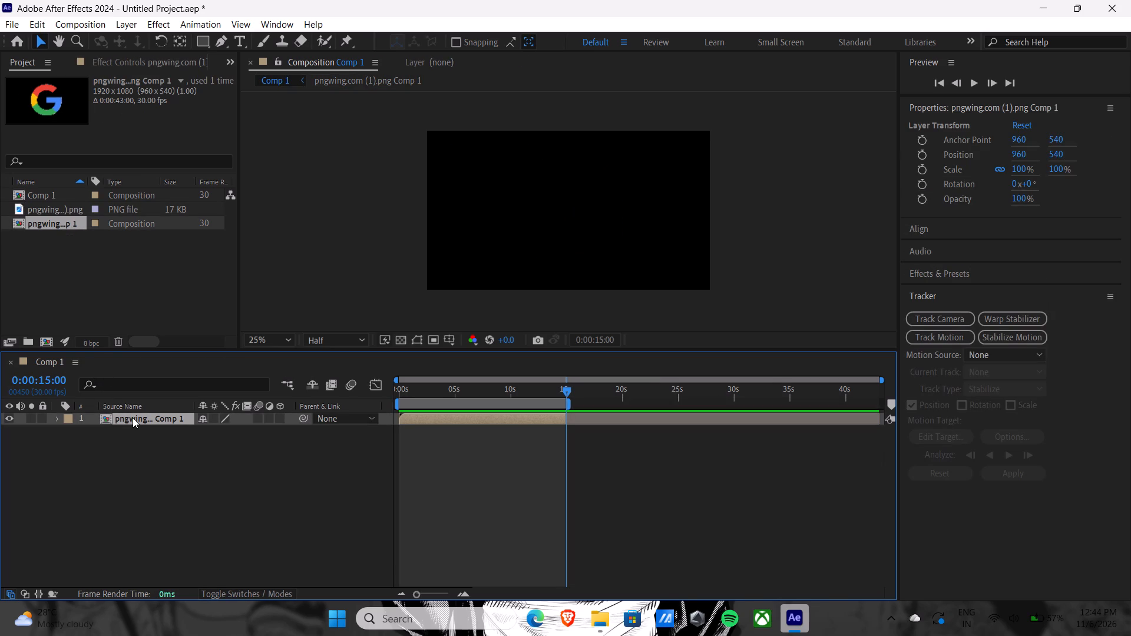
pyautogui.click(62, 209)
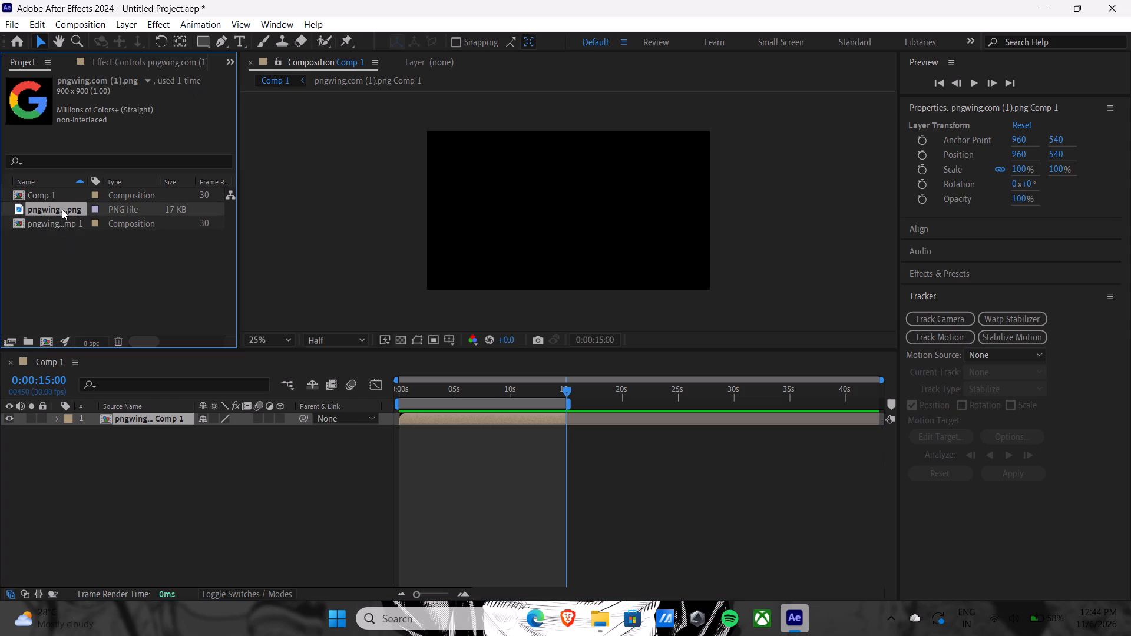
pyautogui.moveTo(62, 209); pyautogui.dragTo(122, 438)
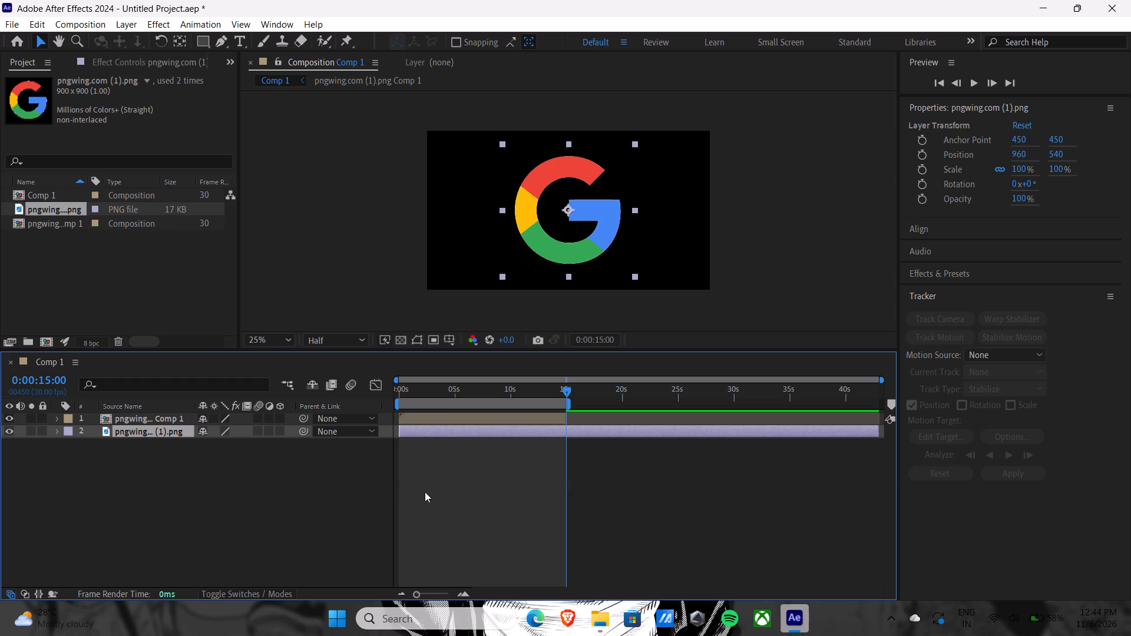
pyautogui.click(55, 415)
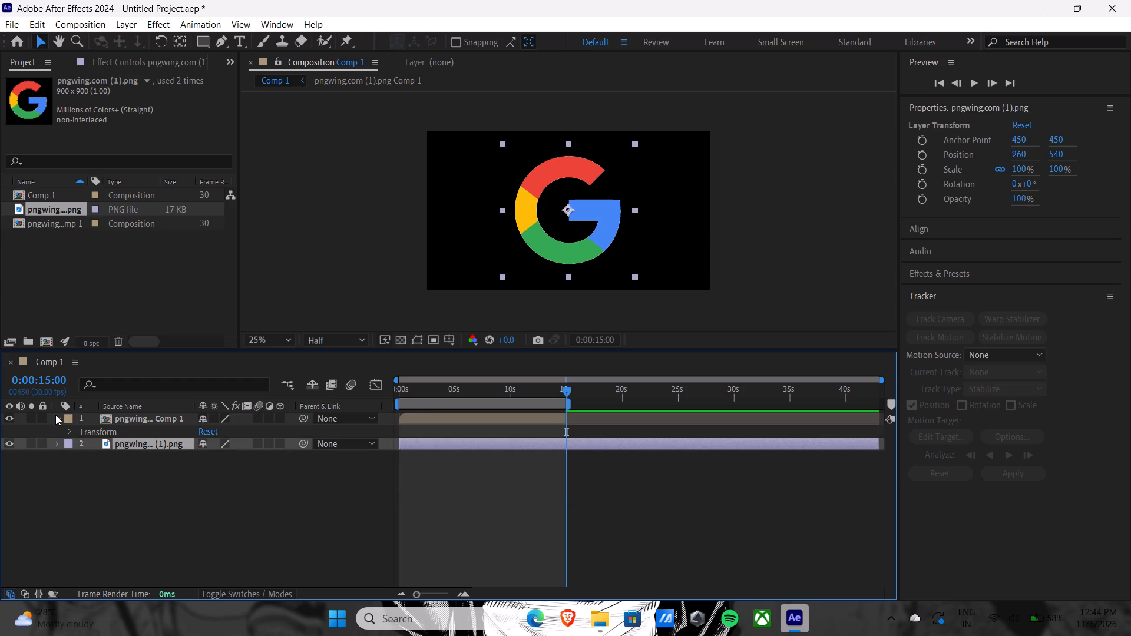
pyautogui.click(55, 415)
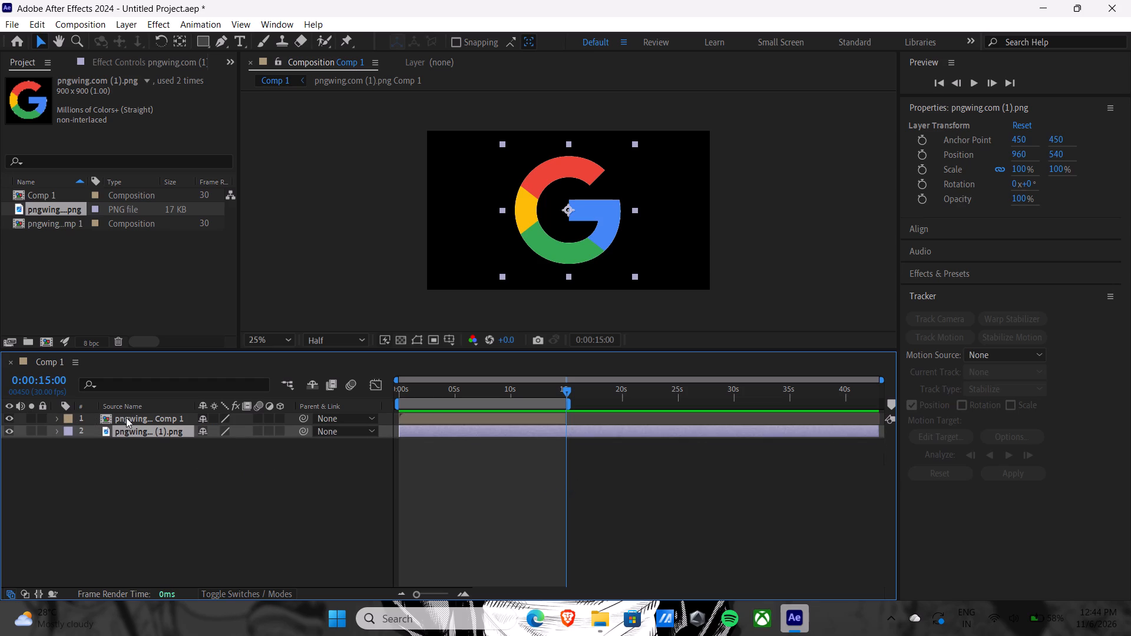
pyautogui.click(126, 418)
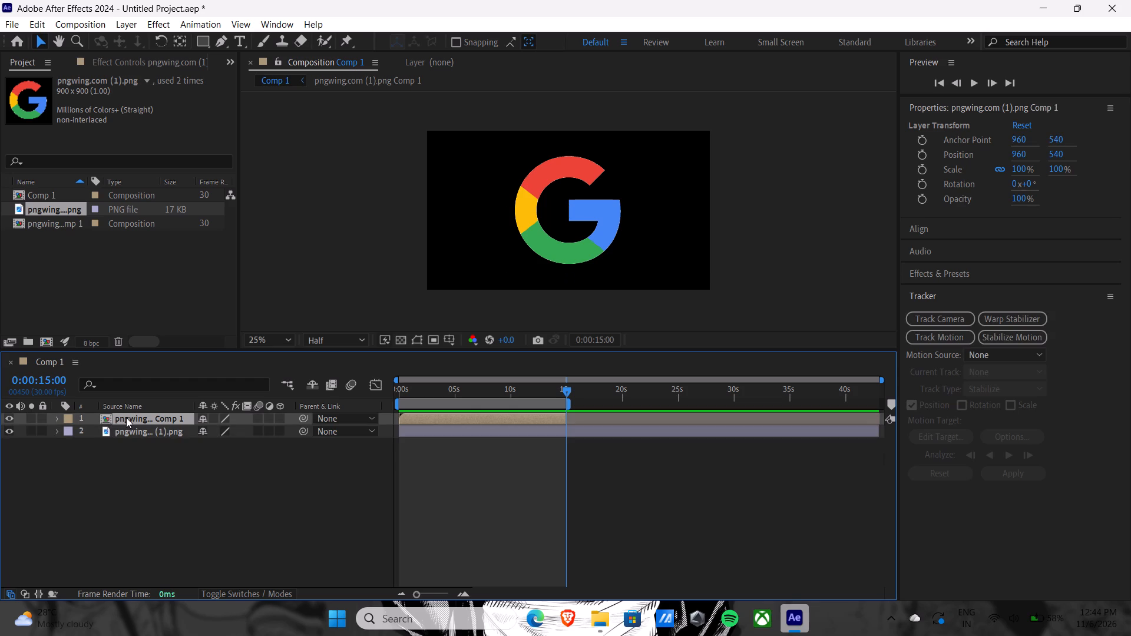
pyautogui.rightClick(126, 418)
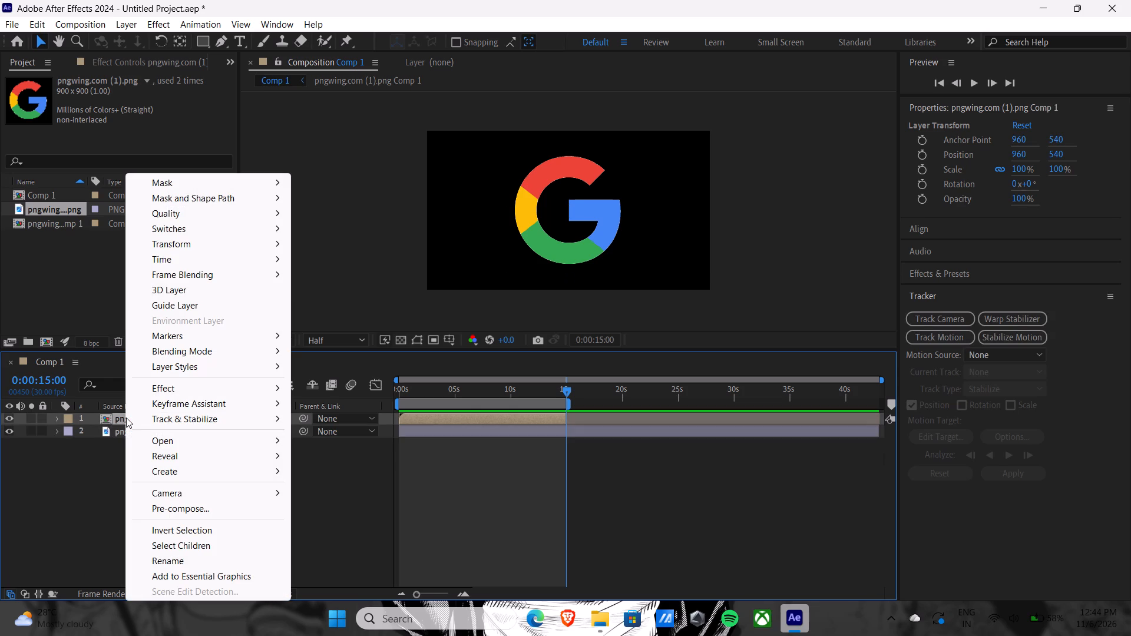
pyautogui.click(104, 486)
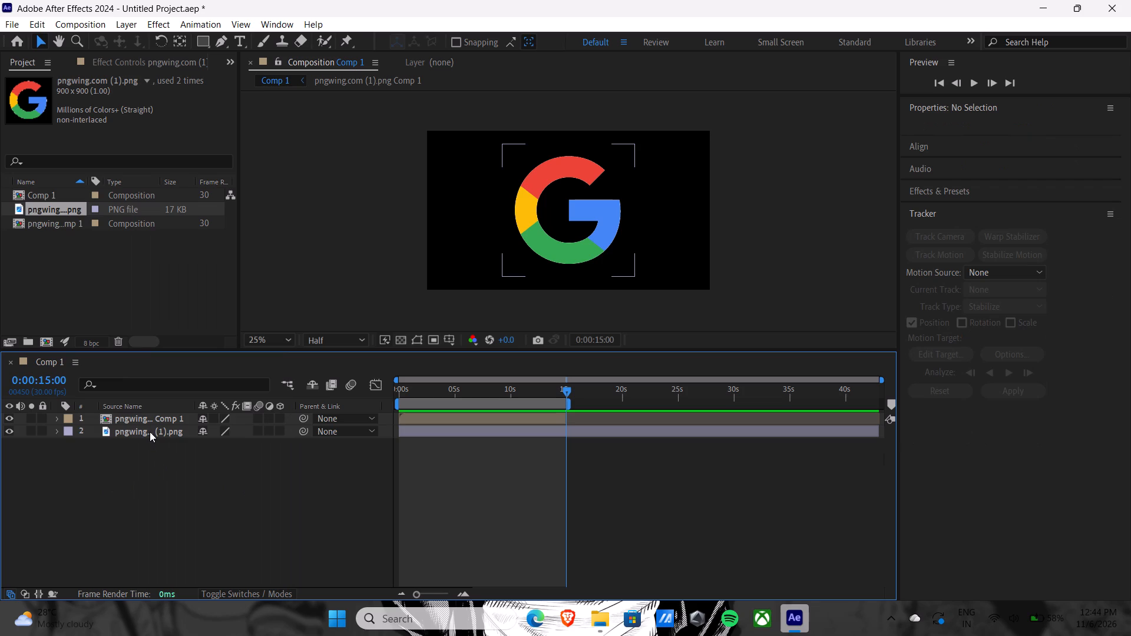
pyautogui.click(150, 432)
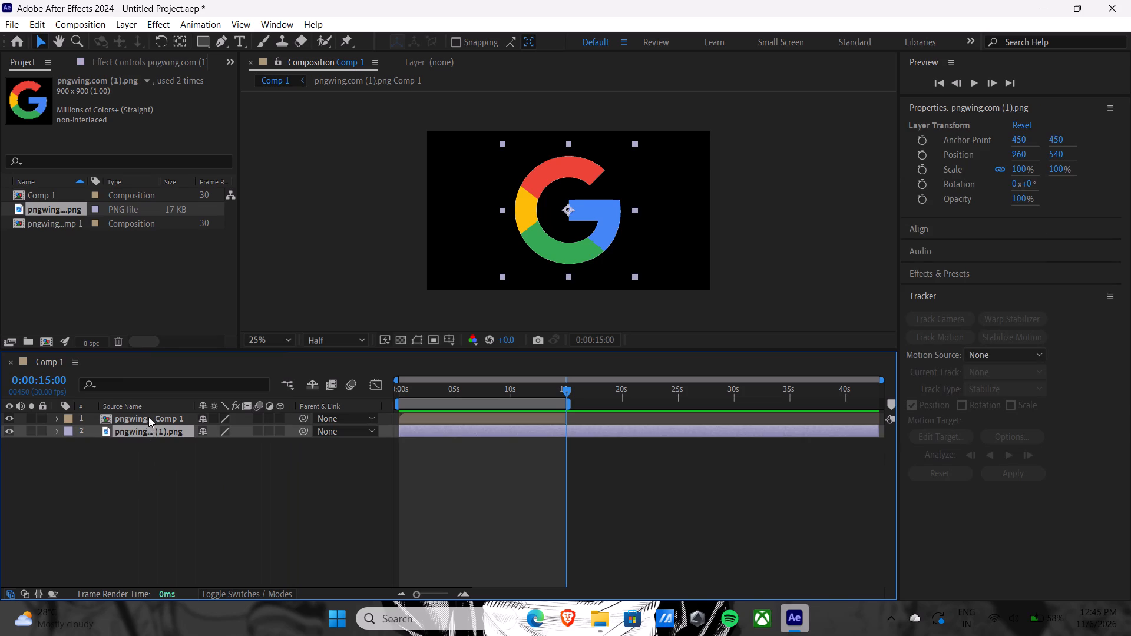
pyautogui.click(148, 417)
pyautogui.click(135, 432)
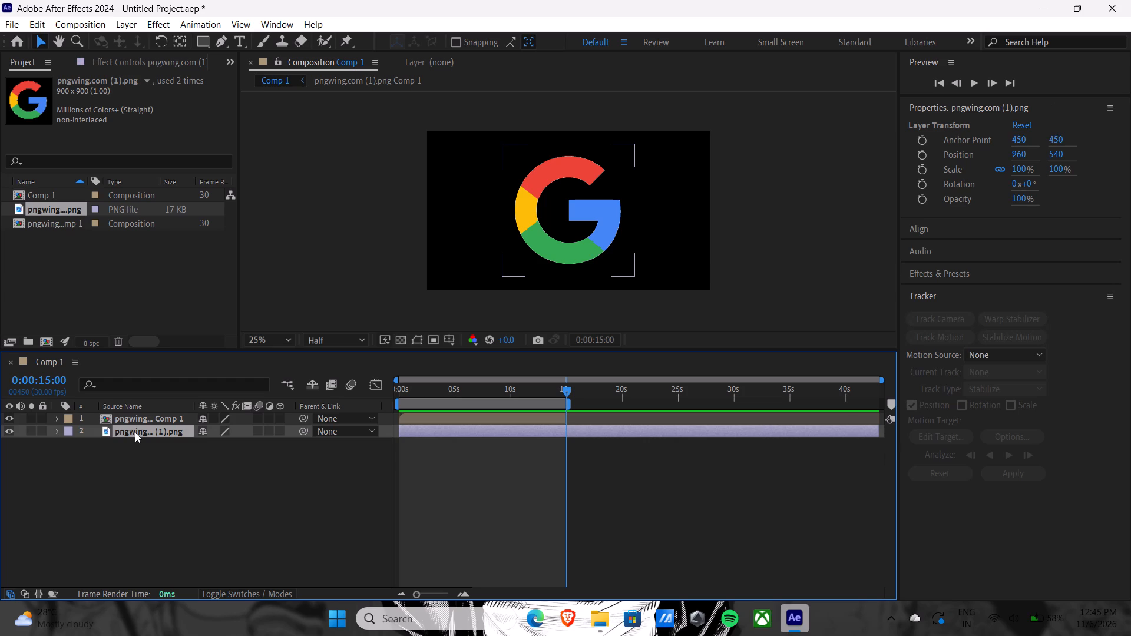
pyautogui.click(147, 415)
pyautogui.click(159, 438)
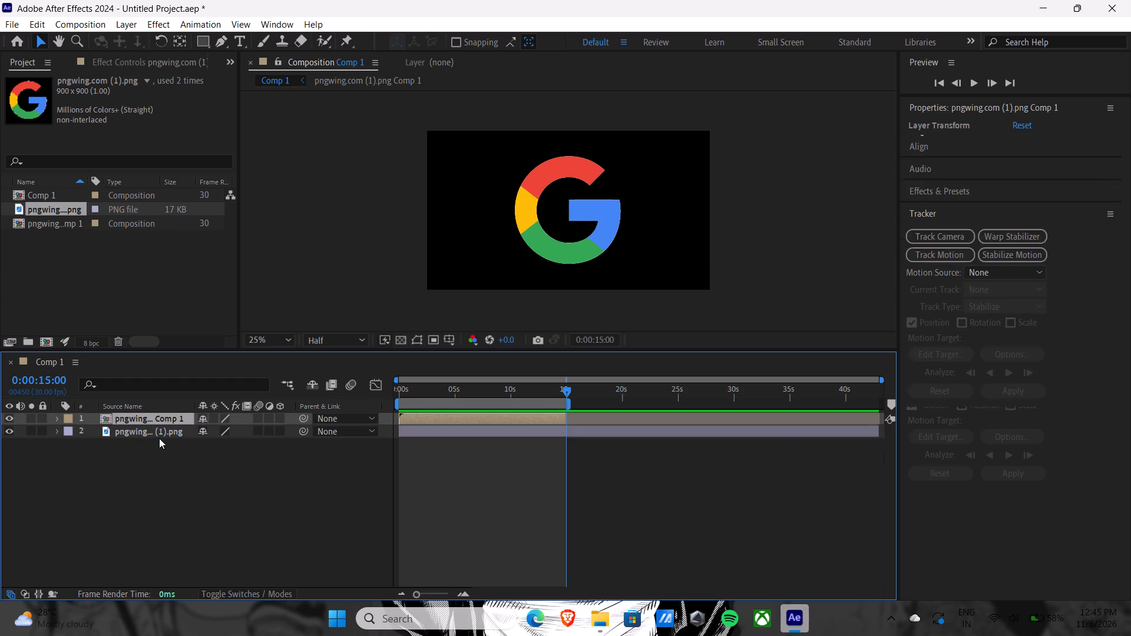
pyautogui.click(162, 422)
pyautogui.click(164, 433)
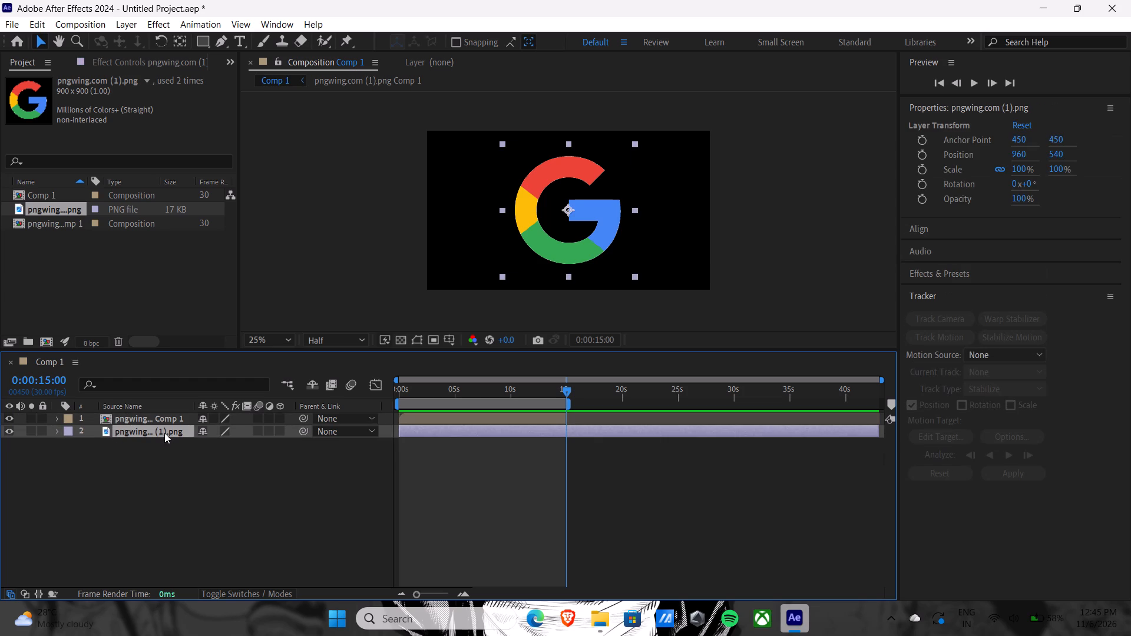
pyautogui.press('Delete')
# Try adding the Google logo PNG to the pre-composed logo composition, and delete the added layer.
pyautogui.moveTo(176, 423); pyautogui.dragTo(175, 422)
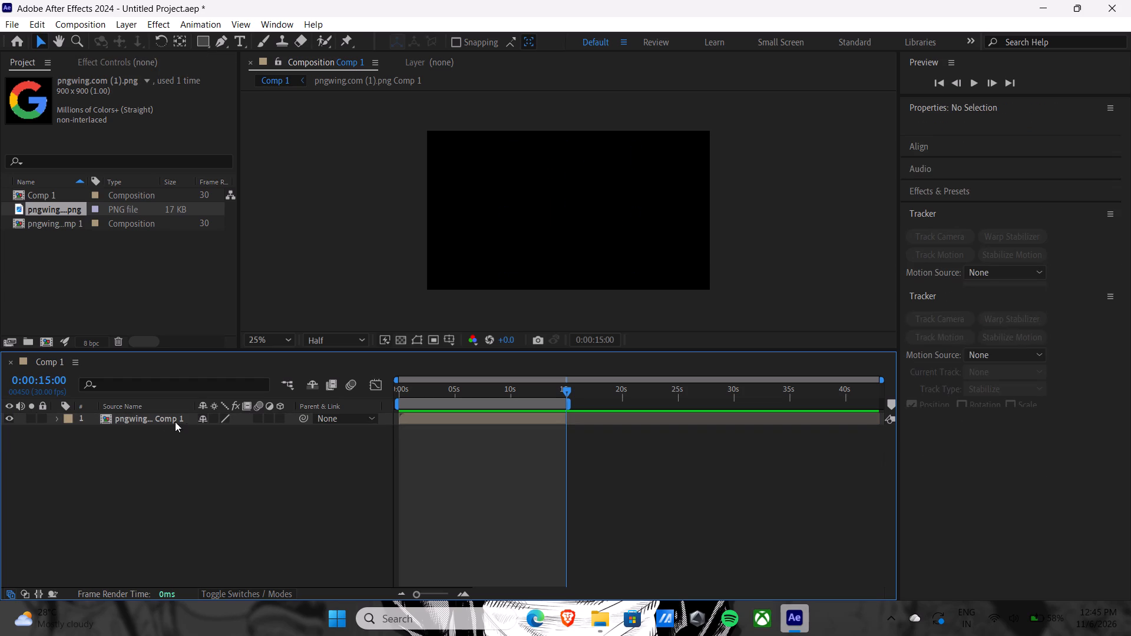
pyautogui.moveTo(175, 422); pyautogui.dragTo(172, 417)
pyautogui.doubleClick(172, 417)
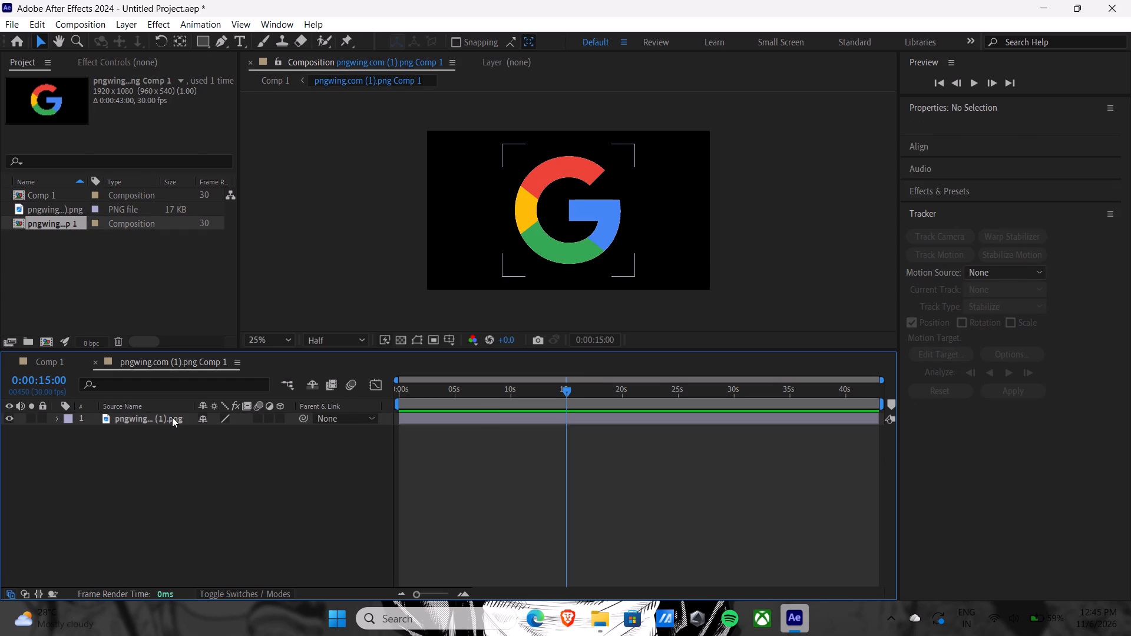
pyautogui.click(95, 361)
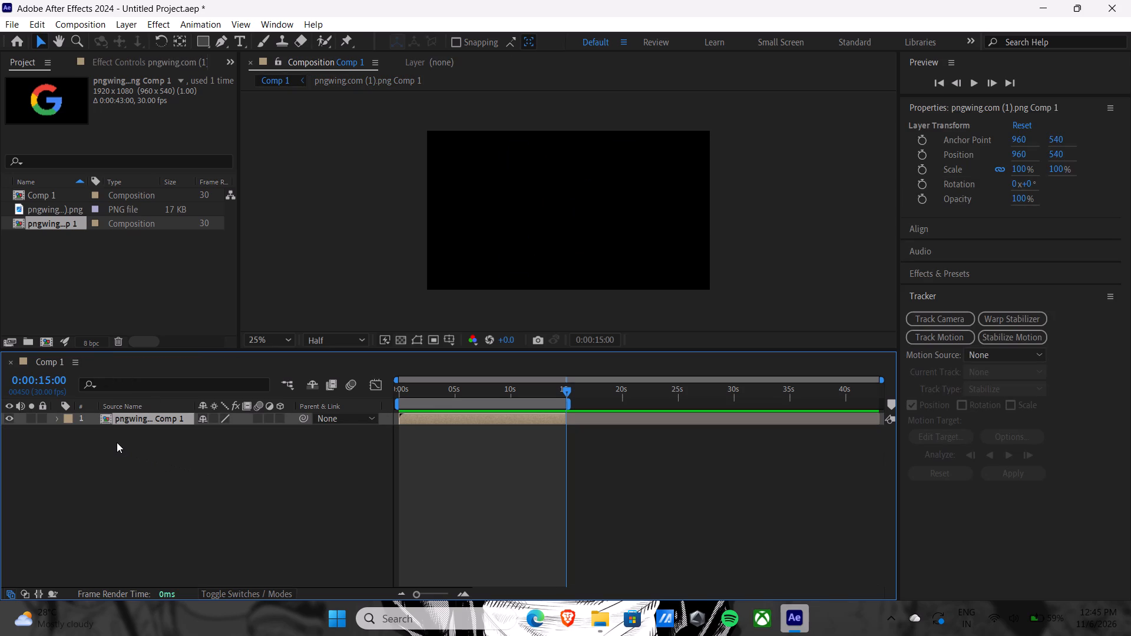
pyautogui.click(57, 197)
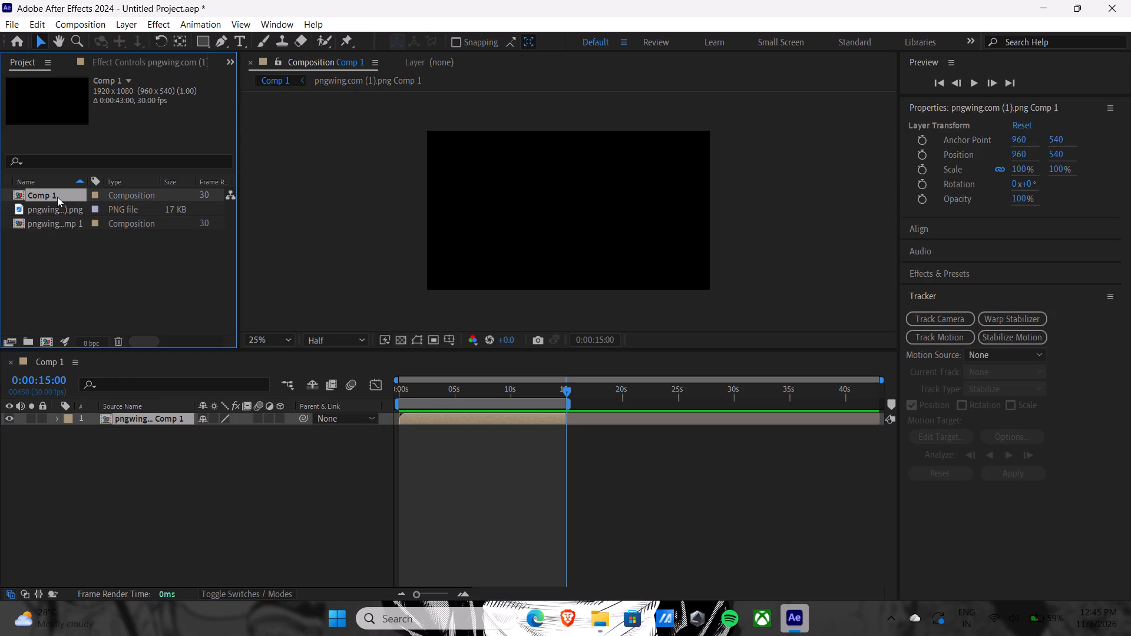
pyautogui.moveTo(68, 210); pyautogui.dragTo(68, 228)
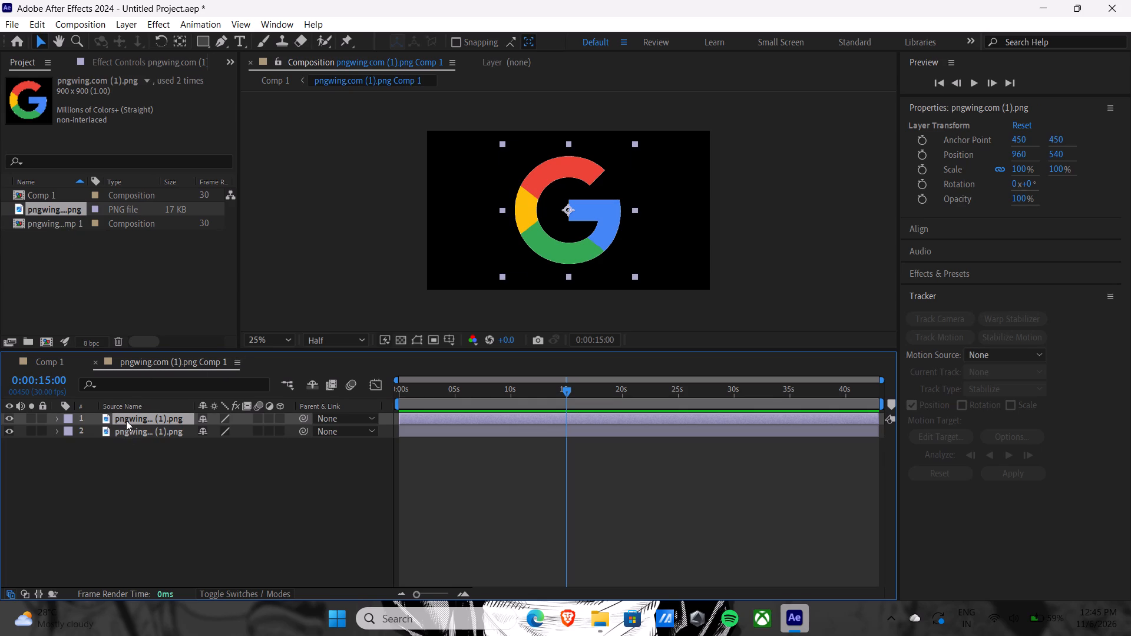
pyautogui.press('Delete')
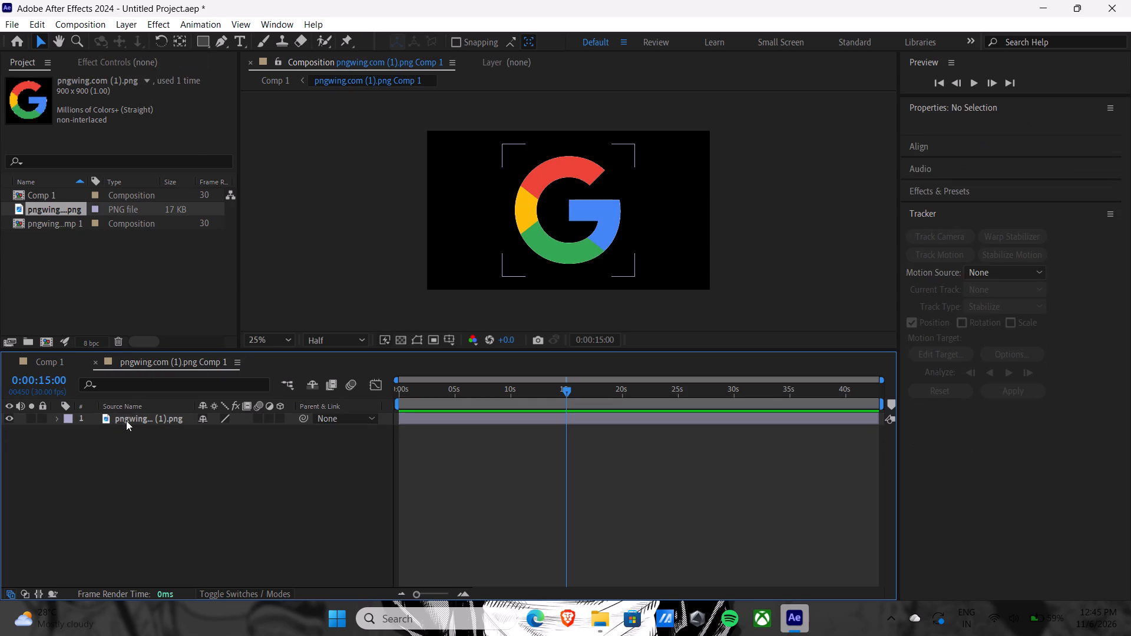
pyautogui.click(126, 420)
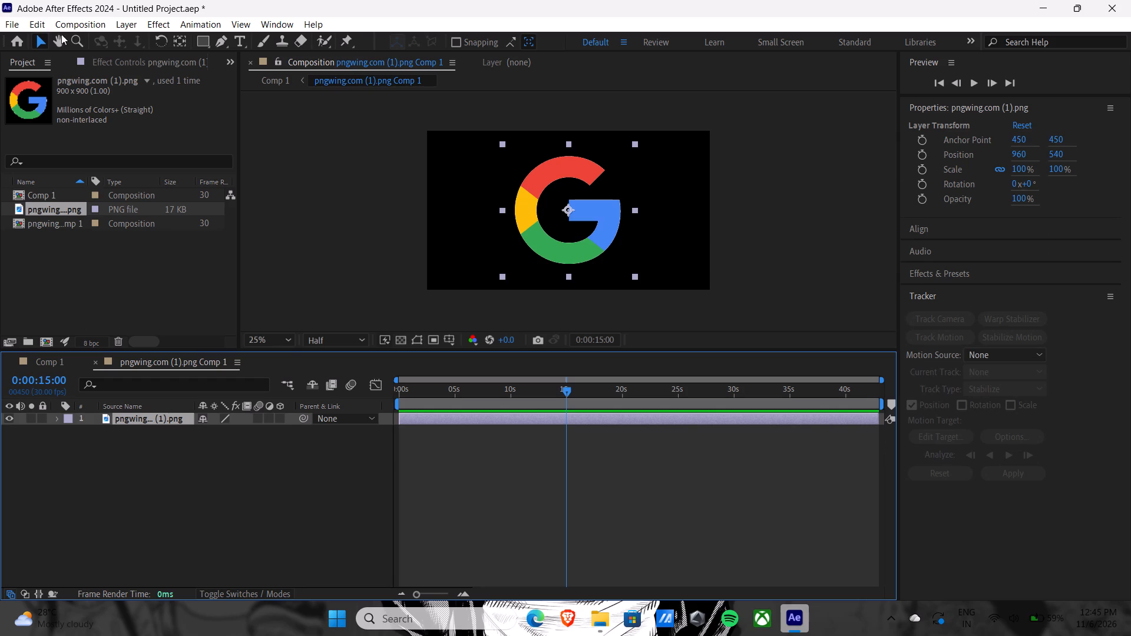
# Start a new empty project in place of the current one.
pyautogui.click(16, 21)
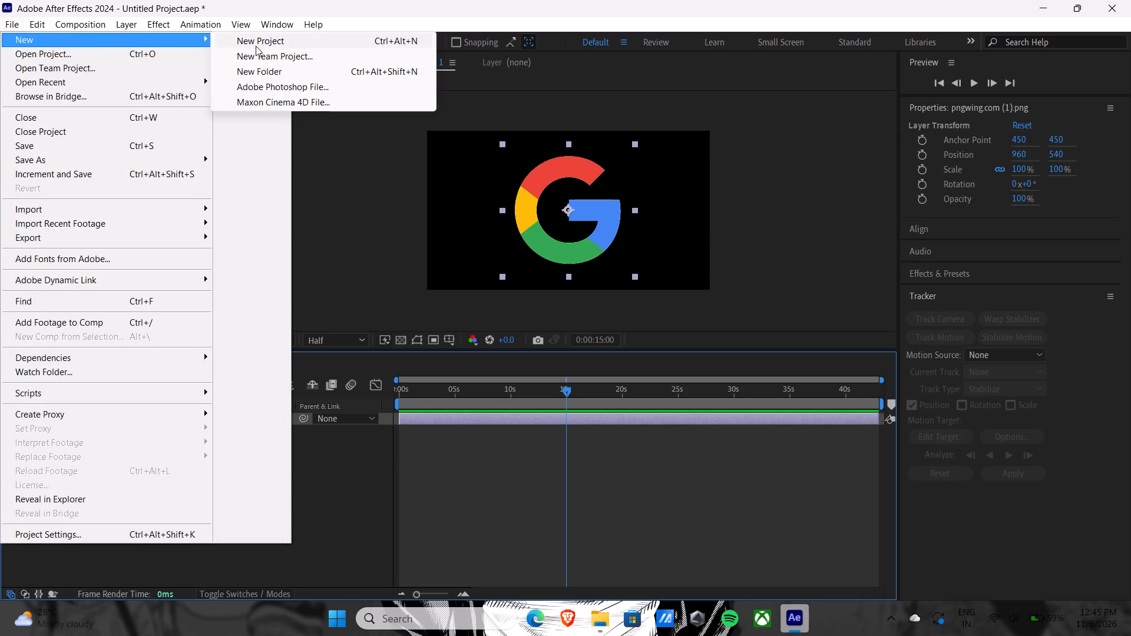
pyautogui.click(257, 44)
pyautogui.click(589, 326)
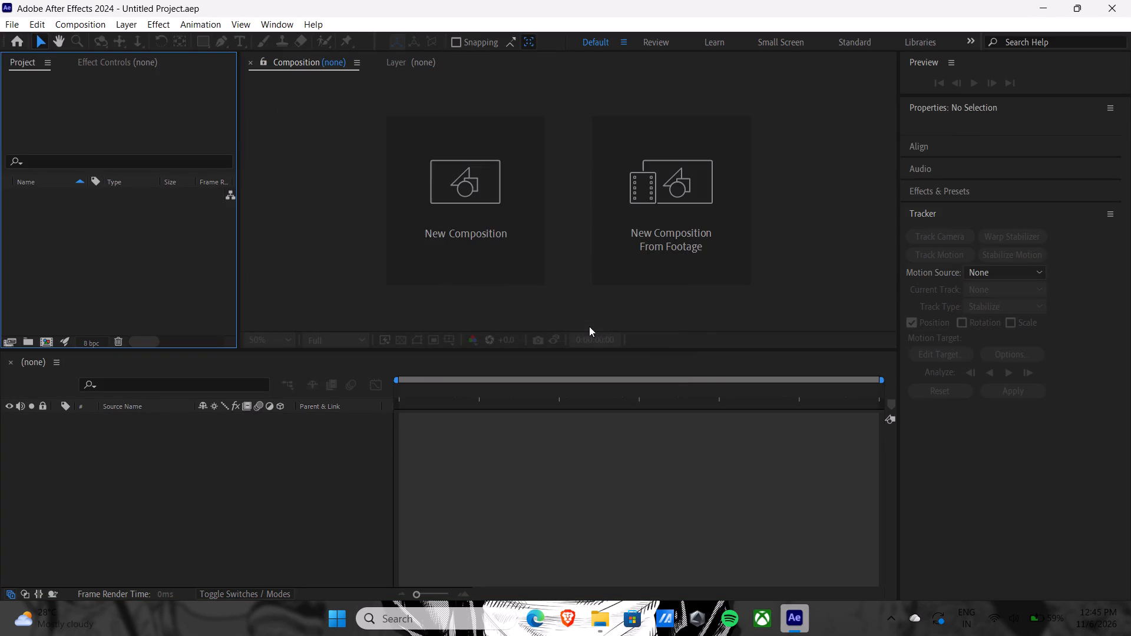
# Create the 1920x1080, 30 fps composition Comp 1 with its background colour set to white (FFFFFF).
pyautogui.click(453, 217)
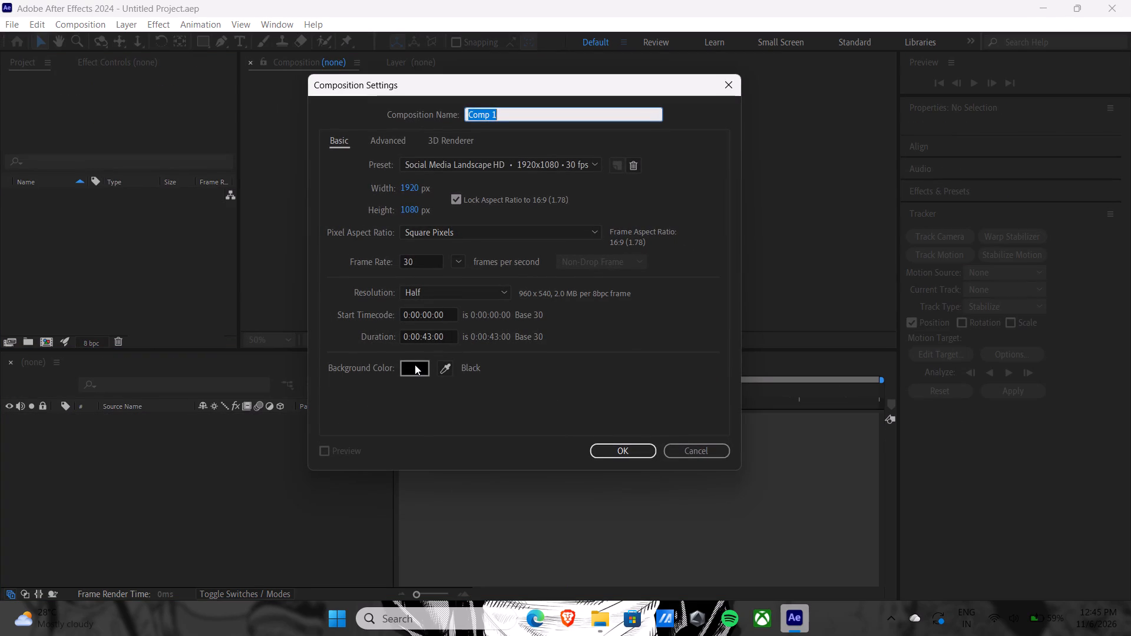
pyautogui.click(415, 365)
pyautogui.moveTo(482, 375); pyautogui.dragTo(358, 333)
pyautogui.click(732, 342)
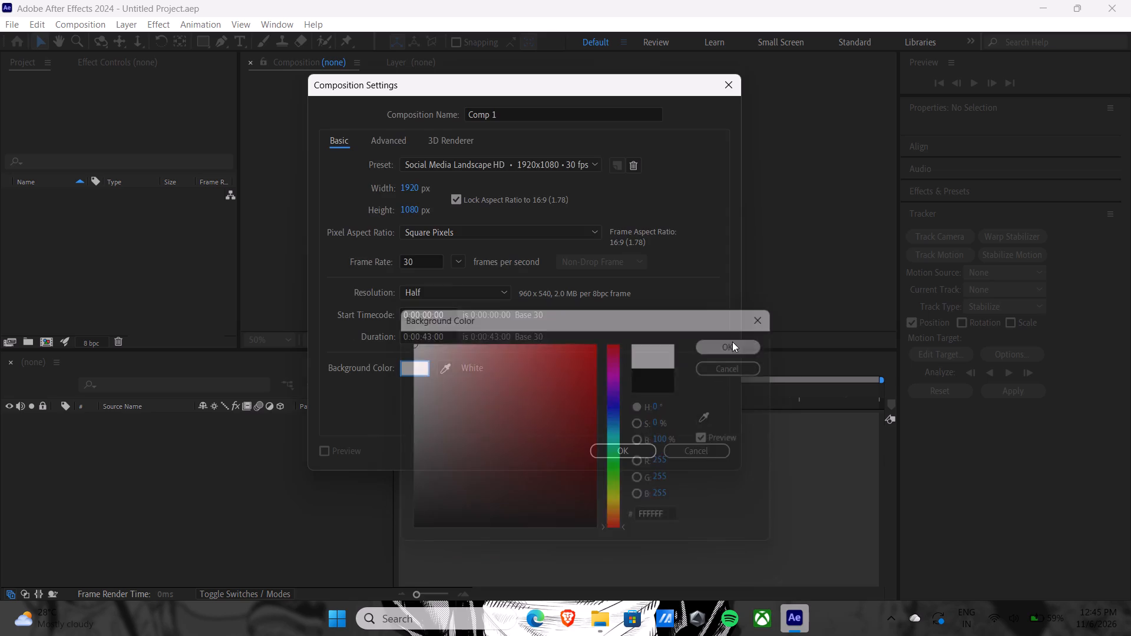
pyautogui.click(629, 446)
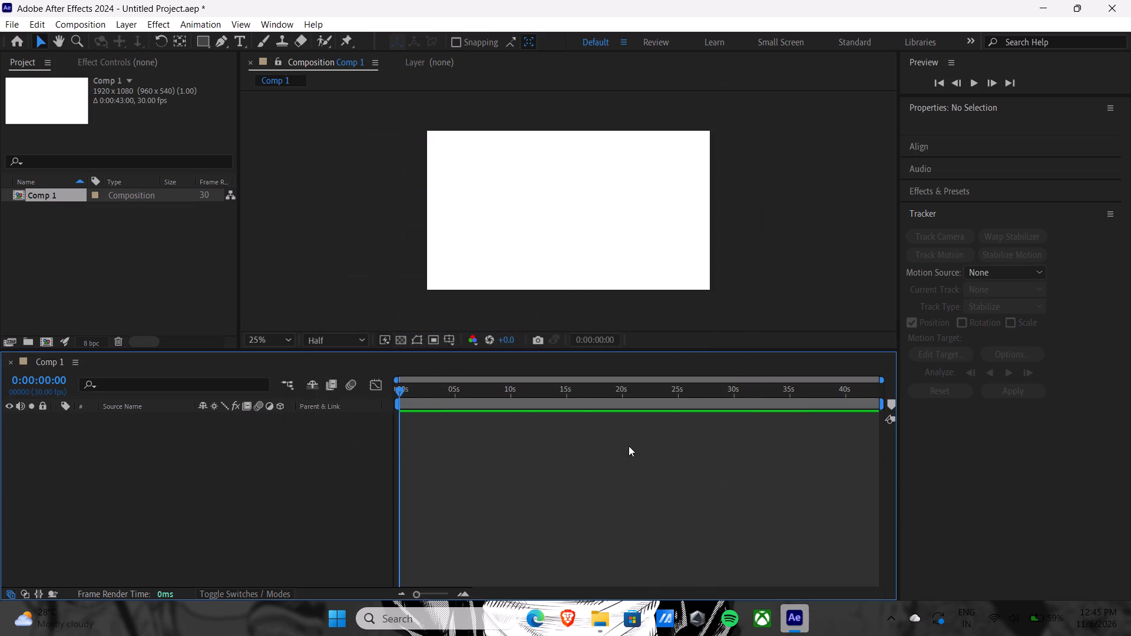
# Bring the Google logo image pngwing.com (1) from the Logo animation folder into Comp 1 as a layer.
pyautogui.click(604, 617)
pyautogui.moveTo(153, 128); pyautogui.dragTo(543, 471)
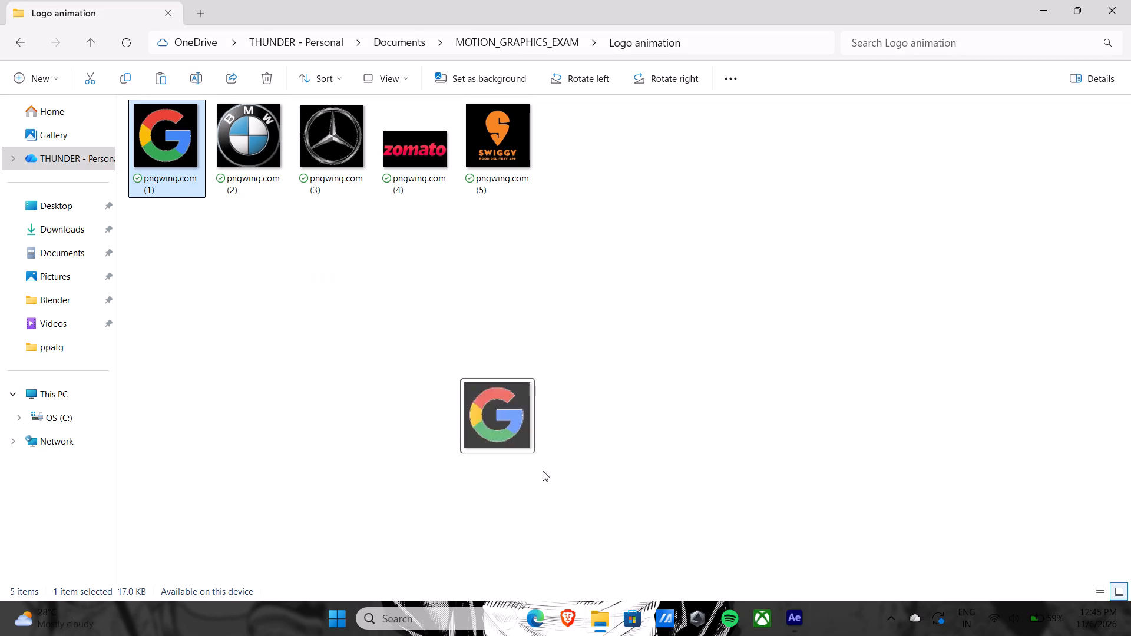
pyautogui.moveTo(543, 471); pyautogui.dragTo(177, 458)
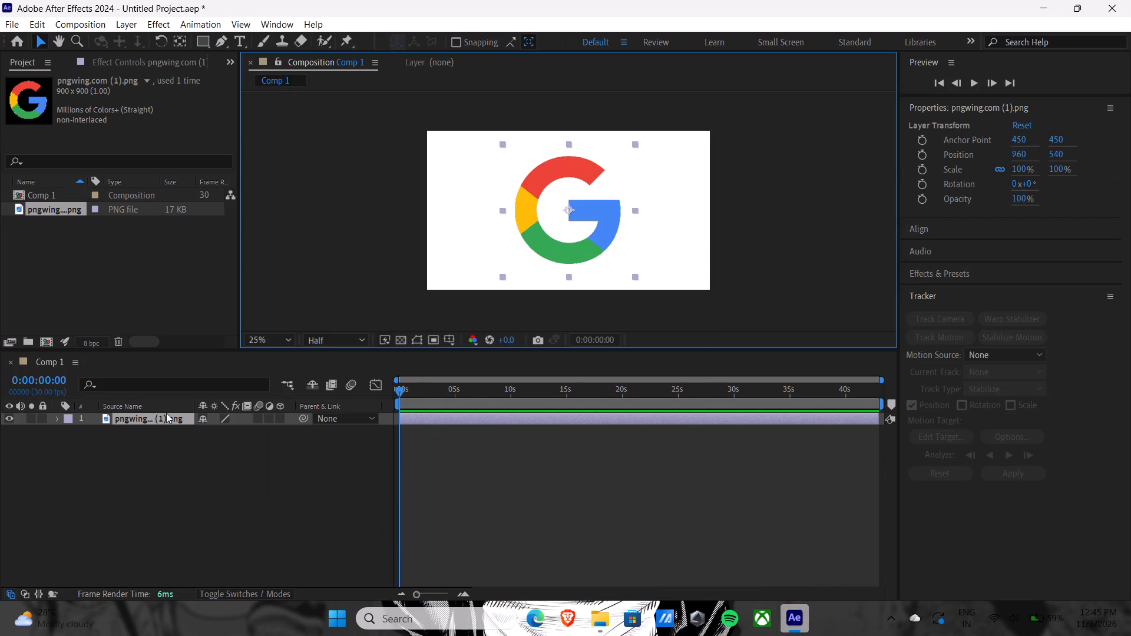
# Pre-compose the Google logo layer with the option to move all attributes into the new composition.
pyautogui.rightClick(166, 419)
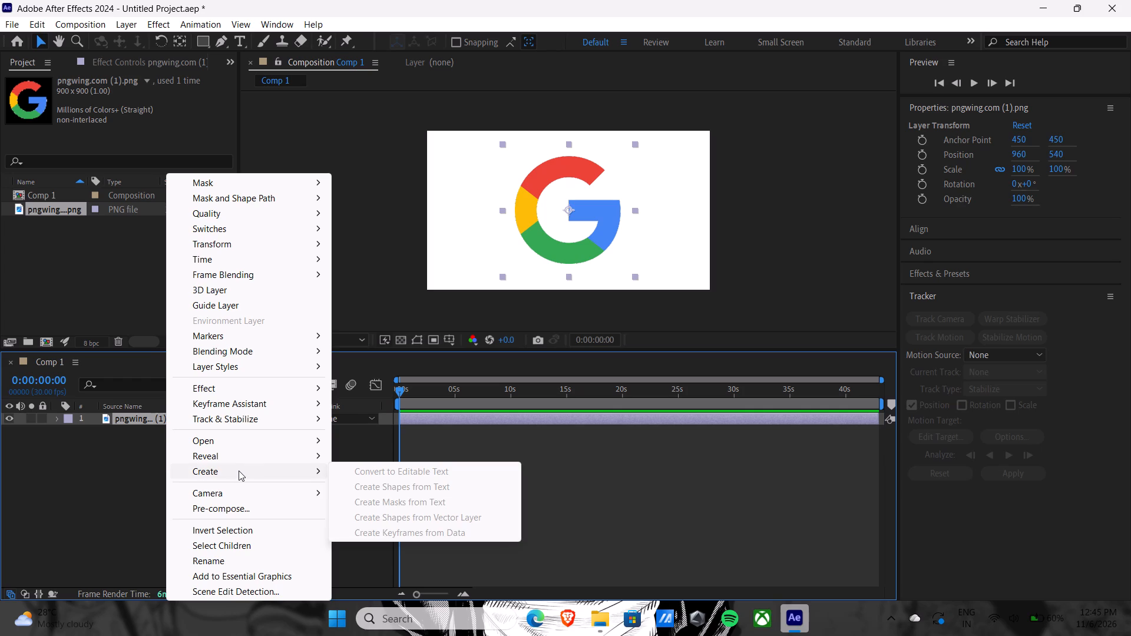
pyautogui.click(236, 509)
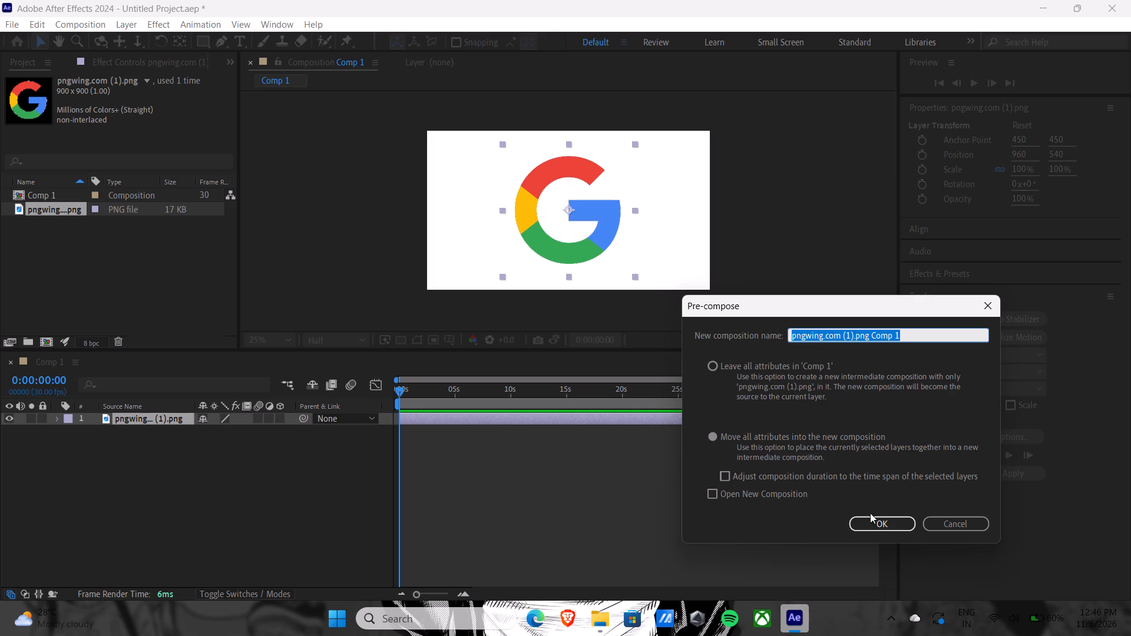
pyautogui.click(878, 521)
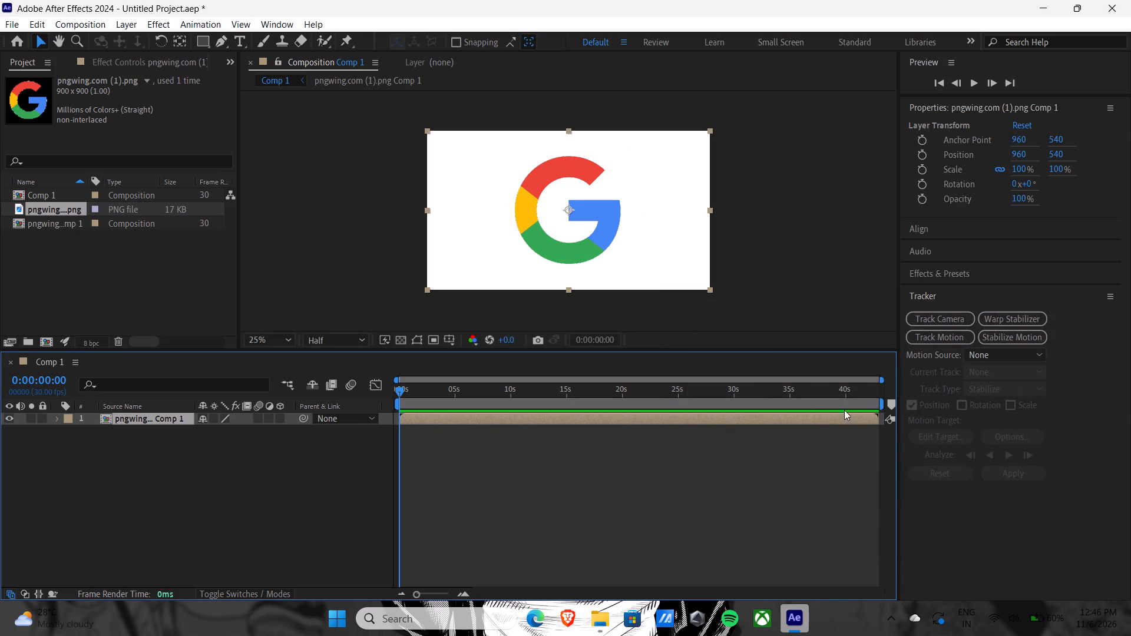
# Shorten the Comp 1 work area so that it ends at about 15 seconds.
pyautogui.moveTo(879, 405); pyautogui.dragTo(533, 407)
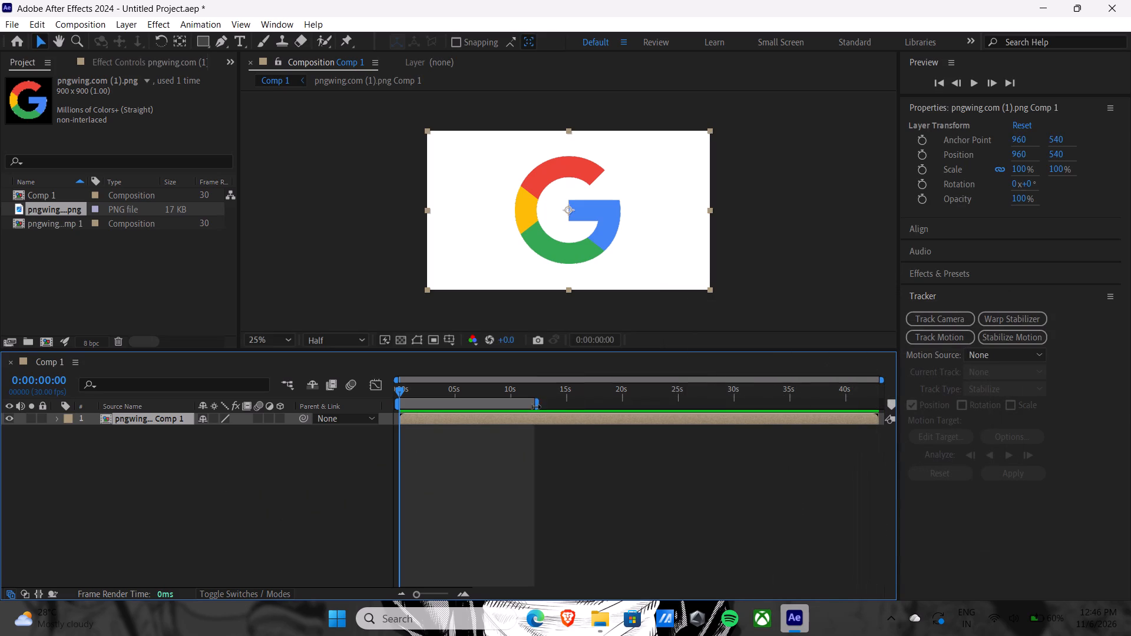
pyautogui.moveTo(533, 407); pyautogui.dragTo(567, 409)
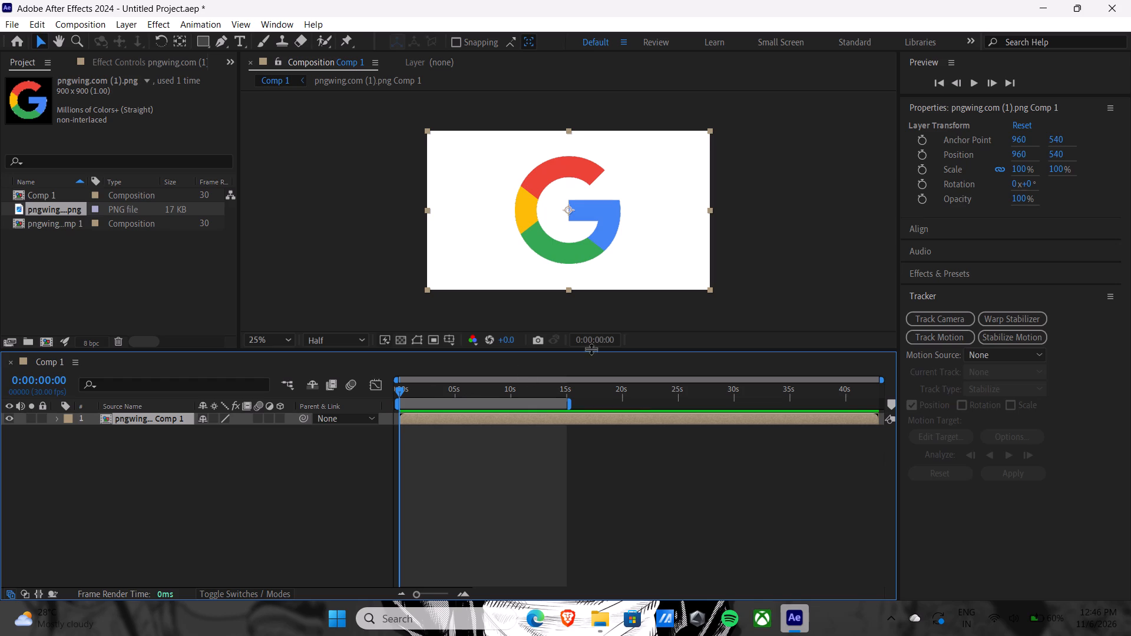
# Move the current time in Comp 1 to 0:00:15:00.
pyautogui.click(601, 340)
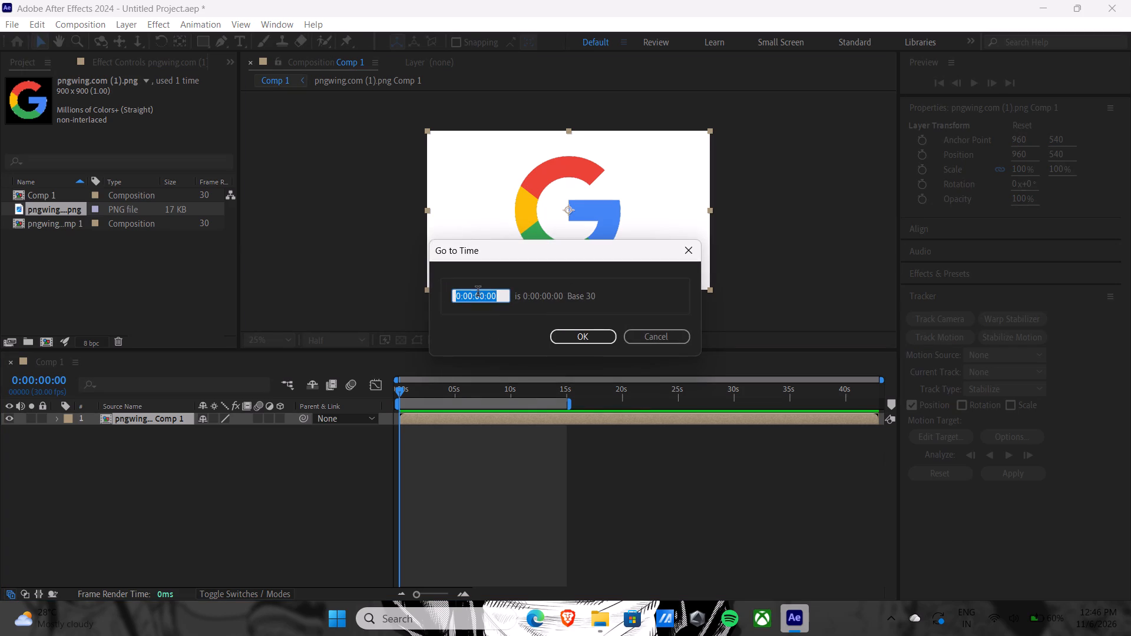
pyautogui.click(484, 299)
pyautogui.press('BackSpace')
pyautogui.press('BackSpace')
pyautogui.write('15')
pyautogui.press('Return')
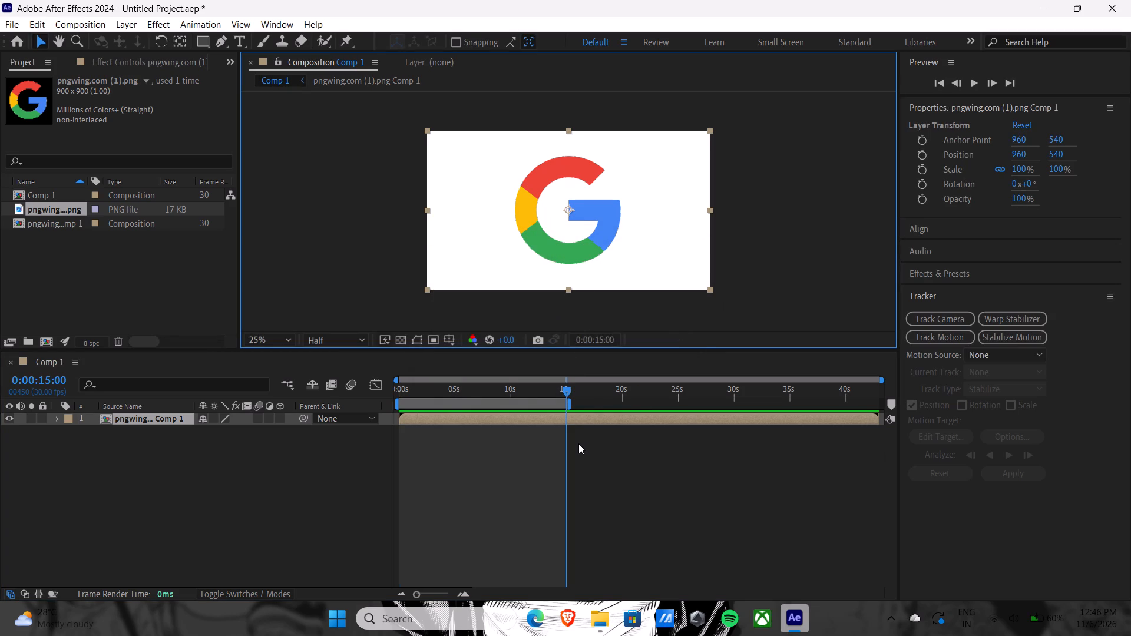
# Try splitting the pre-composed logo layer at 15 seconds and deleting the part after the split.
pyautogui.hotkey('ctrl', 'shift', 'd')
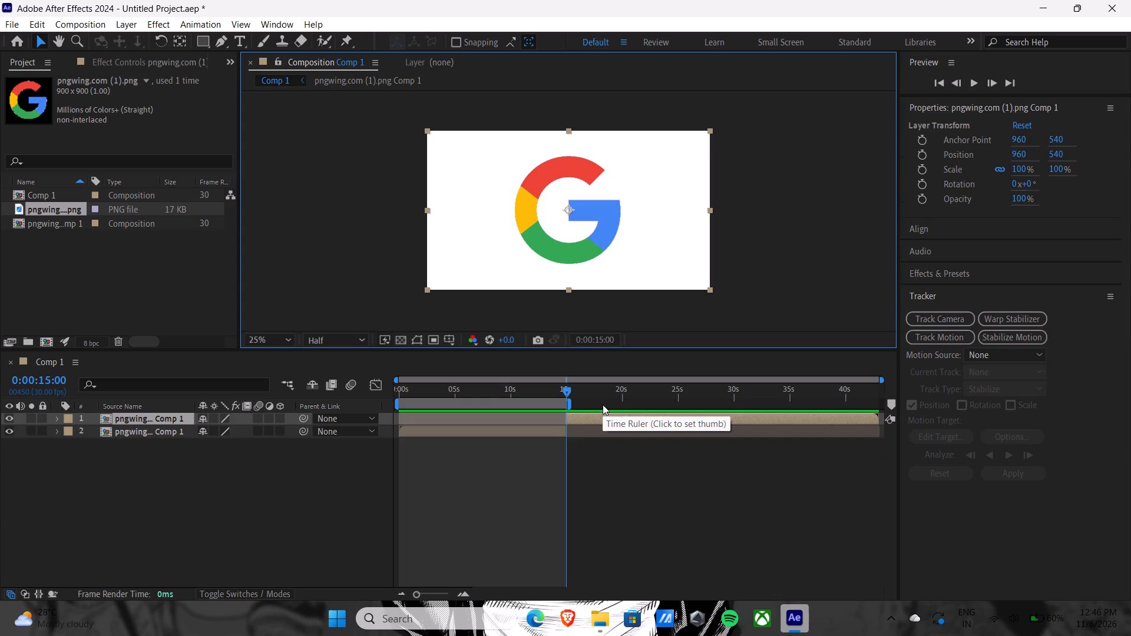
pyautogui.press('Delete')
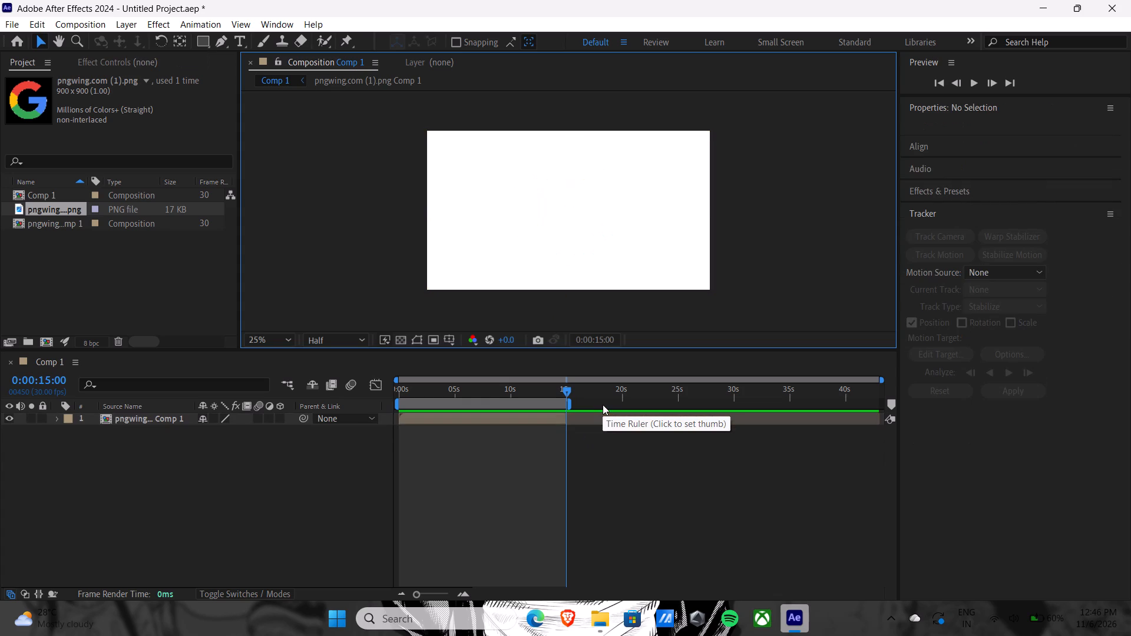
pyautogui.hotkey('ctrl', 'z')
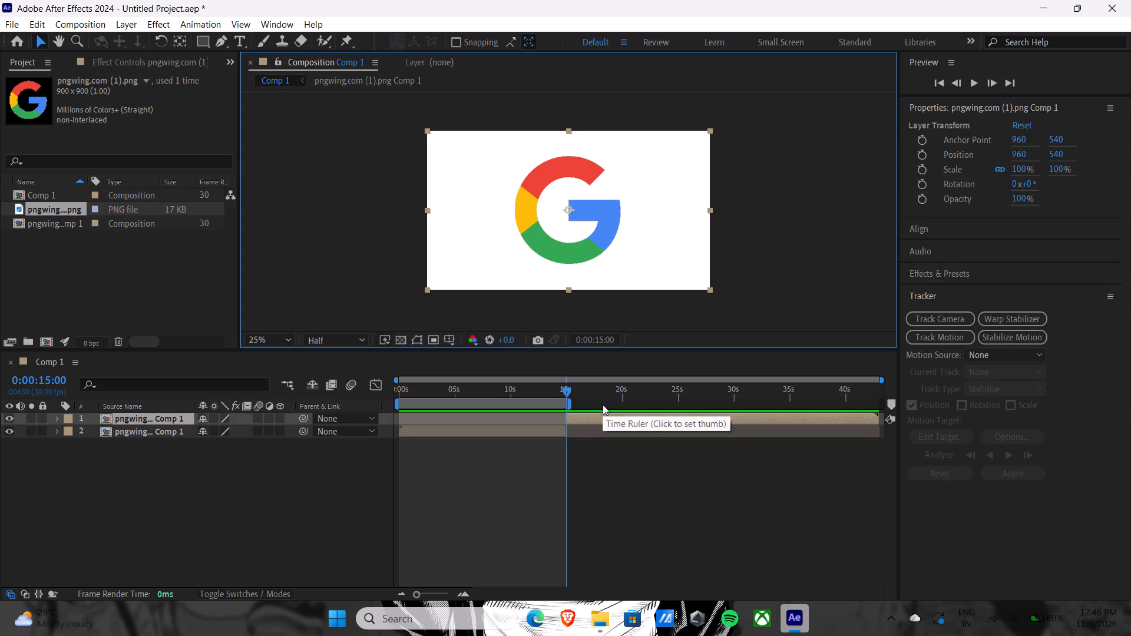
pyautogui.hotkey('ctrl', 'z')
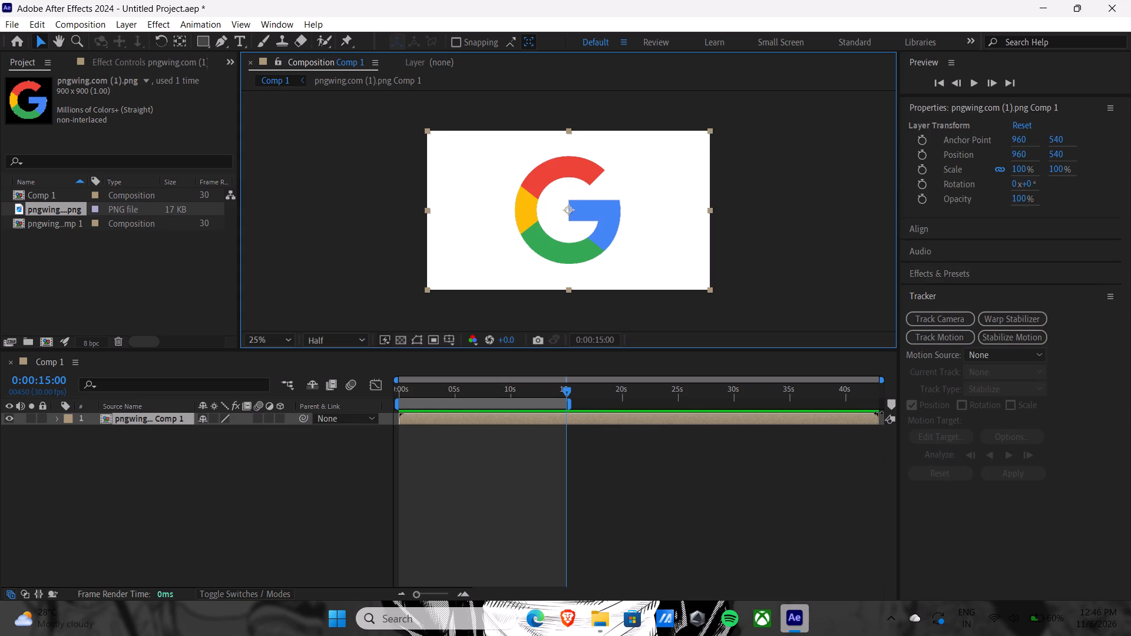
# Trim the end of the pre-composed logo layer back to the current time at 15 seconds.
pyautogui.moveTo(878, 416); pyautogui.dragTo(567, 417)
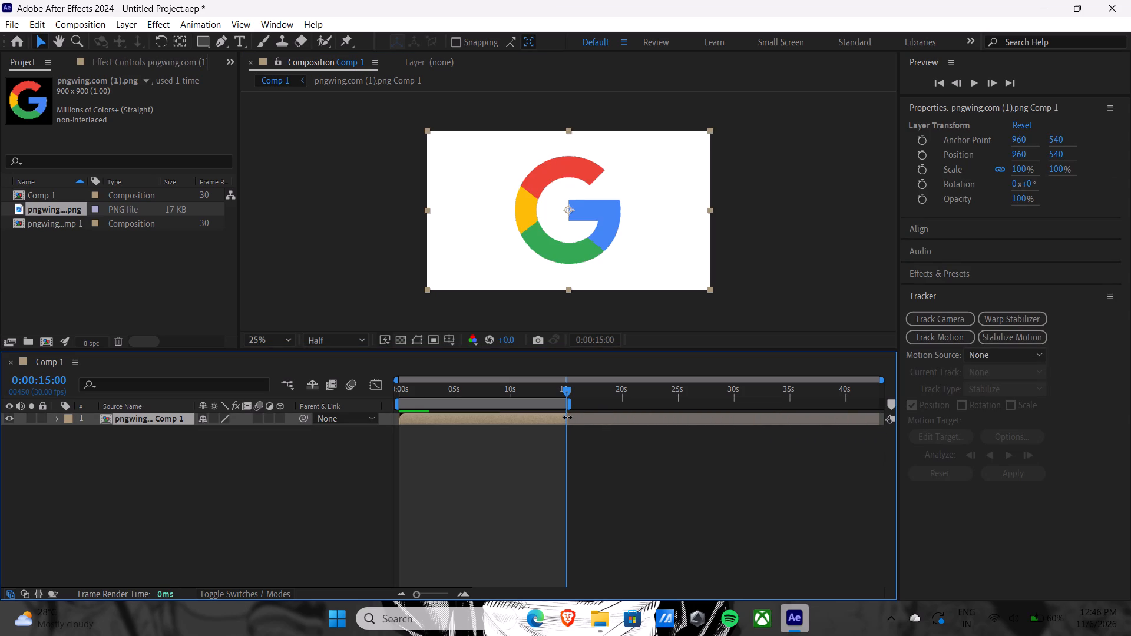
pyautogui.moveTo(567, 417); pyautogui.dragTo(568, 417)
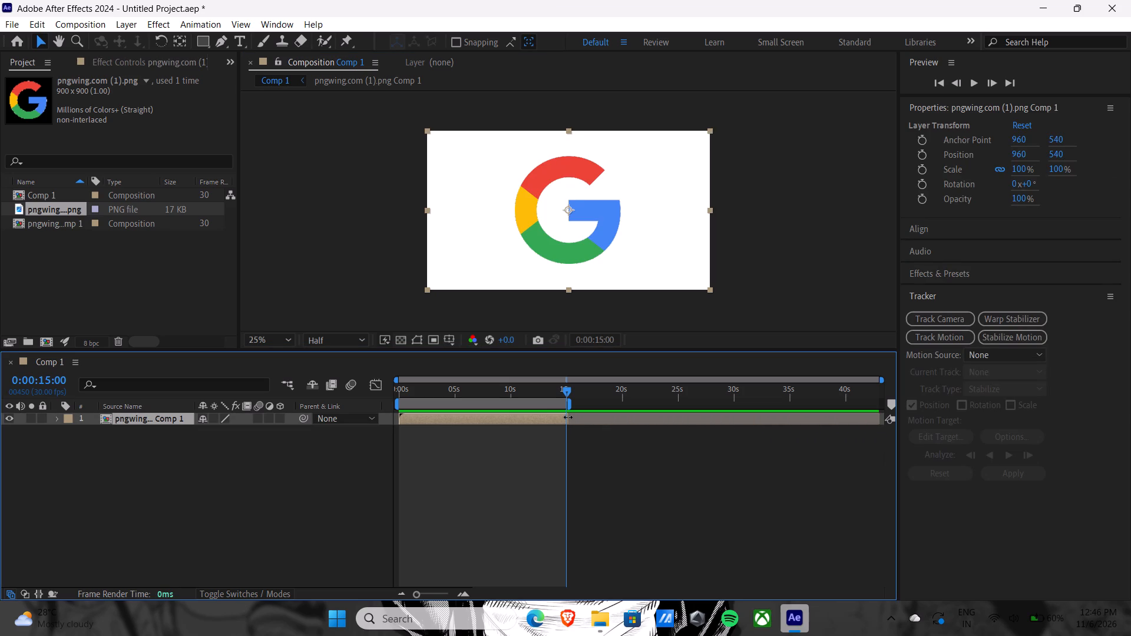
pyautogui.moveTo(568, 417); pyautogui.dragTo(569, 417)
pyautogui.click(624, 484)
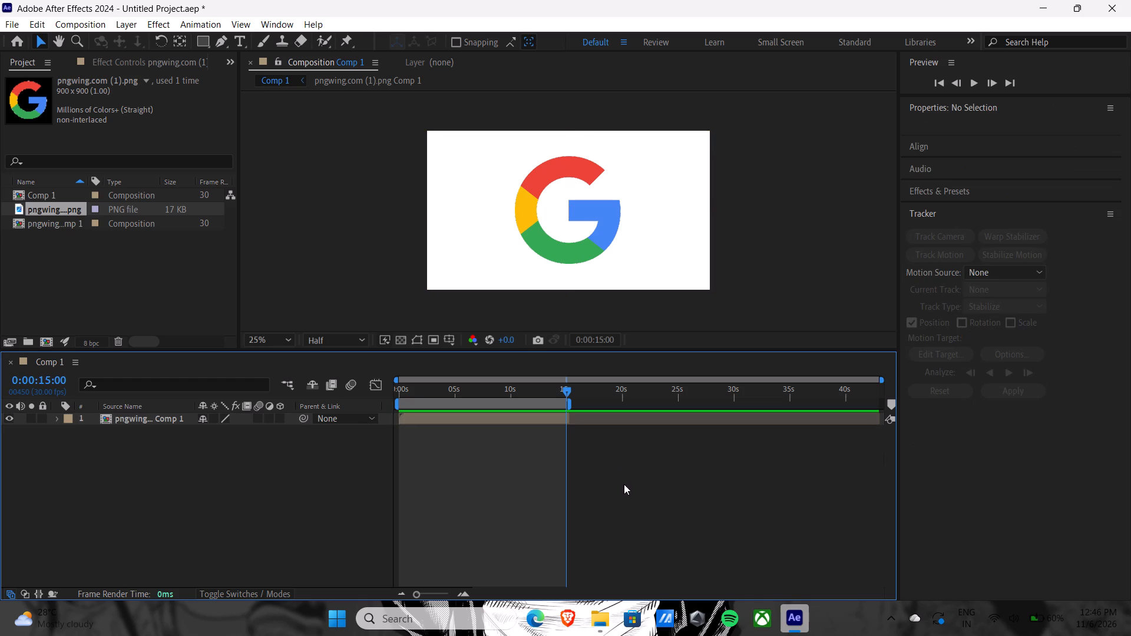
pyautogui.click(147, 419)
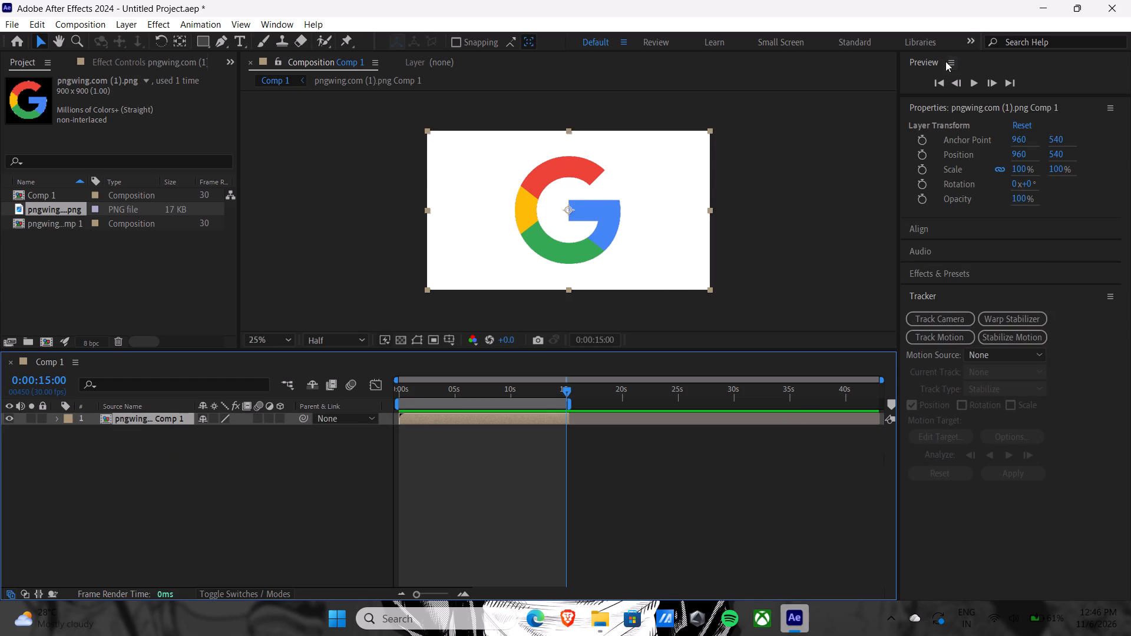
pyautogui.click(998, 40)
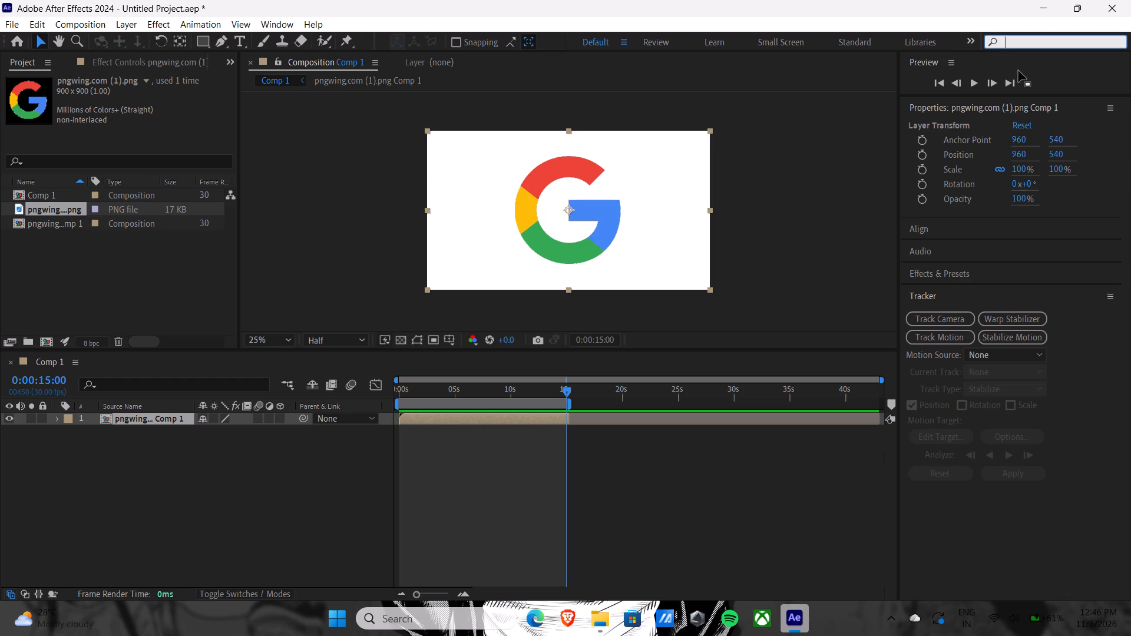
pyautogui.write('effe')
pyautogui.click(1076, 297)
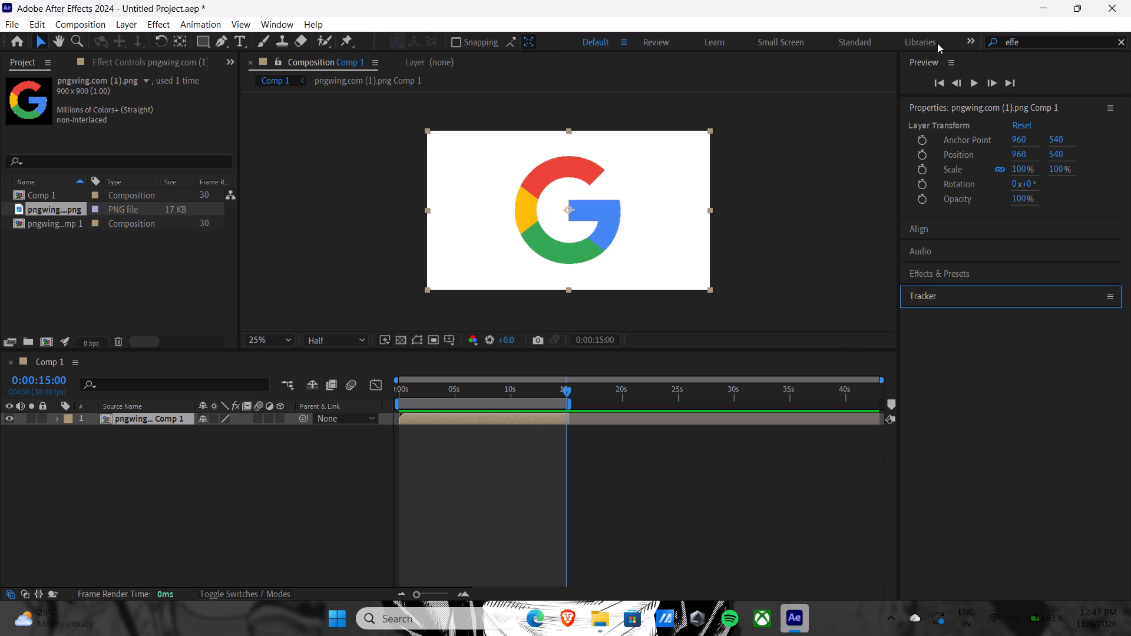
# Search the effects library for "cc ball" and apply CC Ball Action to the pre-composed logo layer.
pyautogui.click(984, 273)
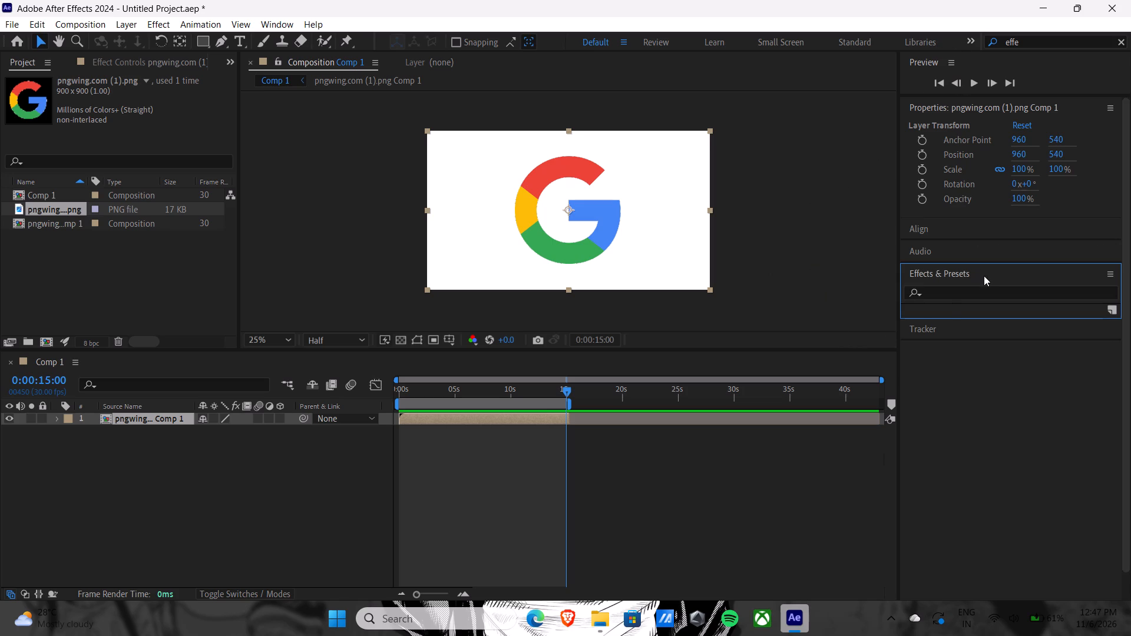
pyautogui.click(971, 298)
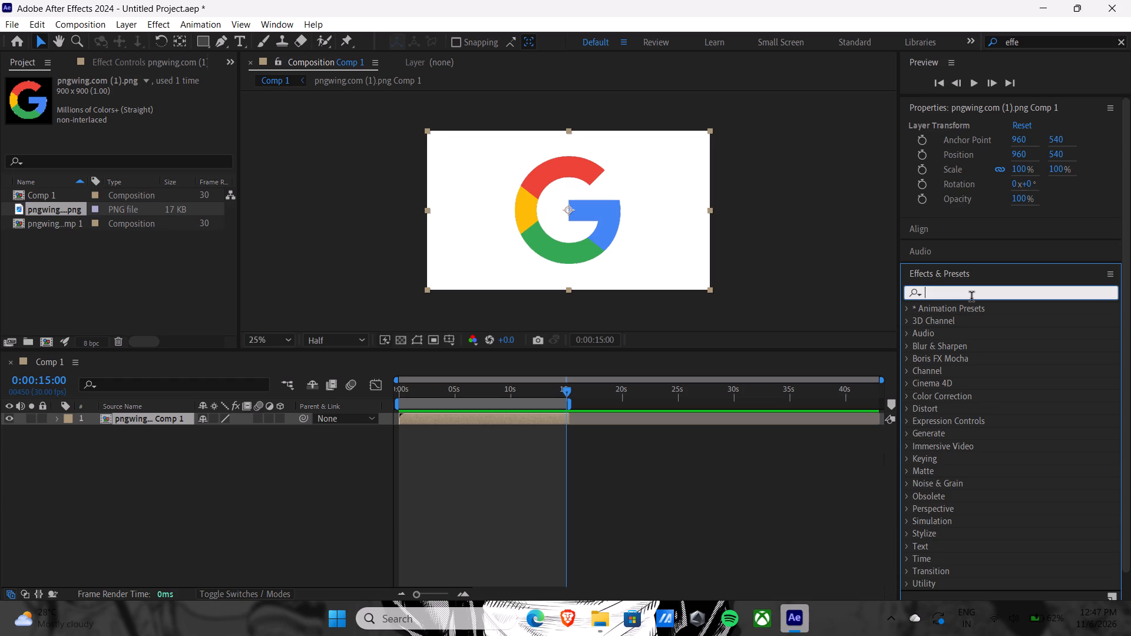
pyautogui.write('cc')
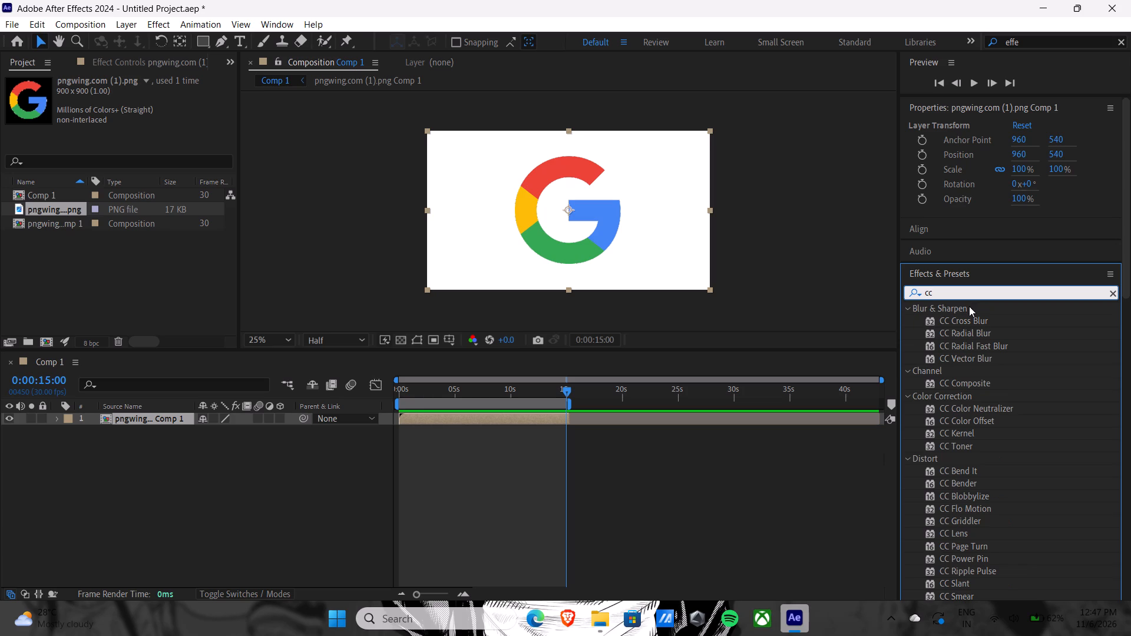
pyautogui.press('space')
pyautogui.write('ball')
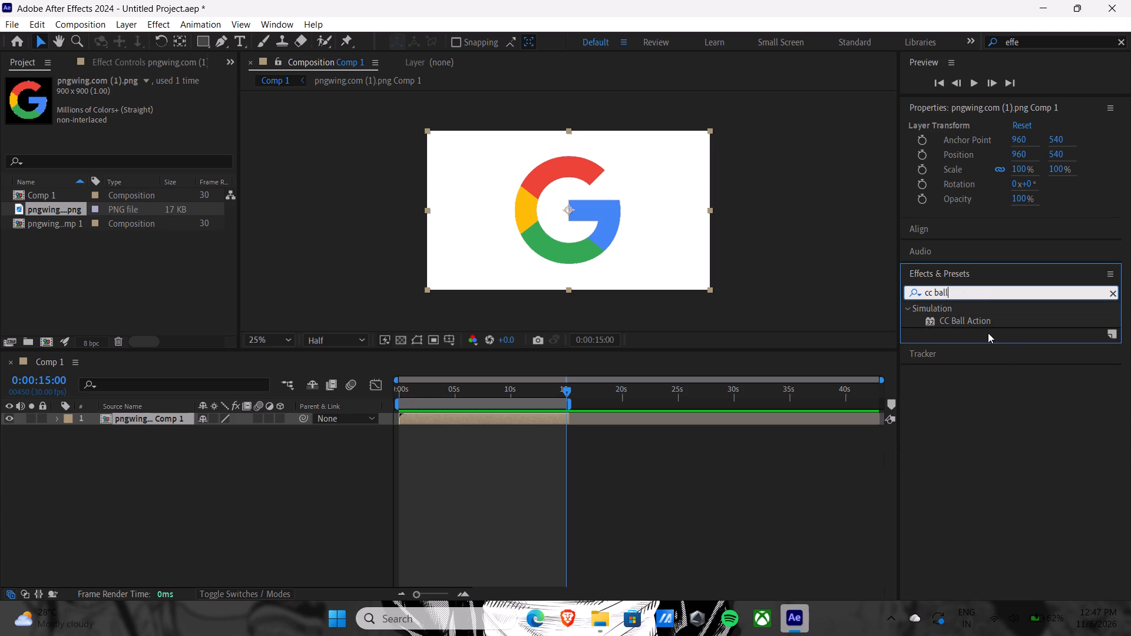
pyautogui.moveTo(981, 322); pyautogui.dragTo(970, 320)
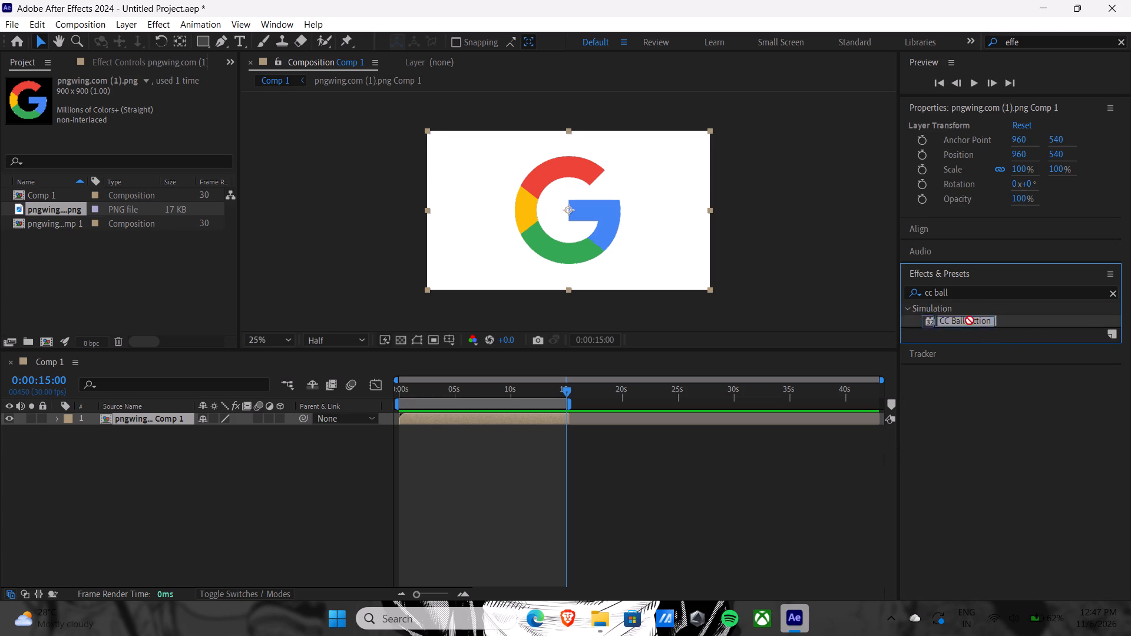
pyautogui.moveTo(970, 320); pyautogui.dragTo(616, 223)
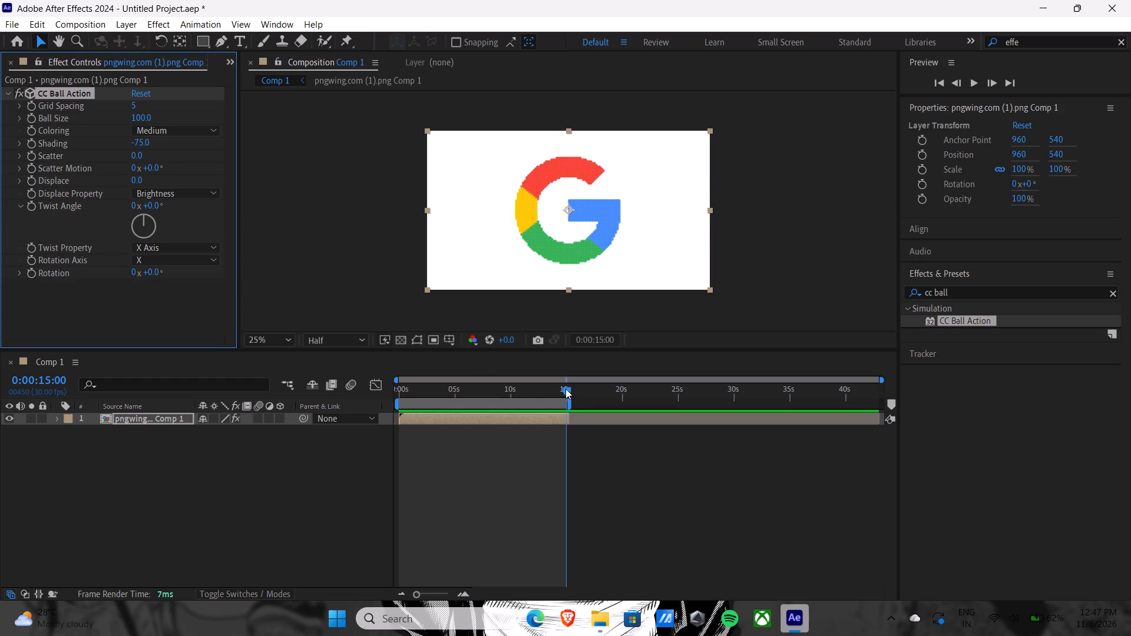
# Set CC Ball Action's Grid Spacing to 0 and enable keyframing for Scatter and Rotation at 15 seconds.
pyautogui.moveTo(133, 105); pyautogui.dragTo(45, 99)
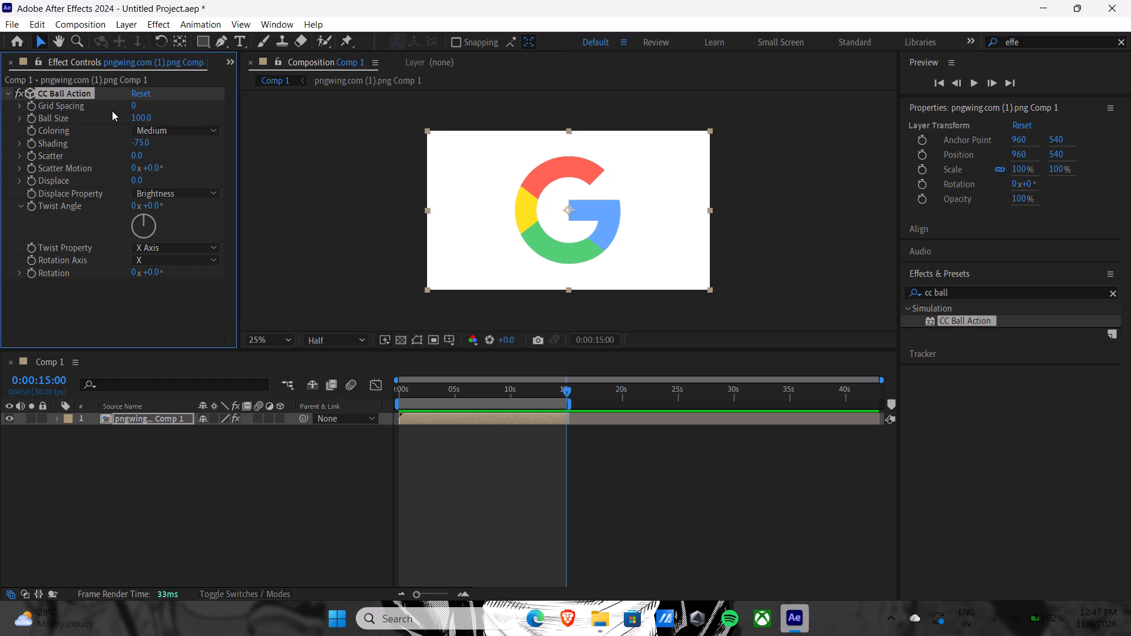
pyautogui.click(33, 157)
pyautogui.click(31, 272)
# At 0:00:00:00, set CC Ball Action's Scatter to 600 so a starting keyframe is added.
pyautogui.moveTo(568, 391); pyautogui.dragTo(388, 389)
pyautogui.moveTo(134, 154); pyautogui.dragTo(145, 158)
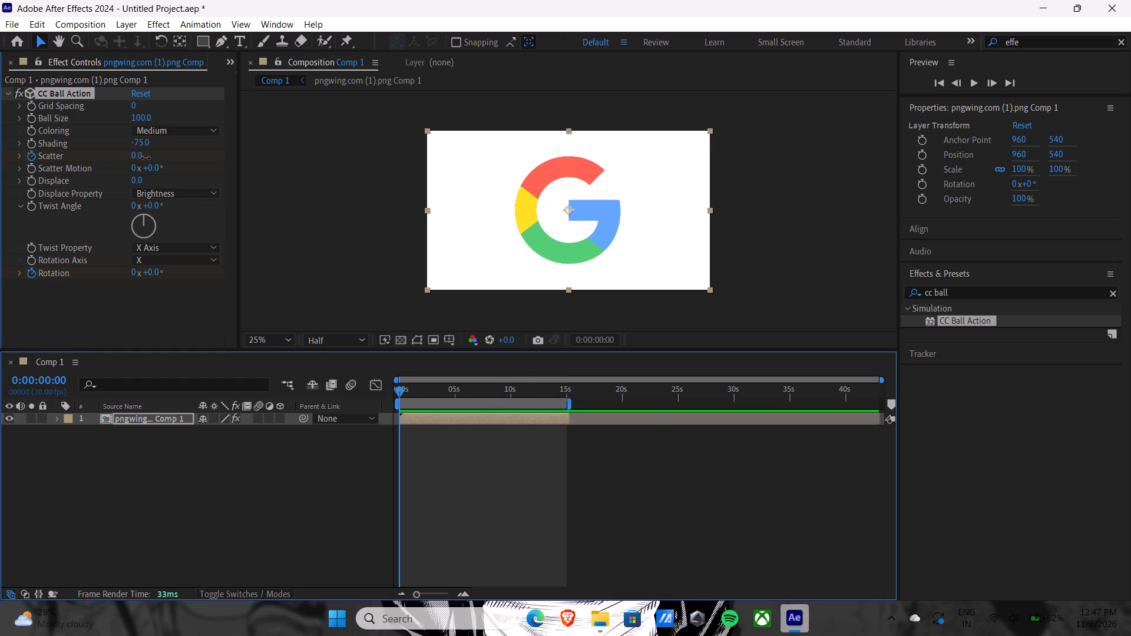
pyautogui.moveTo(145, 158); pyautogui.dragTo(555, 209)
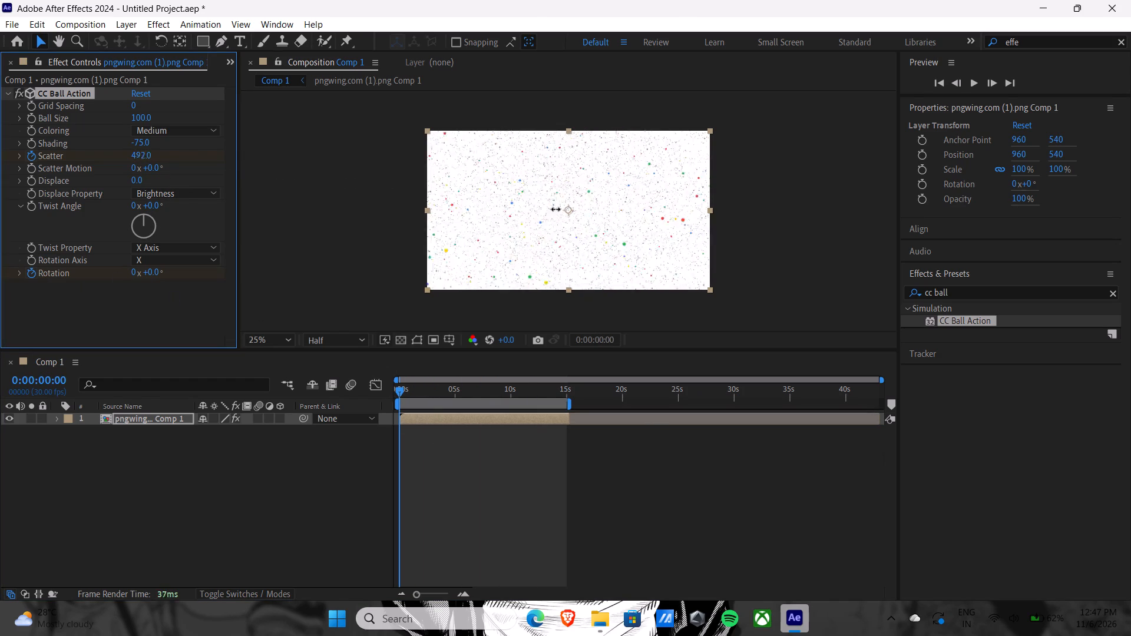
pyautogui.moveTo(555, 209); pyautogui.dragTo(642, 213)
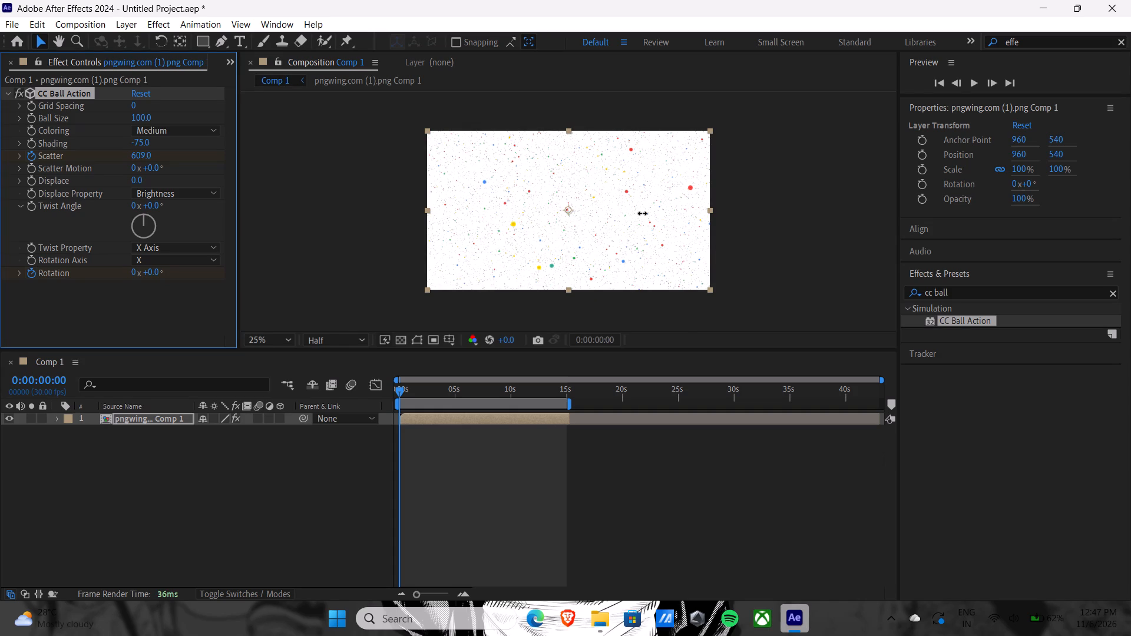
pyautogui.moveTo(642, 213); pyautogui.dragTo(634, 214)
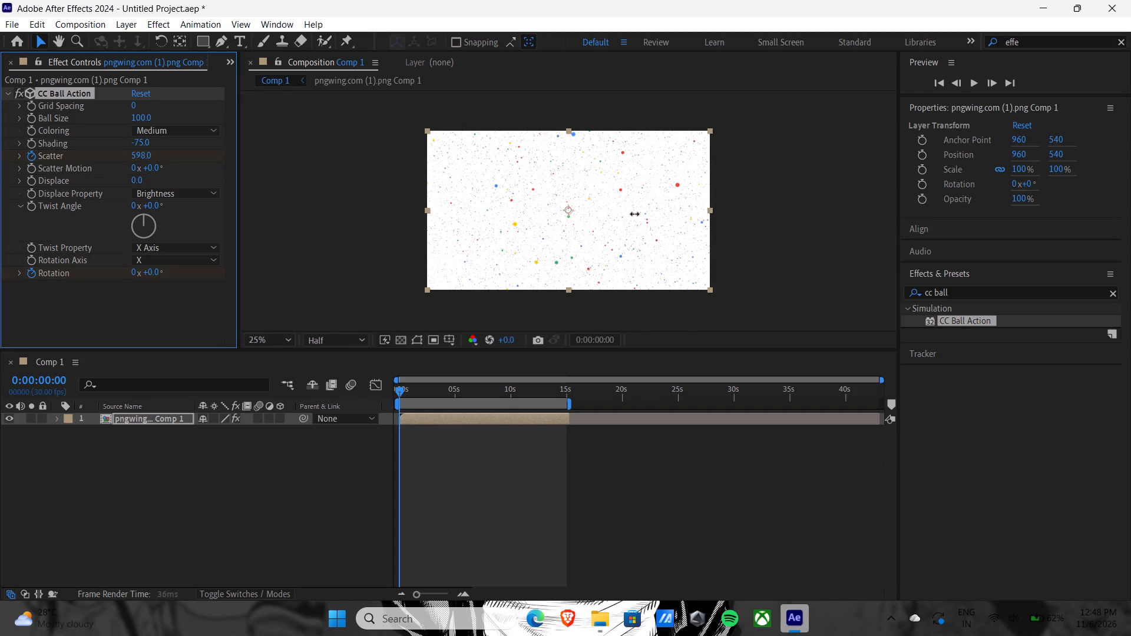
pyautogui.moveTo(634, 214); pyautogui.dragTo(638, 214)
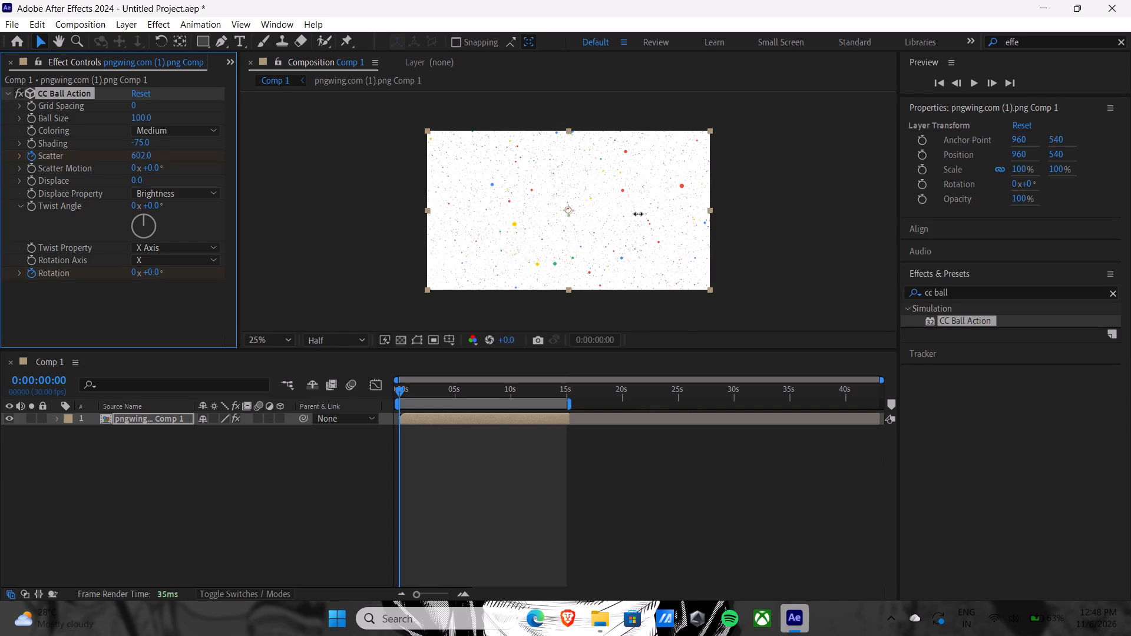
pyautogui.moveTo(638, 214); pyautogui.dragTo(635, 214)
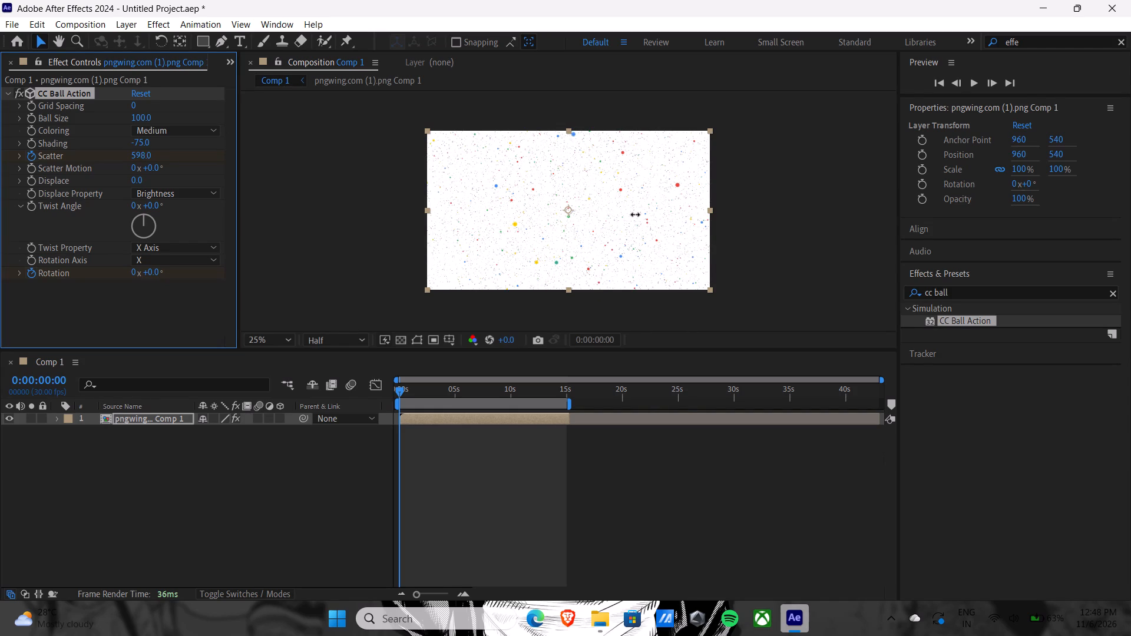
pyautogui.moveTo(635, 214); pyautogui.dragTo(636, 214)
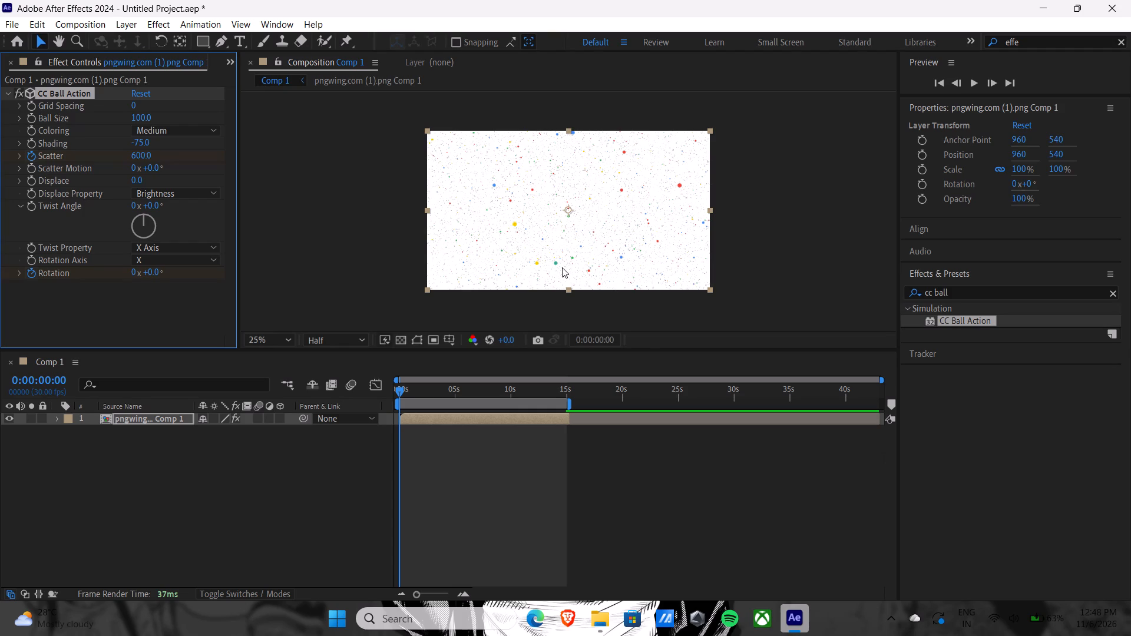
# Set CC Ball Action's Rotation Axis to Z and preview the scatter animation from the start.
pyautogui.click(184, 260)
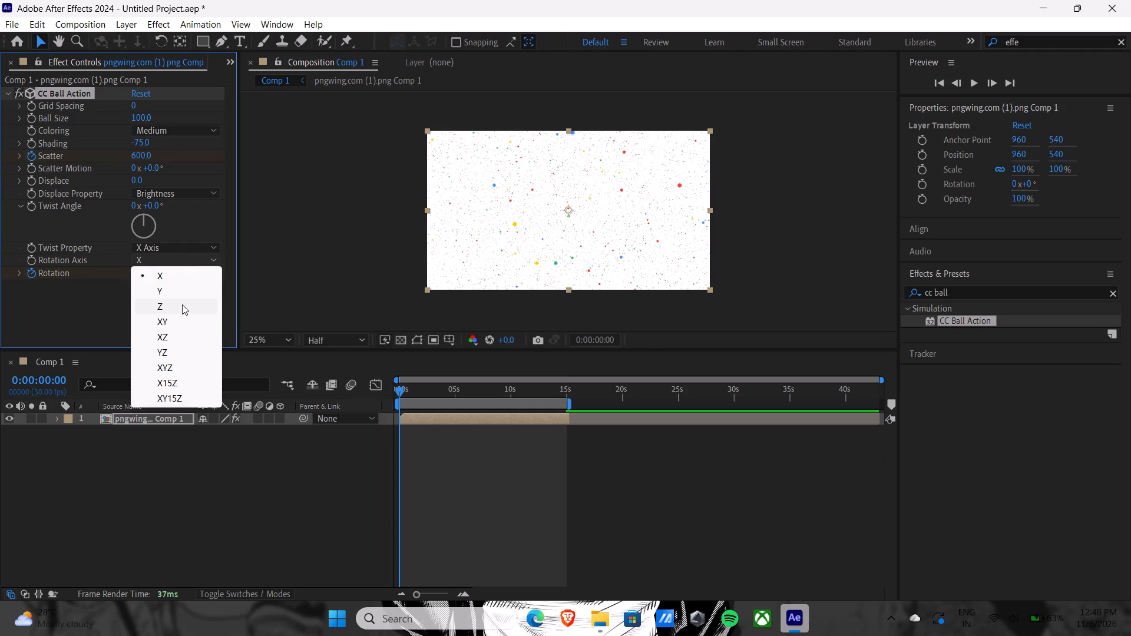
pyautogui.click(182, 304)
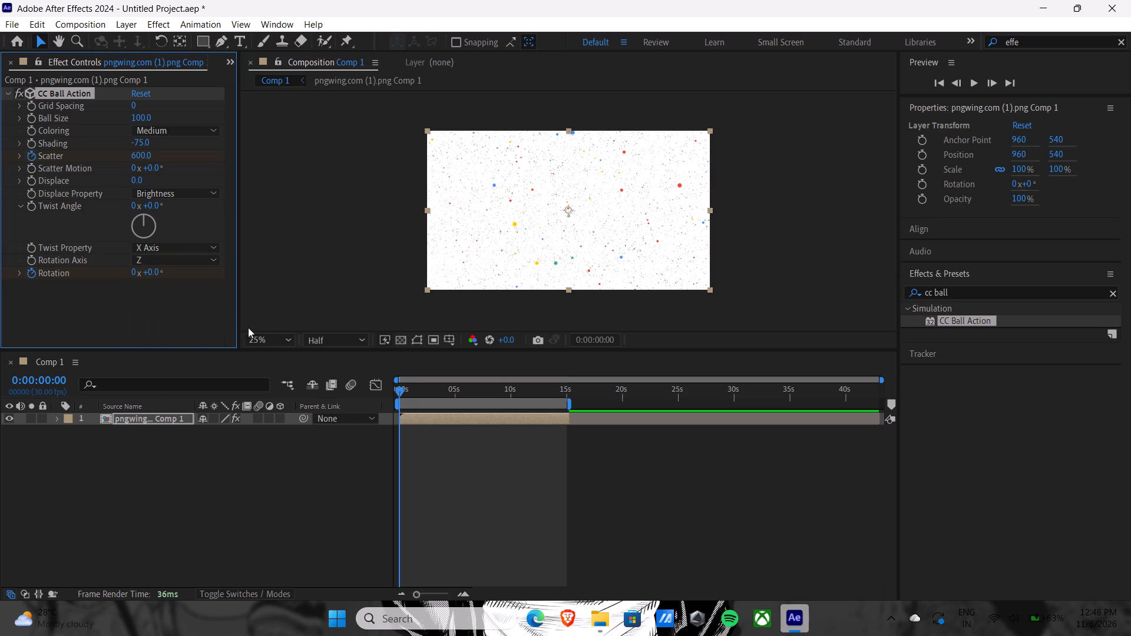
pyautogui.press('space')
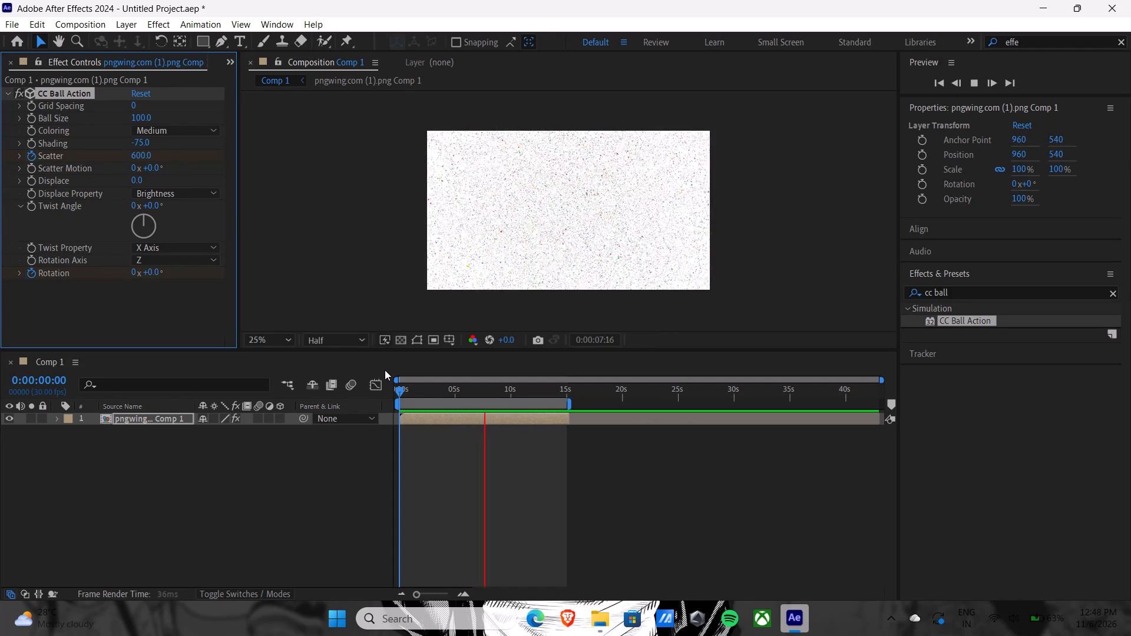
pyautogui.press('space')
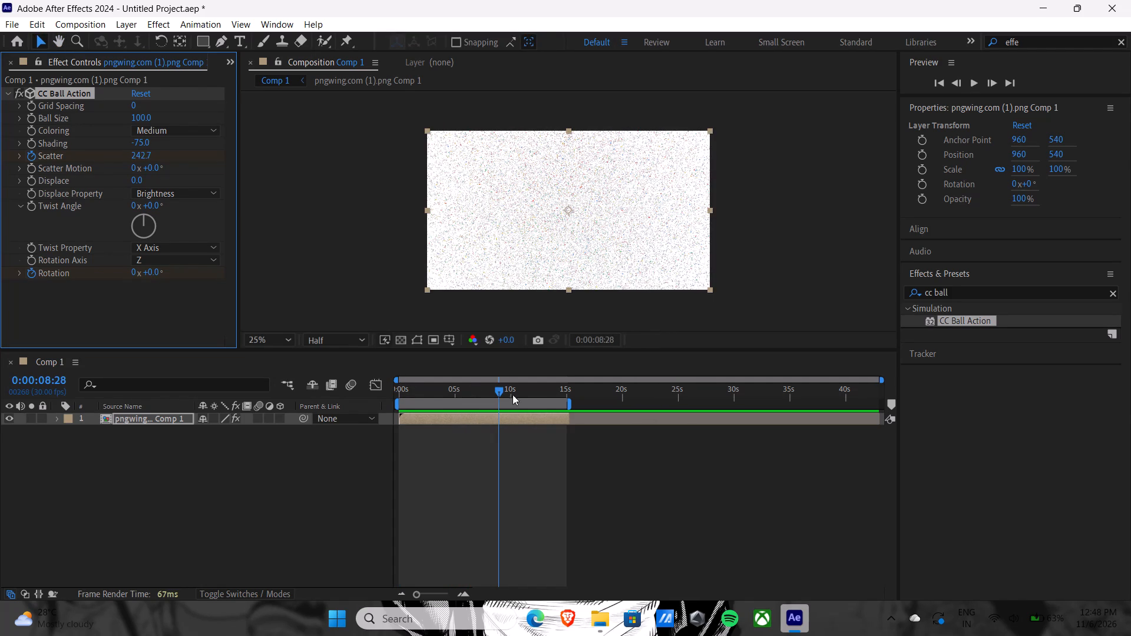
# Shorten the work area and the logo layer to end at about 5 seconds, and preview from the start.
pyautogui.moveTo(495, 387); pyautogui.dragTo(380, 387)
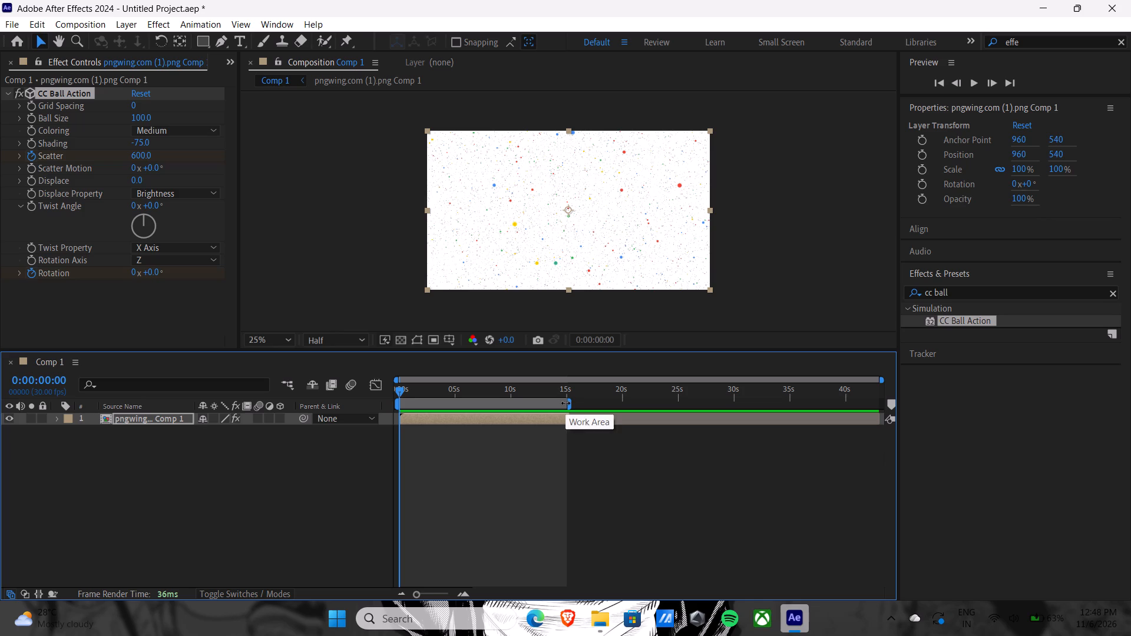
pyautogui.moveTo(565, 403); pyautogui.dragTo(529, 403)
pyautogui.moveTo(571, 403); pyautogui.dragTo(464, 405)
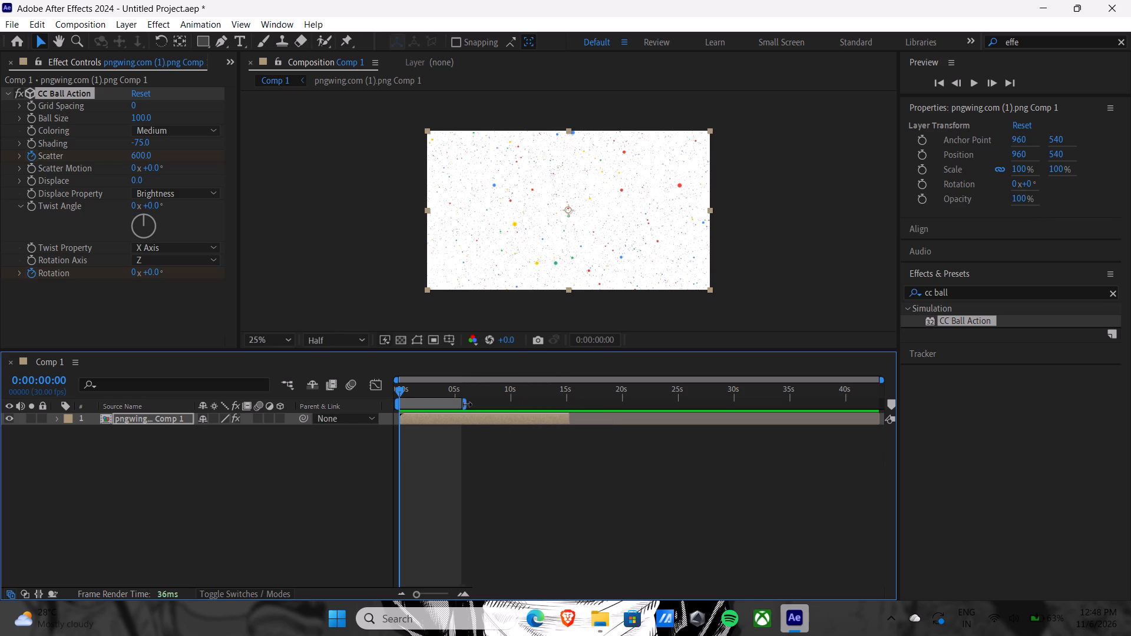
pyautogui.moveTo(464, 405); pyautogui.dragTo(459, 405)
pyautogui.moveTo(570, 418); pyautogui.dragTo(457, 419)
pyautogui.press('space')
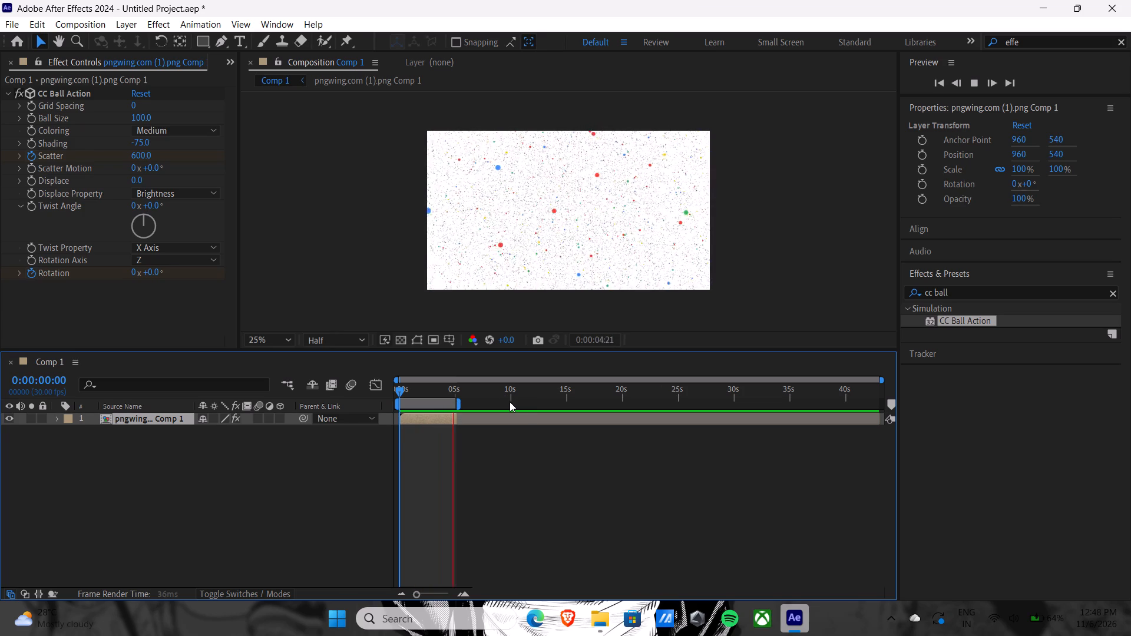
# Reveal the logo layer's keyframes and move the 15-second Scatter and Rotation keyframes to just before 5 seconds.
pyautogui.press('u')
pyautogui.moveTo(570, 484); pyautogui.dragTo(541, 428)
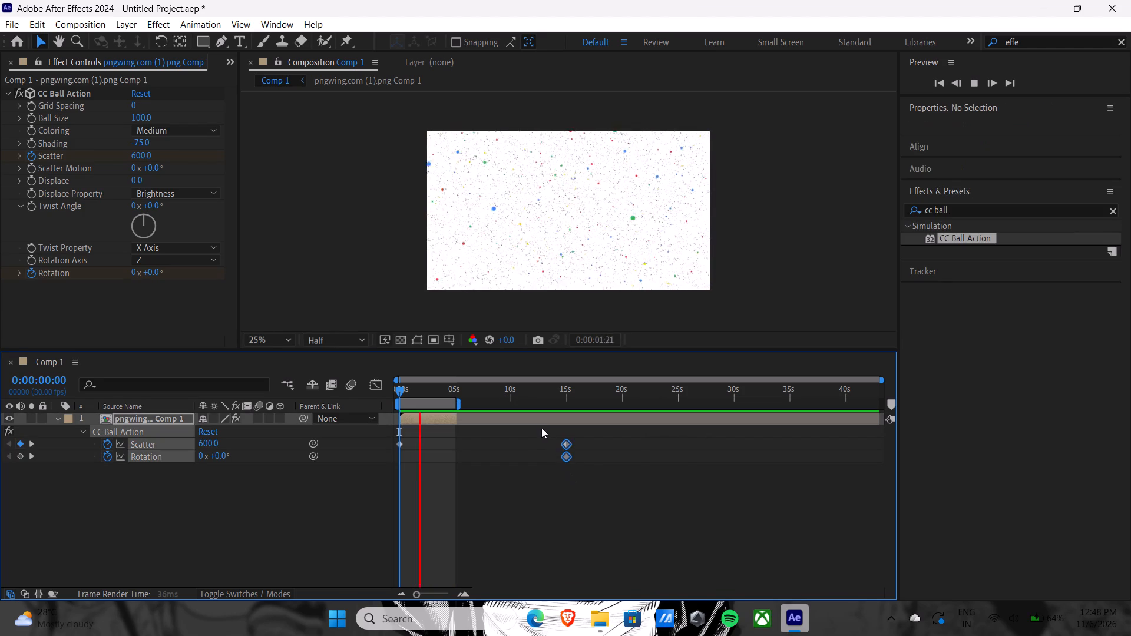
pyautogui.moveTo(541, 428); pyautogui.dragTo(541, 426)
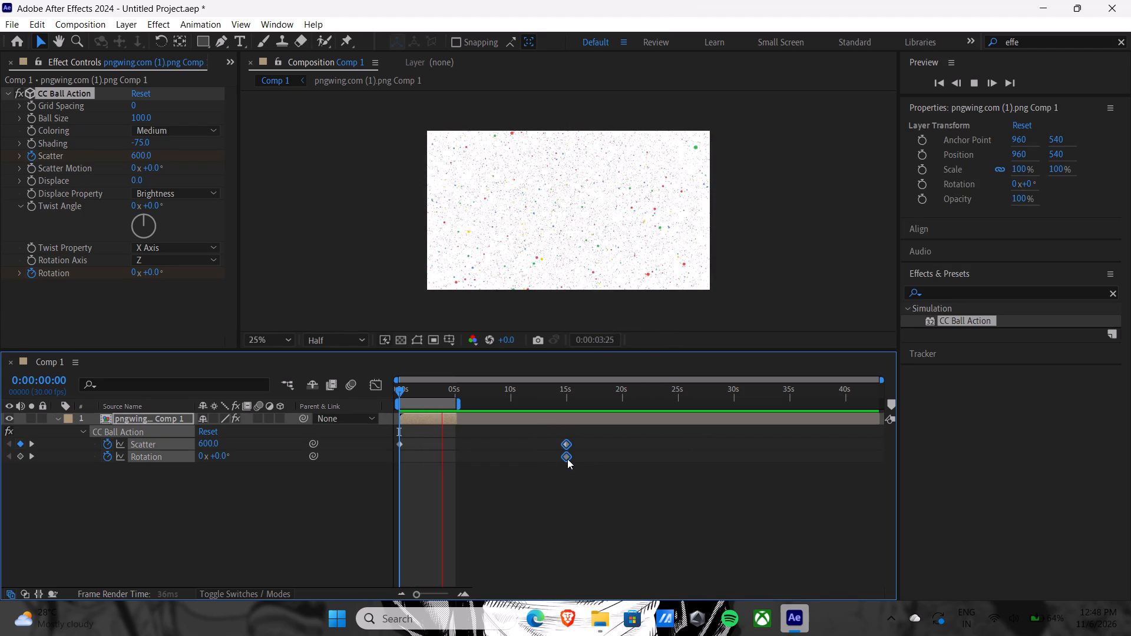
pyautogui.moveTo(567, 456); pyautogui.dragTo(510, 458)
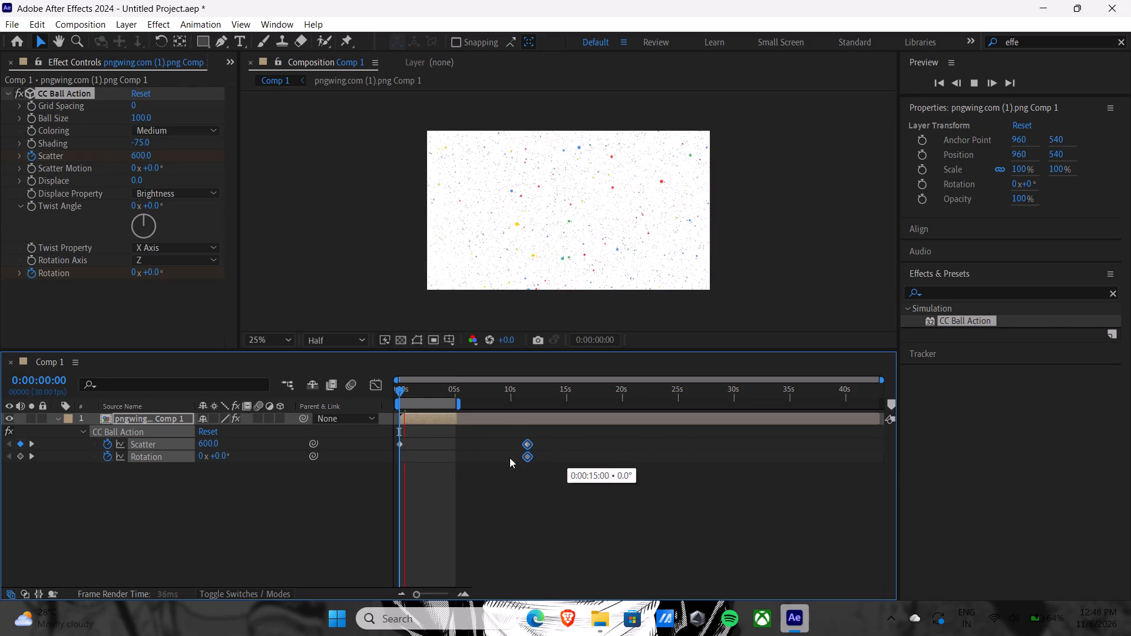
pyautogui.moveTo(510, 458); pyautogui.dragTo(455, 455)
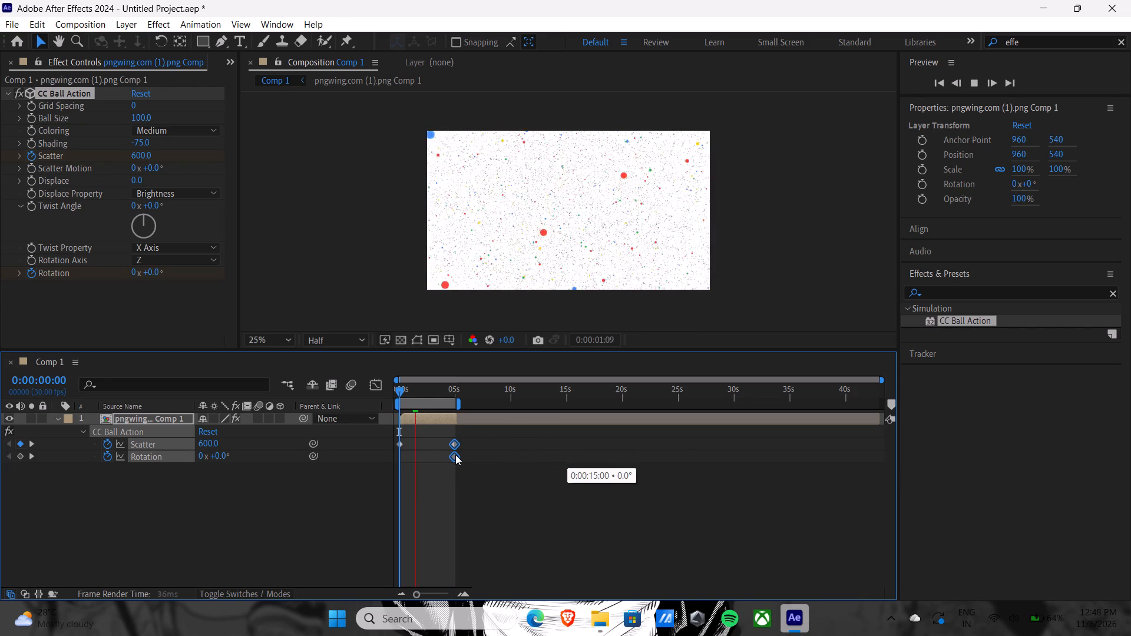
pyautogui.moveTo(455, 455); pyautogui.dragTo(453, 455)
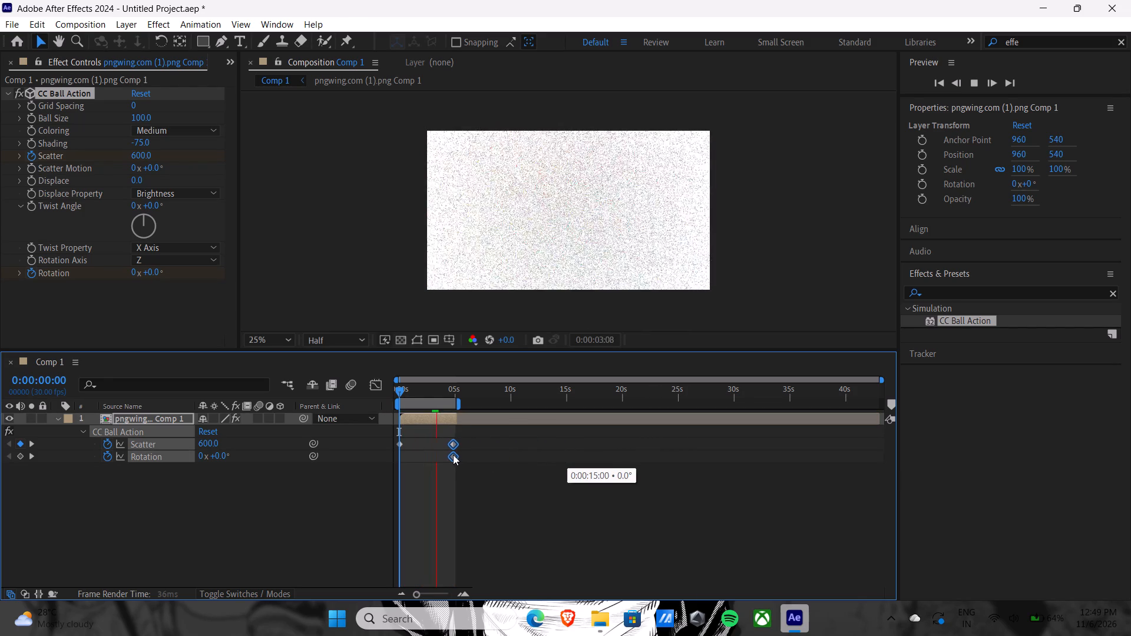
pyautogui.moveTo(453, 455); pyautogui.dragTo(452, 455)
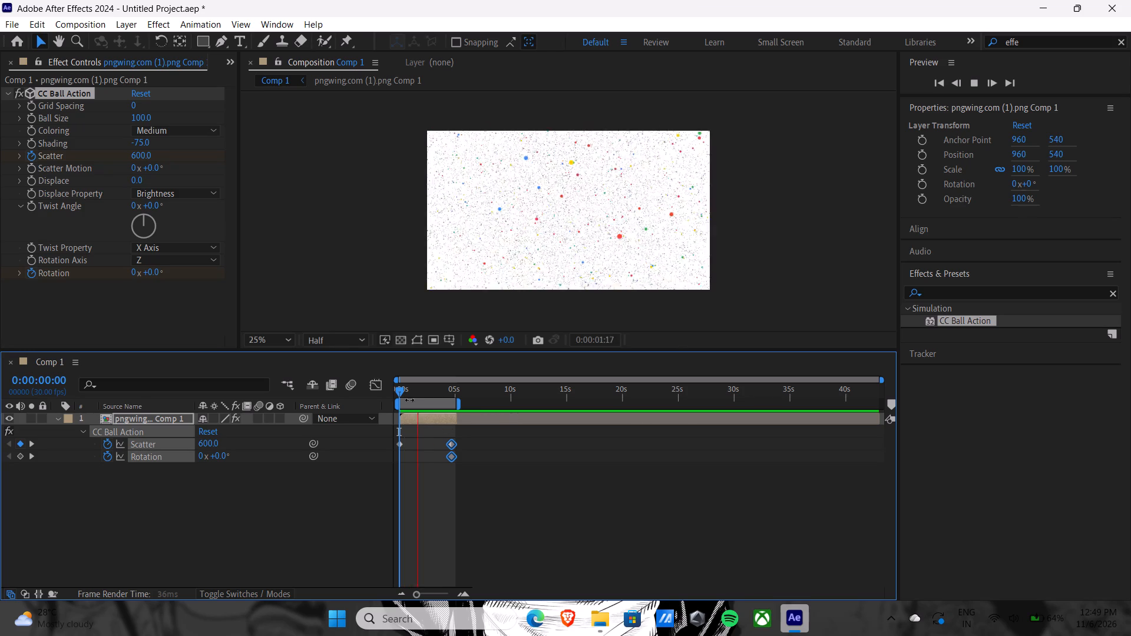
# Scrub through the retimed scatter animation and preview it from the start.
pyautogui.moveTo(399, 390); pyautogui.dragTo(454, 397)
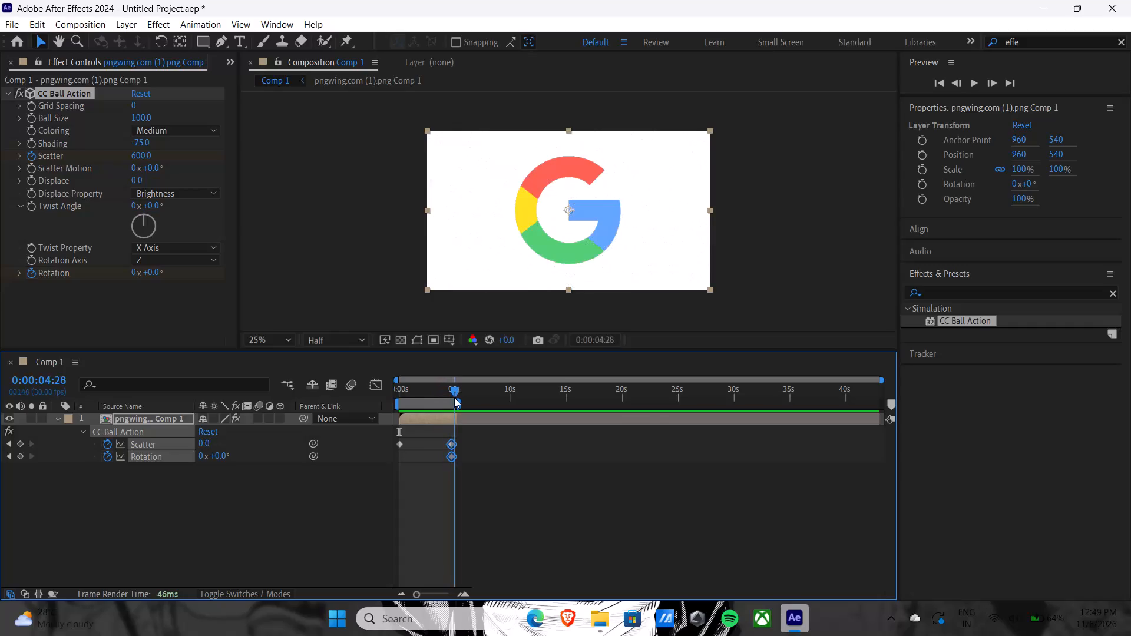
pyautogui.moveTo(454, 397); pyautogui.dragTo(445, 400)
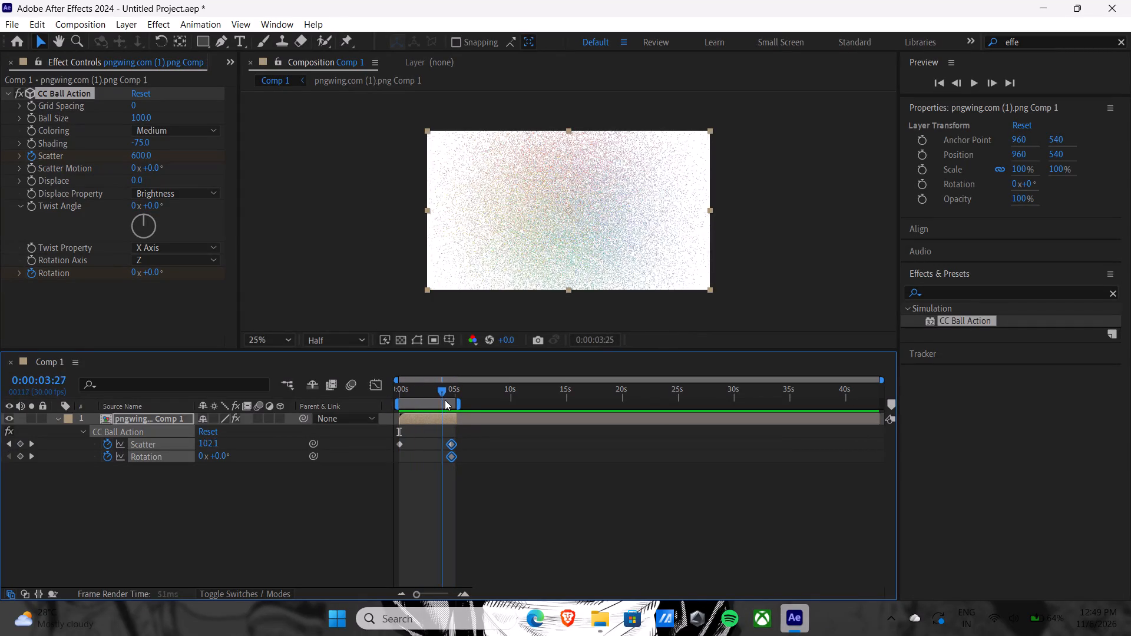
pyautogui.moveTo(445, 400); pyautogui.dragTo(760, 408)
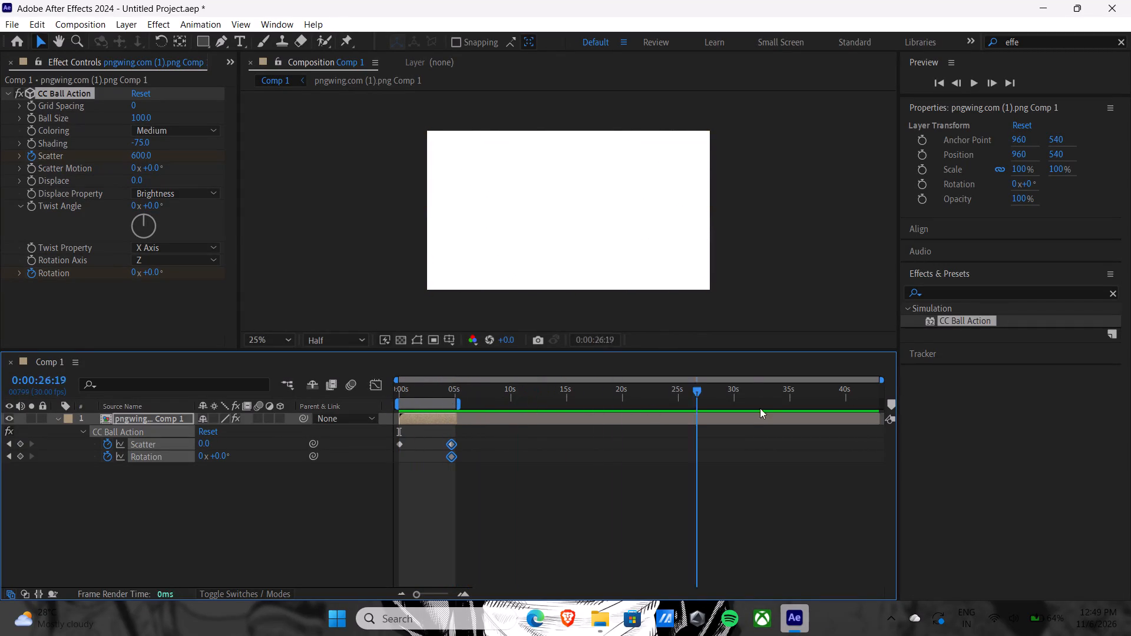
pyautogui.moveTo(760, 408); pyautogui.dragTo(389, 410)
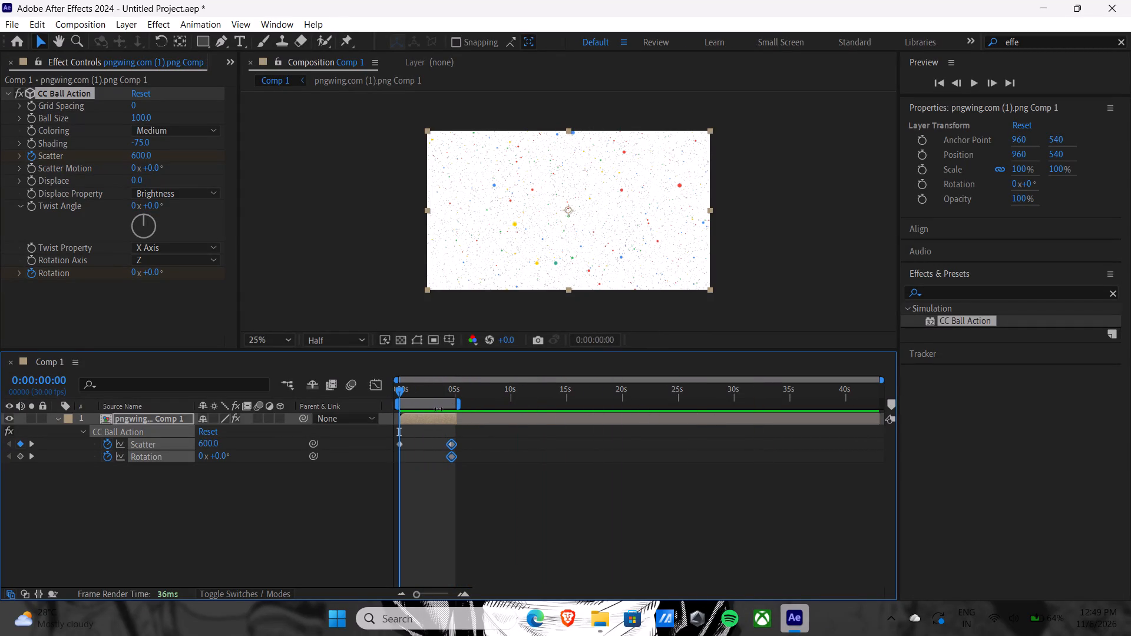
pyautogui.press('space')
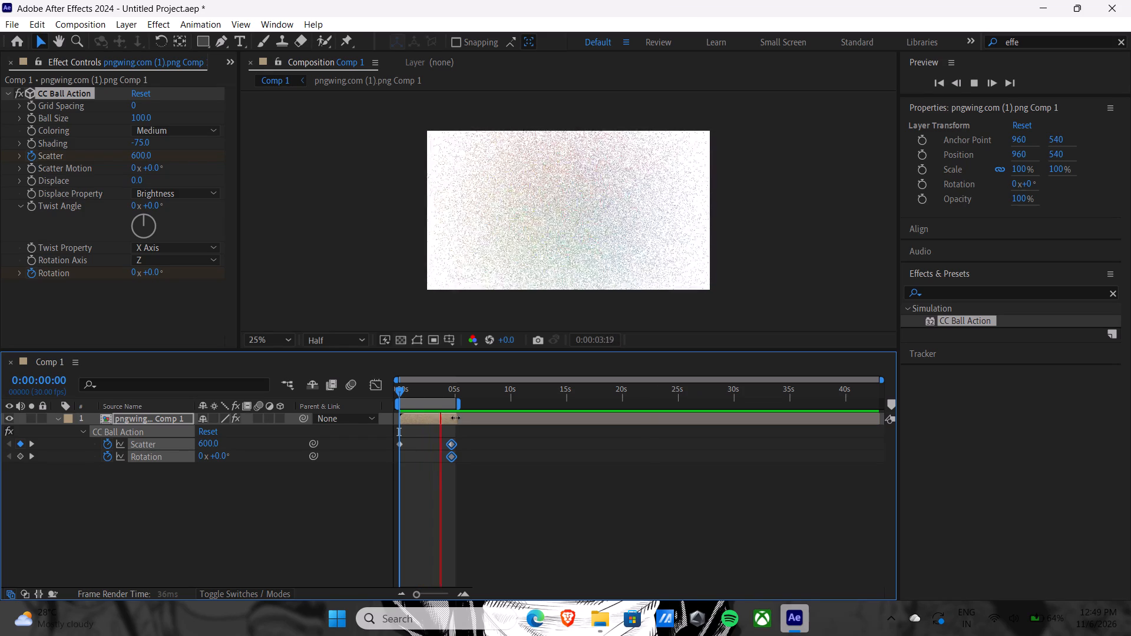
pyautogui.press('space')
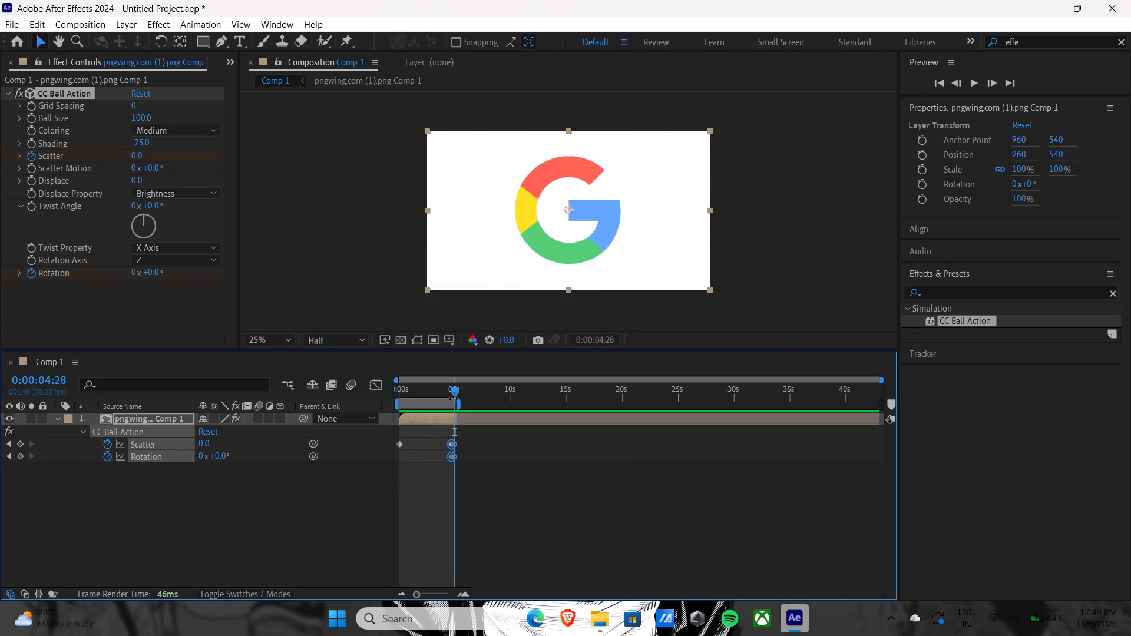
pyautogui.moveTo(452, 395); pyautogui.dragTo(372, 394)
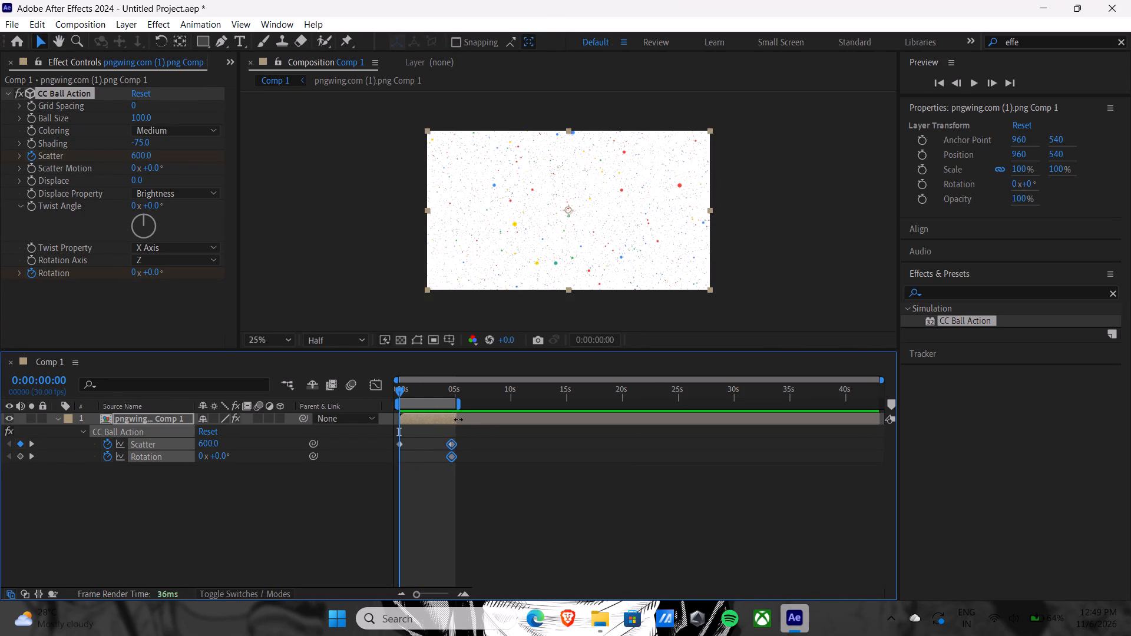
# Extend the logo layer to end at about 7.5 seconds and the work area to about 15 seconds.
pyautogui.moveTo(458, 419); pyautogui.dragTo(487, 419)
pyautogui.moveTo(459, 404); pyautogui.dragTo(481, 403)
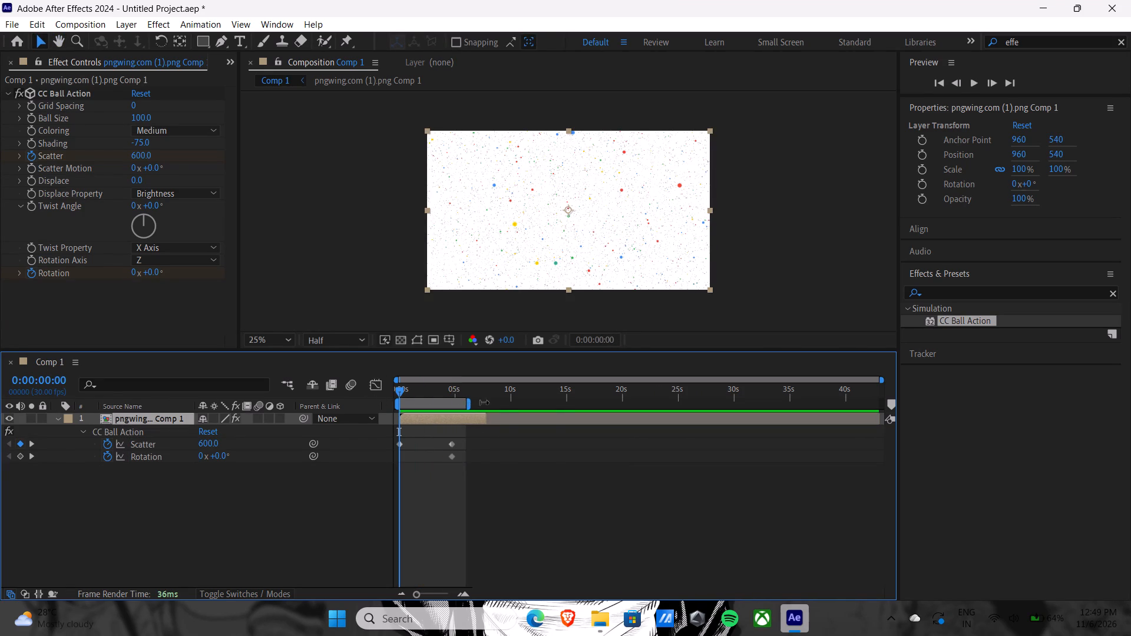
pyautogui.moveTo(481, 403); pyautogui.dragTo(574, 404)
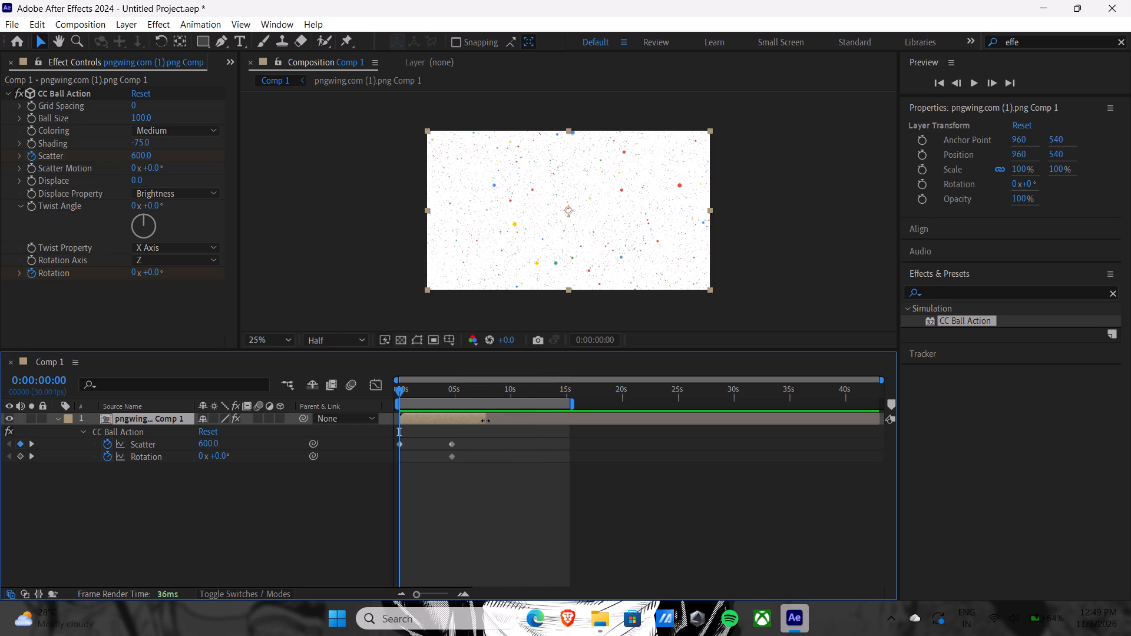
pyautogui.moveTo(485, 420); pyautogui.dragTo(468, 420)
pyautogui.moveTo(469, 418); pyautogui.dragTo(481, 418)
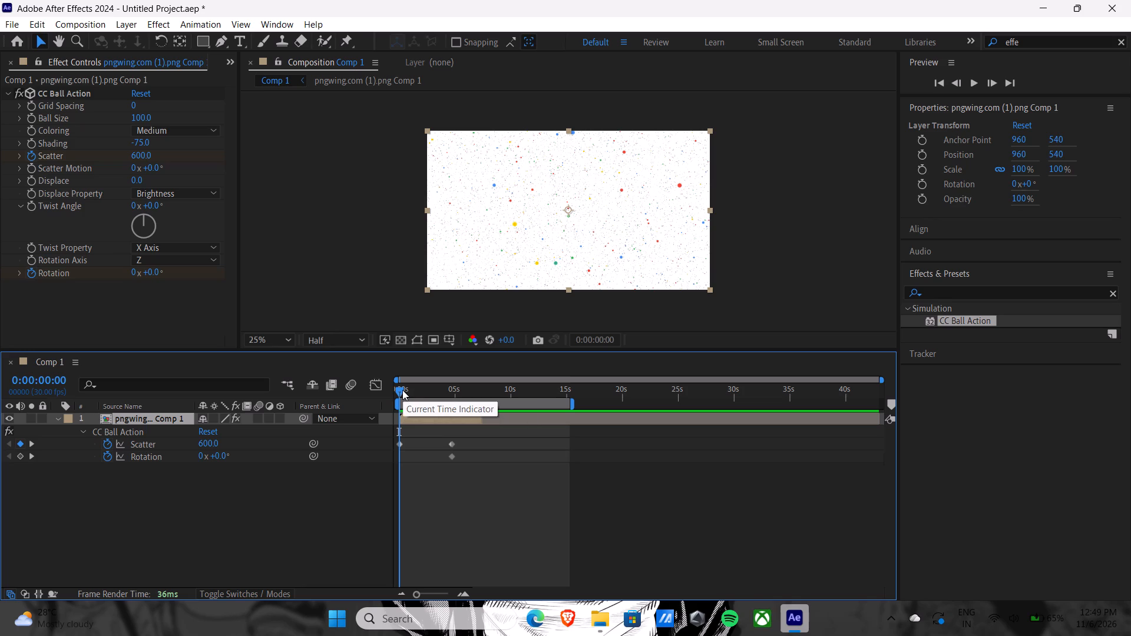
# Preview the animation from the start, inspecting the particles and logo at 50% magnification.
pyautogui.moveTo(401, 390); pyautogui.dragTo(410, 392)
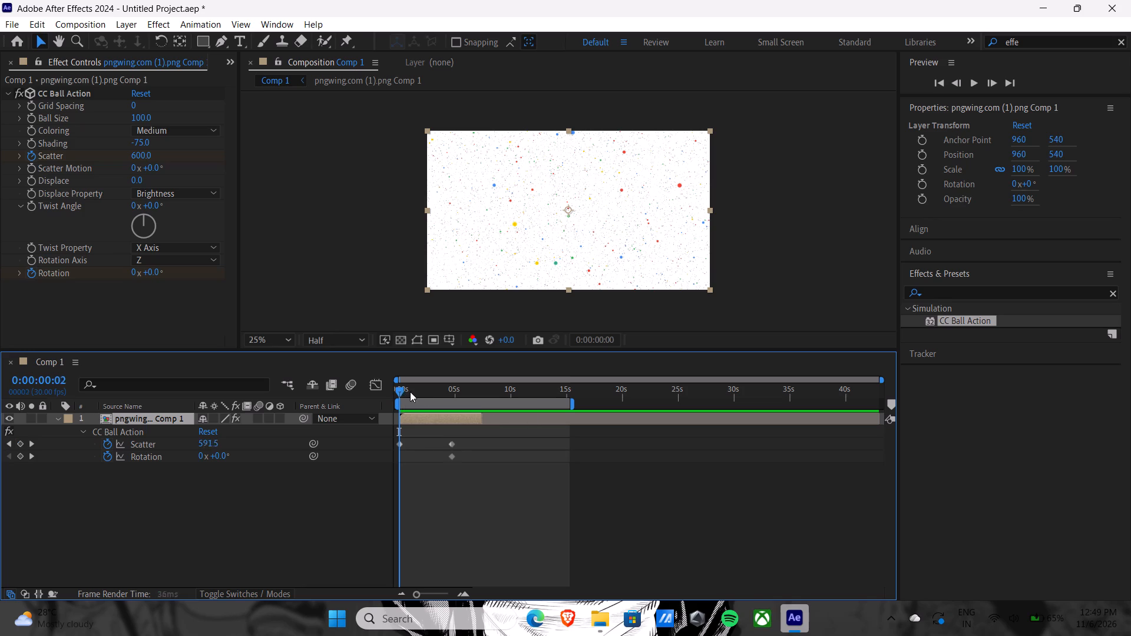
pyautogui.moveTo(410, 392); pyautogui.dragTo(373, 389)
pyautogui.press('space')
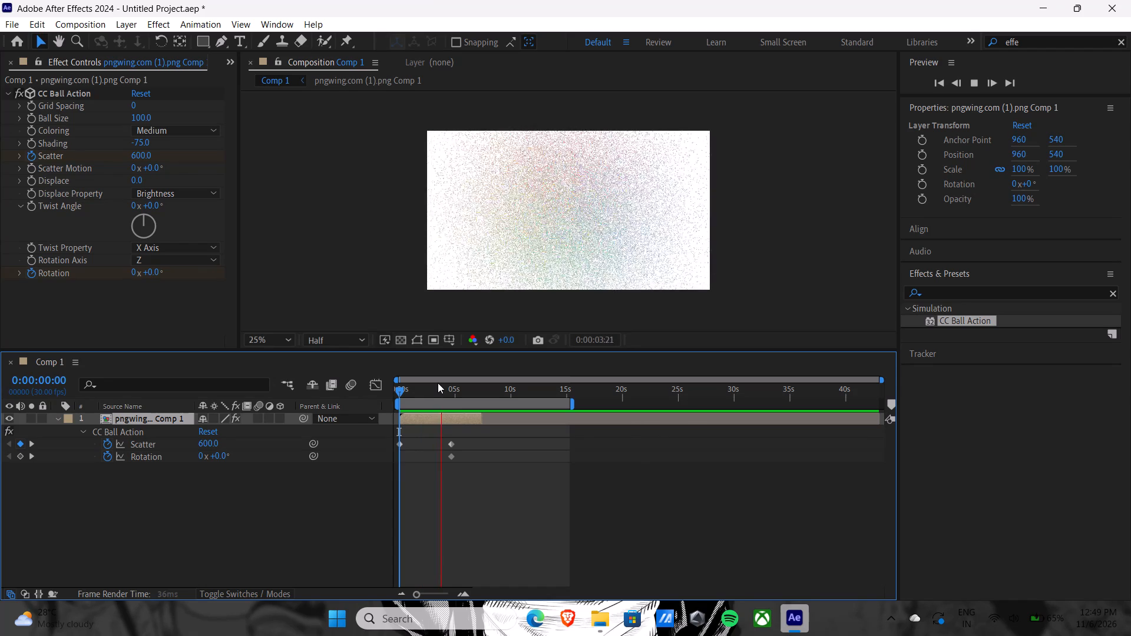
pyautogui.scroll(2, 585, 220)
pyautogui.scroll(-1, 586, 219)
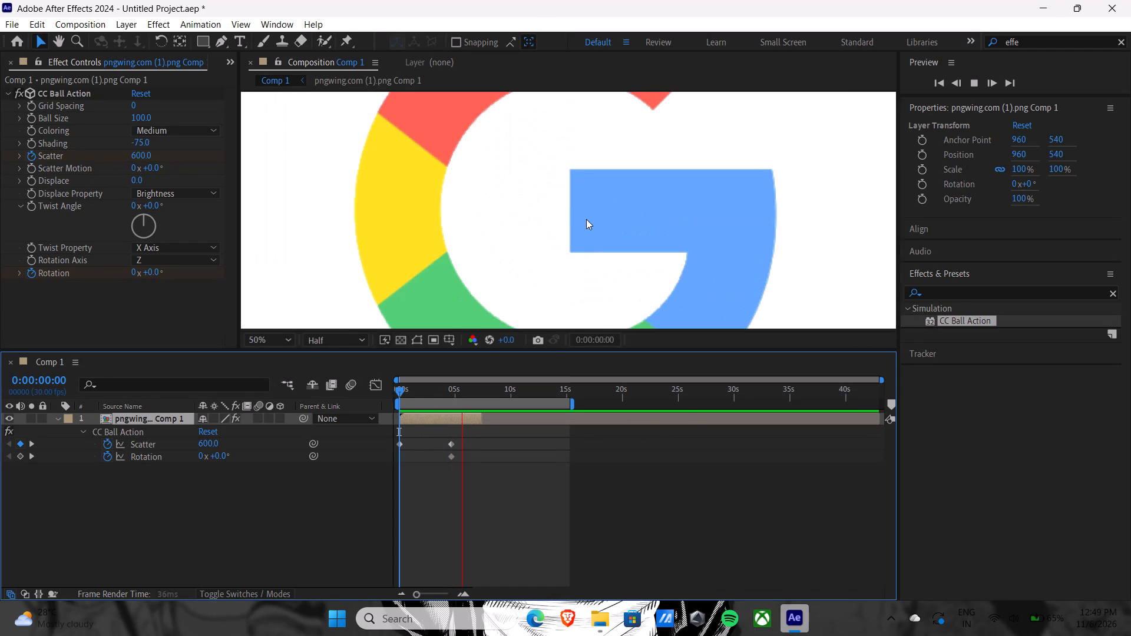
pyautogui.press('space')
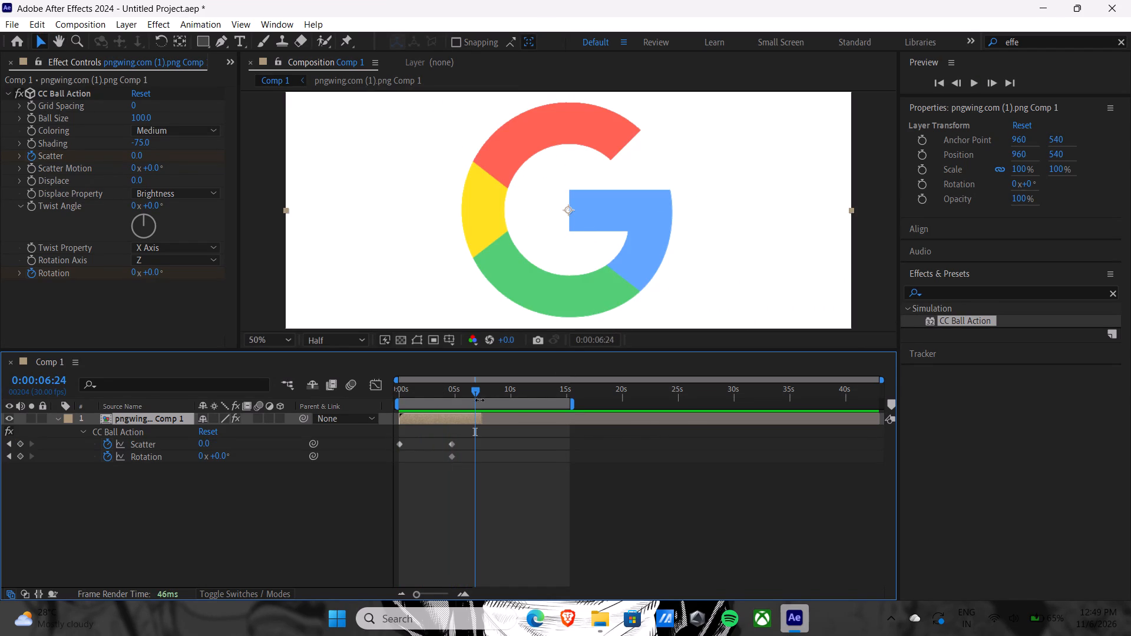
pyautogui.moveTo(475, 393); pyautogui.dragTo(370, 390)
pyautogui.press('space')
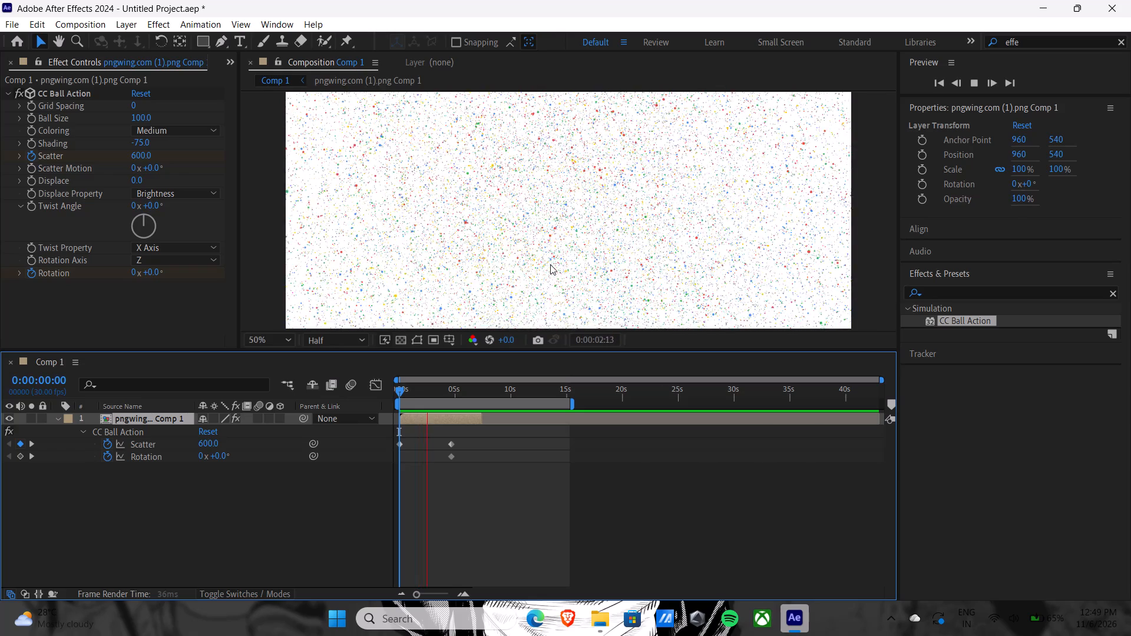
pyautogui.press('space')
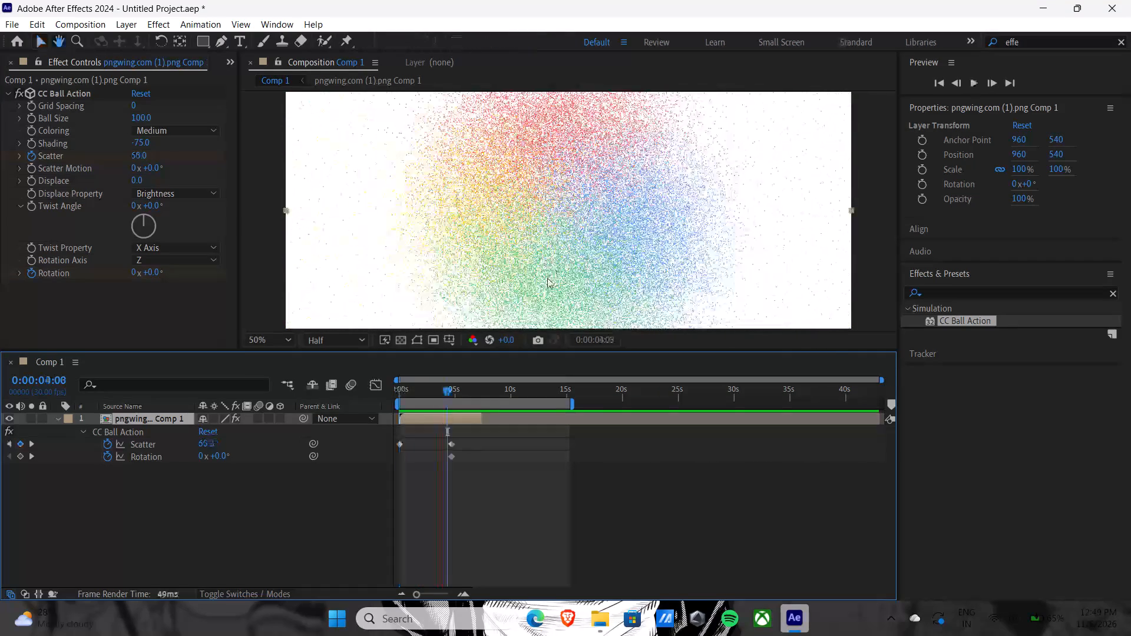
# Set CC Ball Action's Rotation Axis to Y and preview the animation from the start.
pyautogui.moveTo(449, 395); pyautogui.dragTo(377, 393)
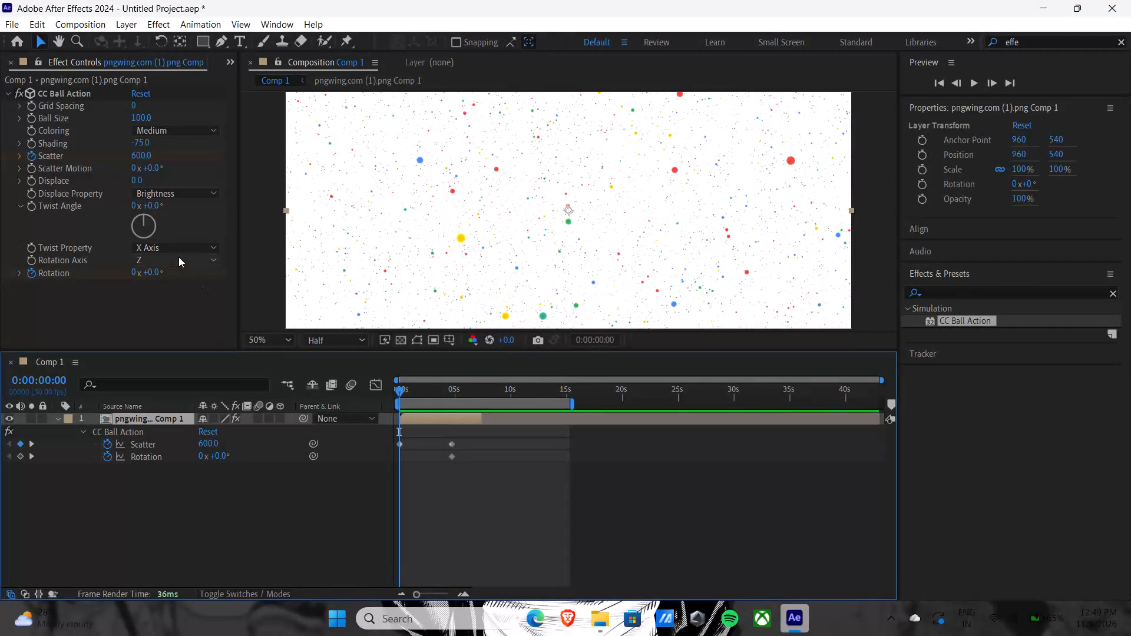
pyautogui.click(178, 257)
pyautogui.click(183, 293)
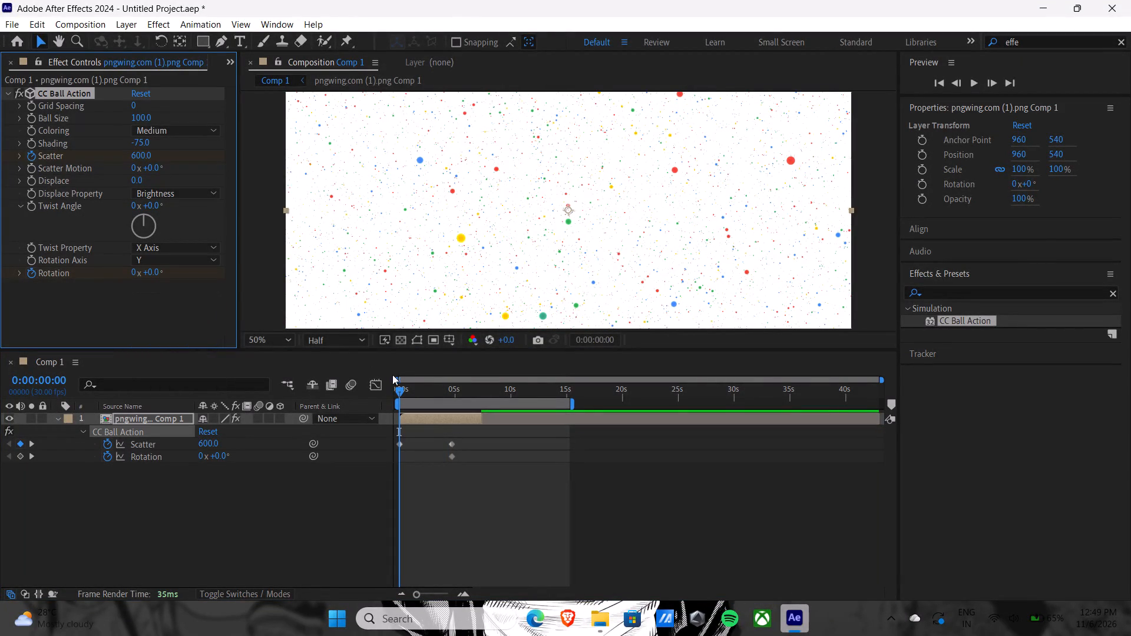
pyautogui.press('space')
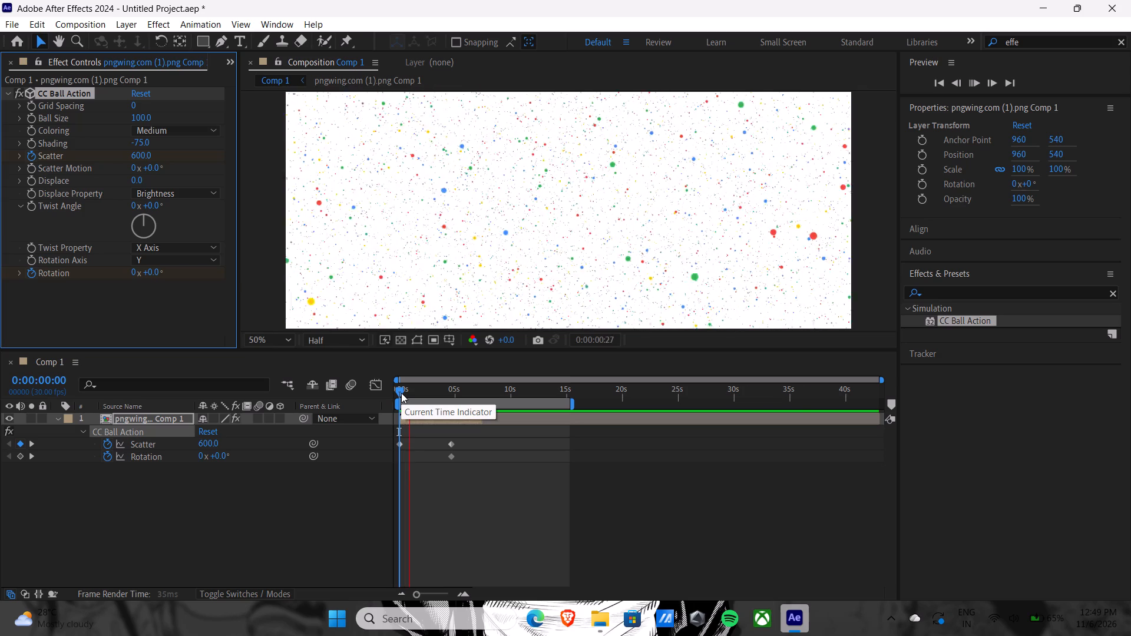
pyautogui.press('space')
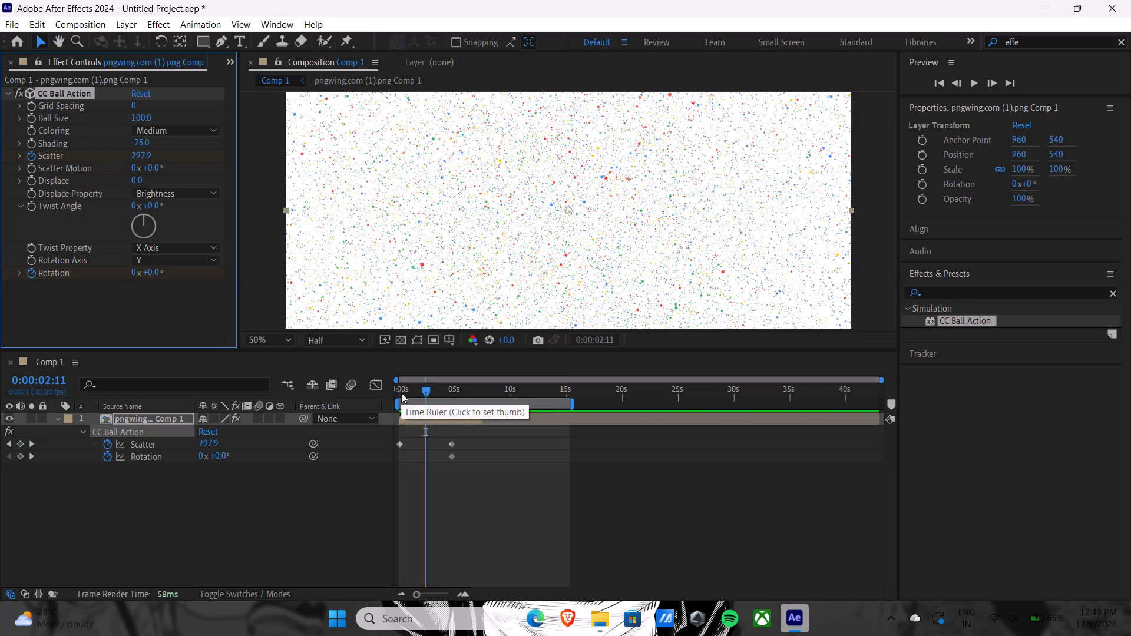
# Set CC Ball Action's Rotation Axis to X and preview the animation from the start.
pyautogui.click(153, 263)
pyautogui.click(160, 277)
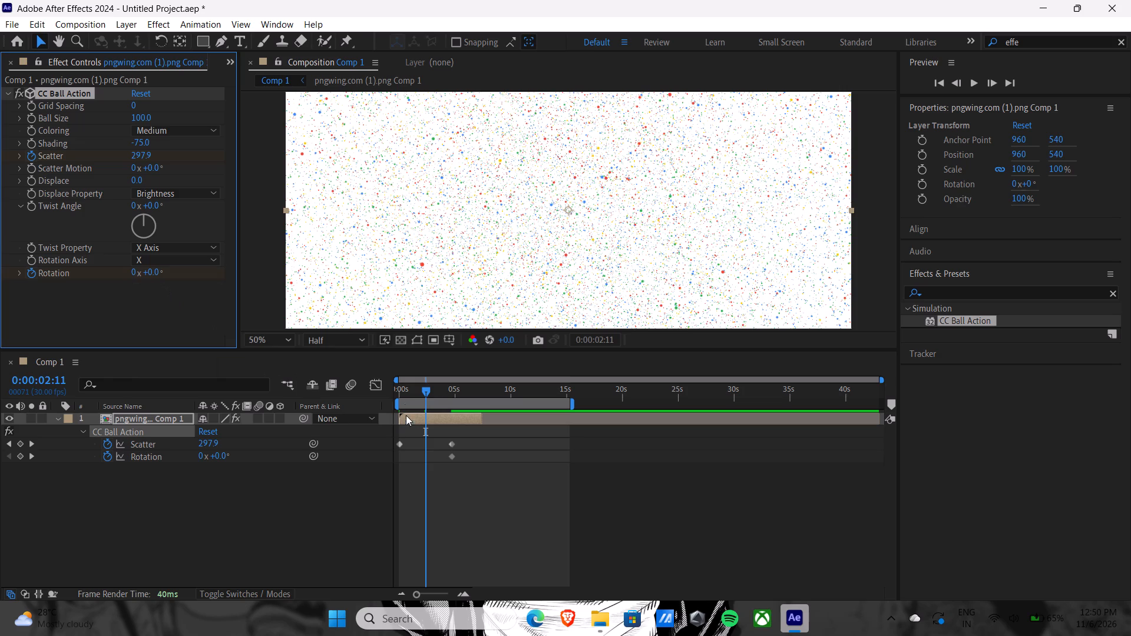
pyautogui.moveTo(424, 392); pyautogui.dragTo(339, 395)
pyautogui.press('space')
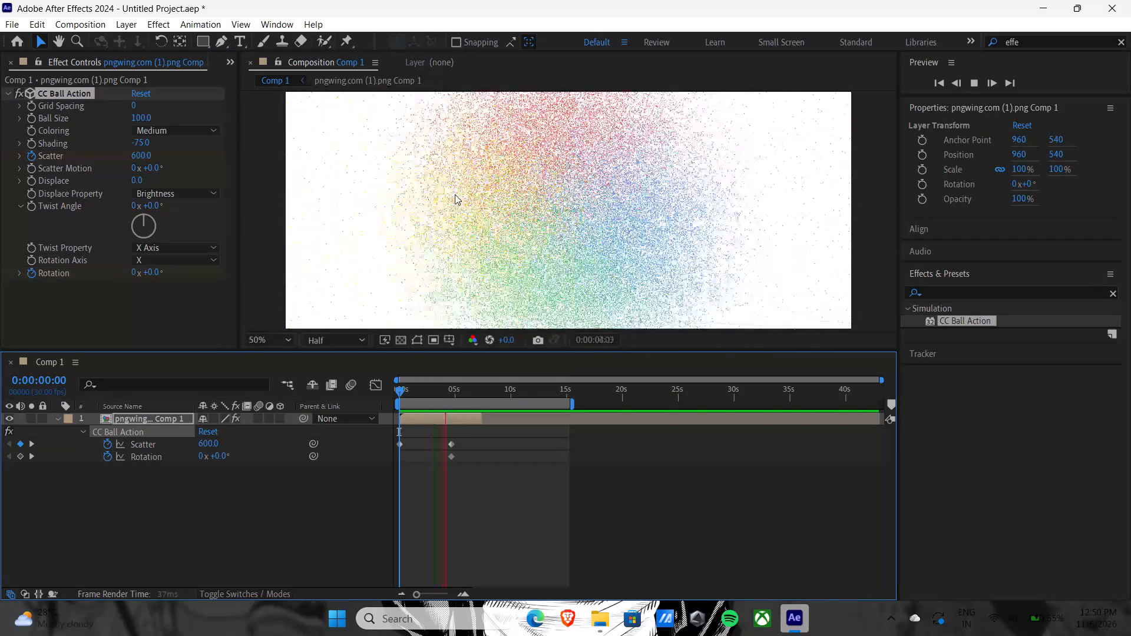
pyautogui.press('space')
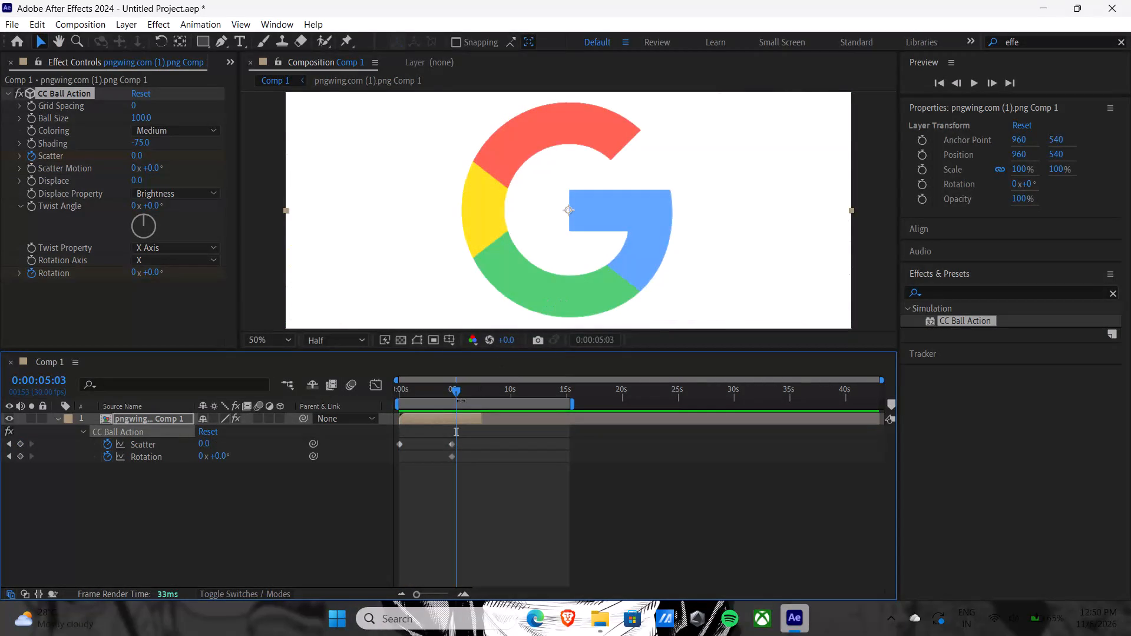
# At the start of the timeline, set CC Ball Action's Rotation Axis to Z and keyframe Rotation at 0x+248°.
pyautogui.moveTo(457, 387); pyautogui.dragTo(382, 389)
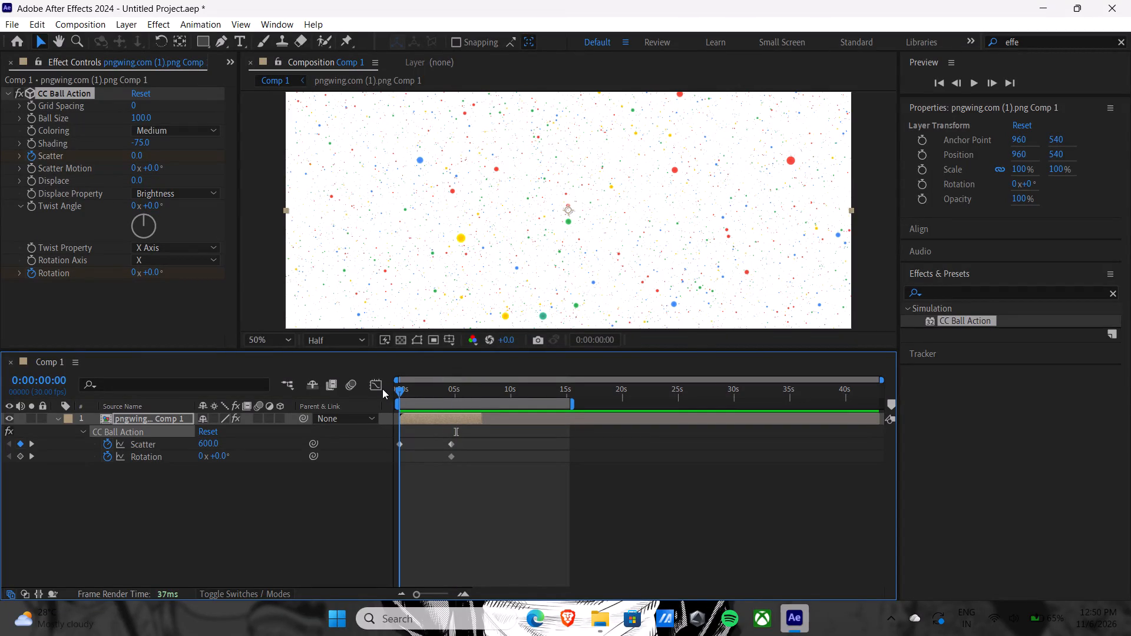
pyautogui.moveTo(382, 389); pyautogui.dragTo(382, 389)
pyautogui.moveTo(149, 271); pyautogui.dragTo(183, 271)
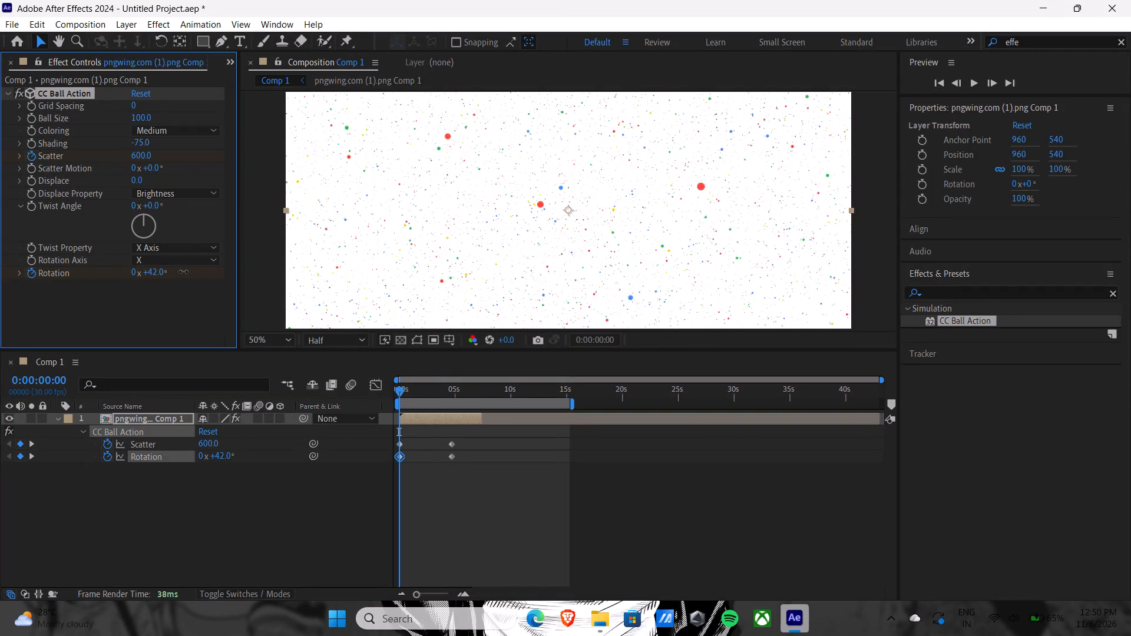
pyautogui.moveTo(183, 271); pyautogui.dragTo(233, 274)
pyautogui.click(196, 263)
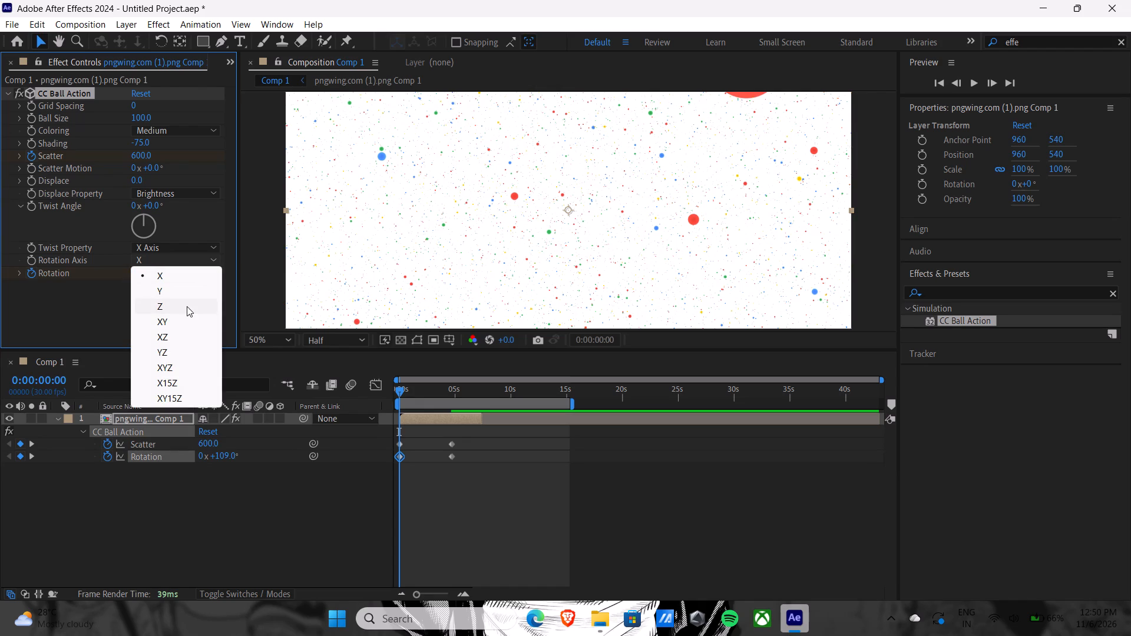
pyautogui.click(187, 306)
pyautogui.moveTo(158, 271); pyautogui.dragTo(192, 274)
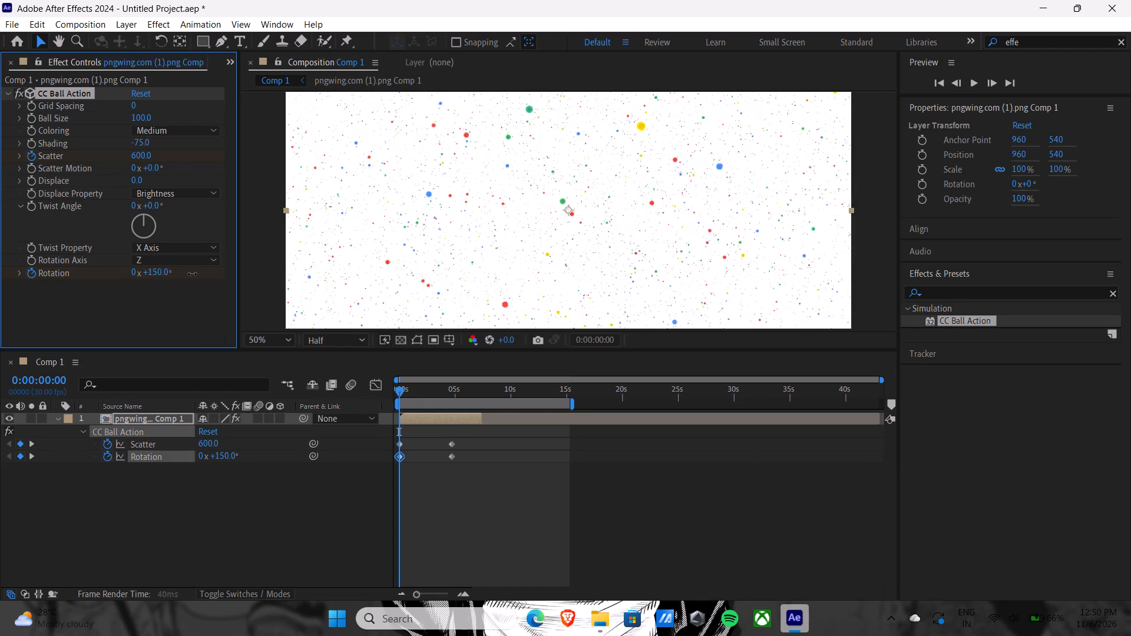
pyautogui.moveTo(192, 274); pyautogui.dragTo(275, 286)
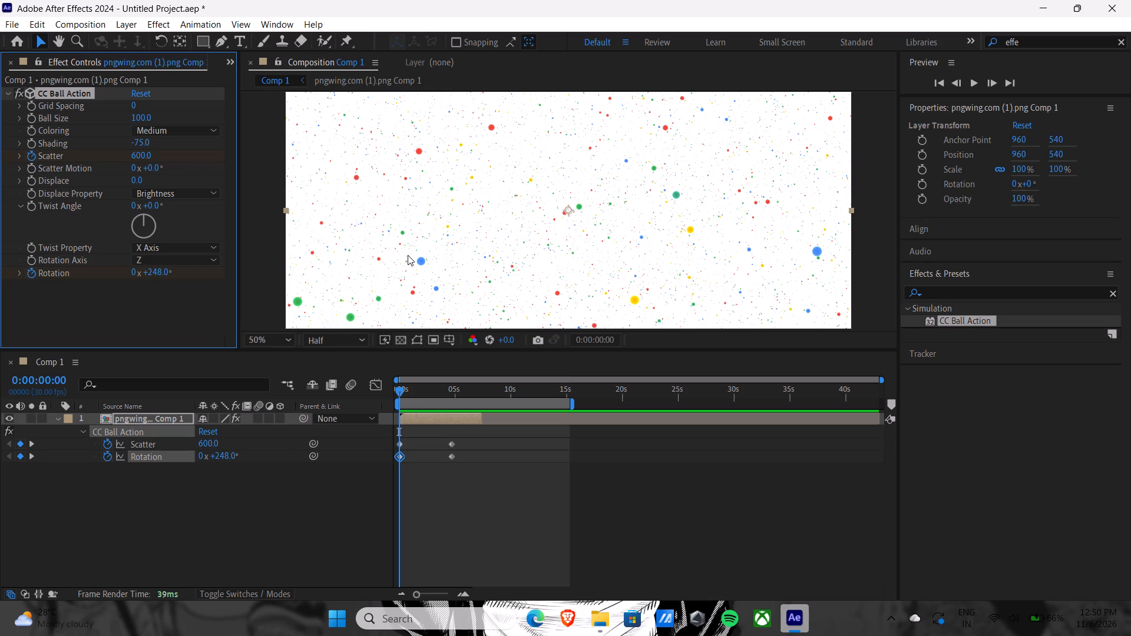
# Preview the animation from the start with the Z-axis rotation.
pyautogui.press('space')
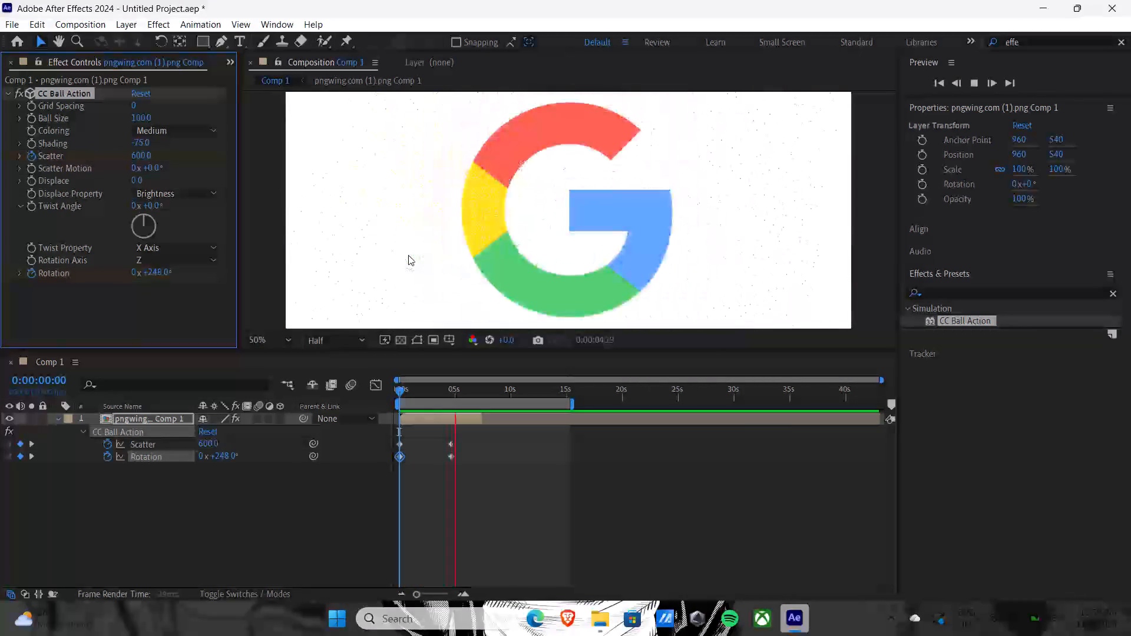
pyautogui.press('space')
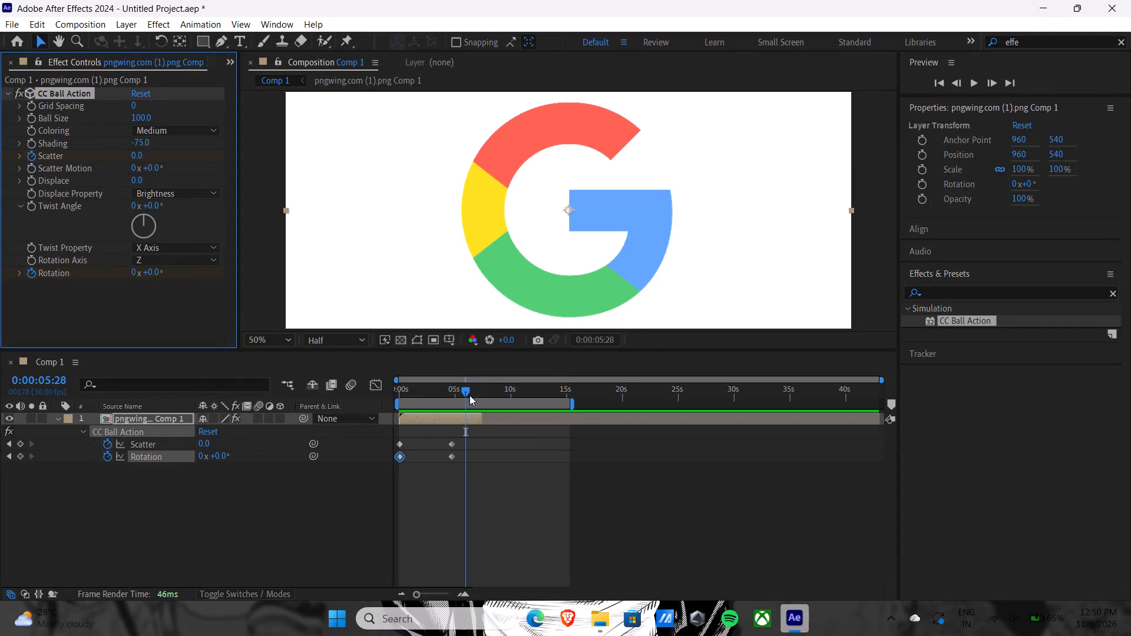
# Extend the logo layer to end at about 15 seconds, matching the end of the work area.
pyautogui.moveTo(467, 391); pyautogui.dragTo(454, 397)
pyautogui.moveTo(481, 419); pyautogui.dragTo(527, 420)
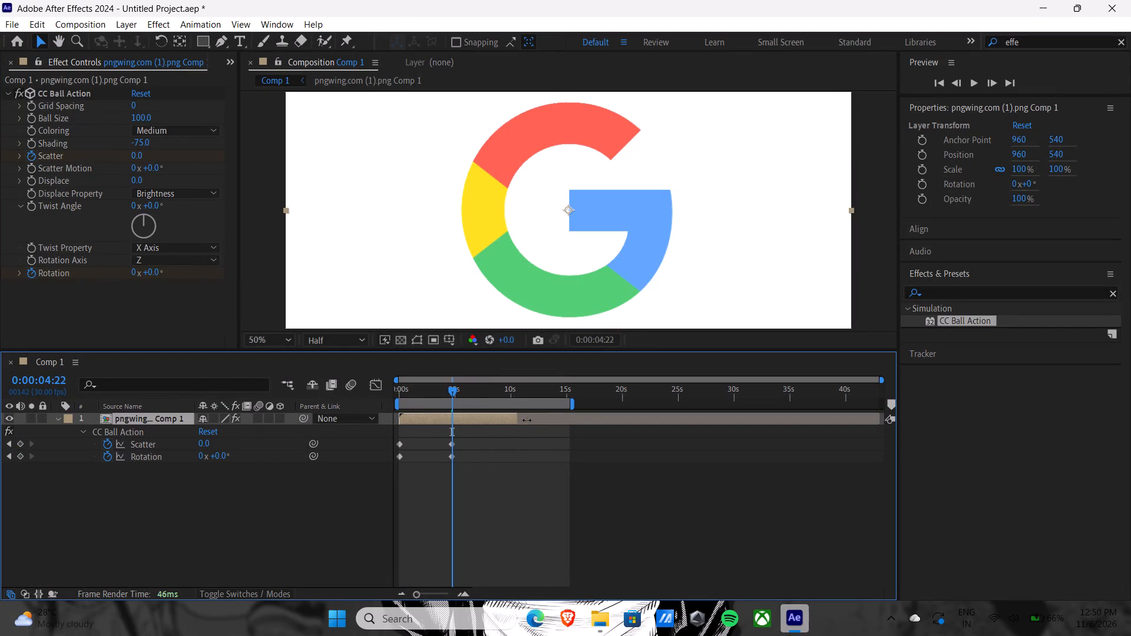
pyautogui.moveTo(527, 420); pyautogui.dragTo(570, 419)
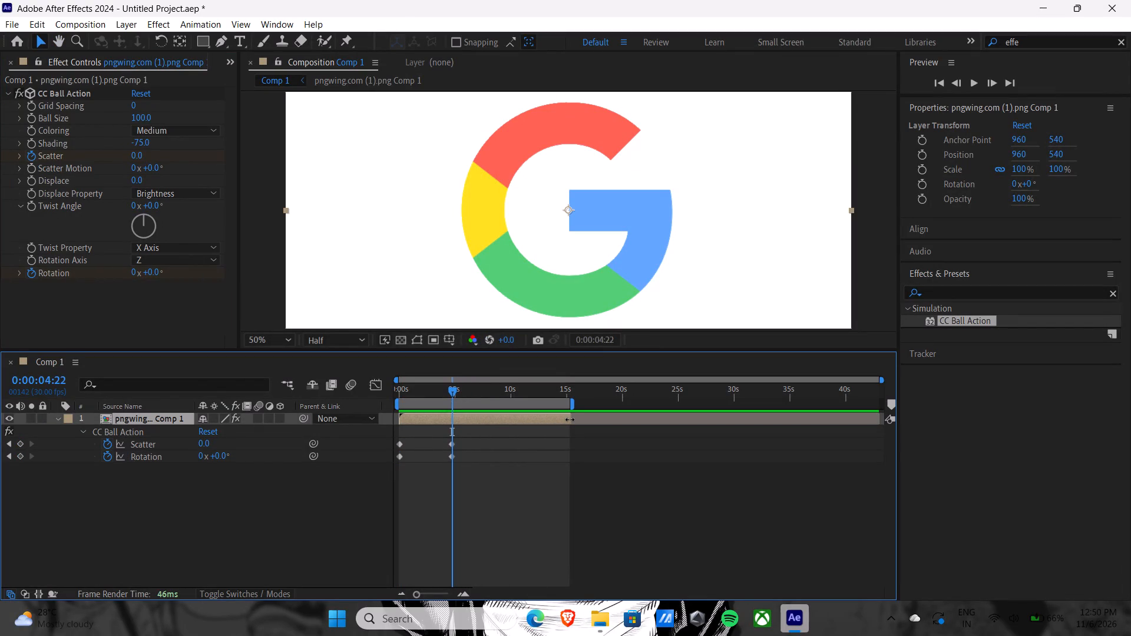
pyautogui.moveTo(570, 419); pyautogui.dragTo(569, 420)
# Preview the animation from the start and scrub through the logo's assembly.
pyautogui.moveTo(454, 392); pyautogui.dragTo(426, 392)
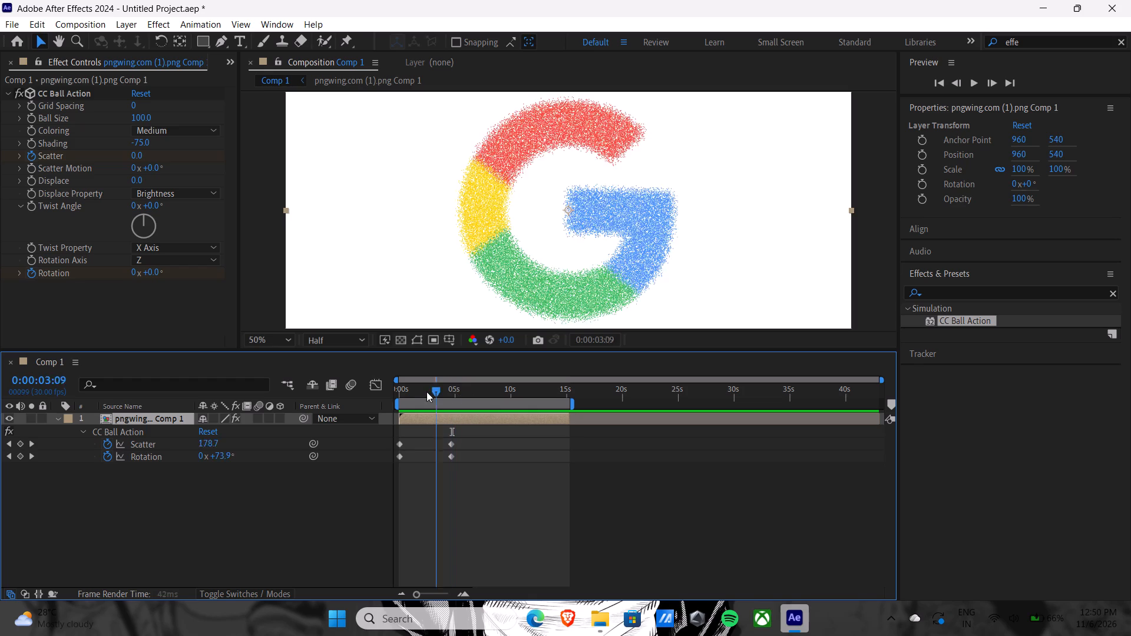
pyautogui.moveTo(426, 392); pyautogui.dragTo(389, 394)
pyautogui.press('space')
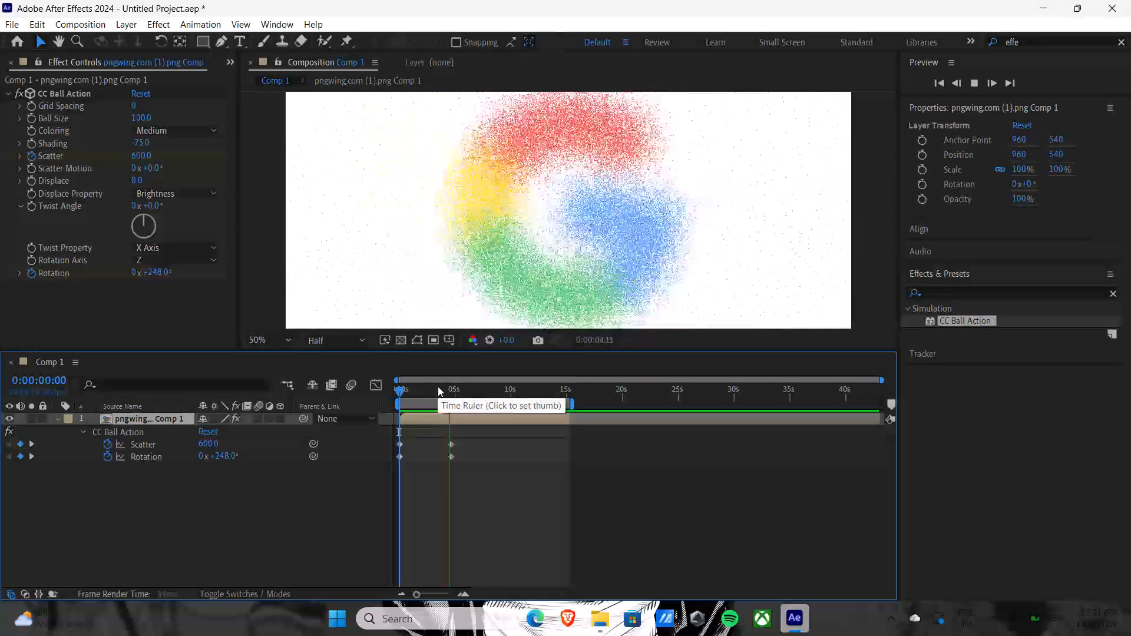
pyautogui.press('space')
pyautogui.moveTo(461, 390); pyautogui.dragTo(455, 394)
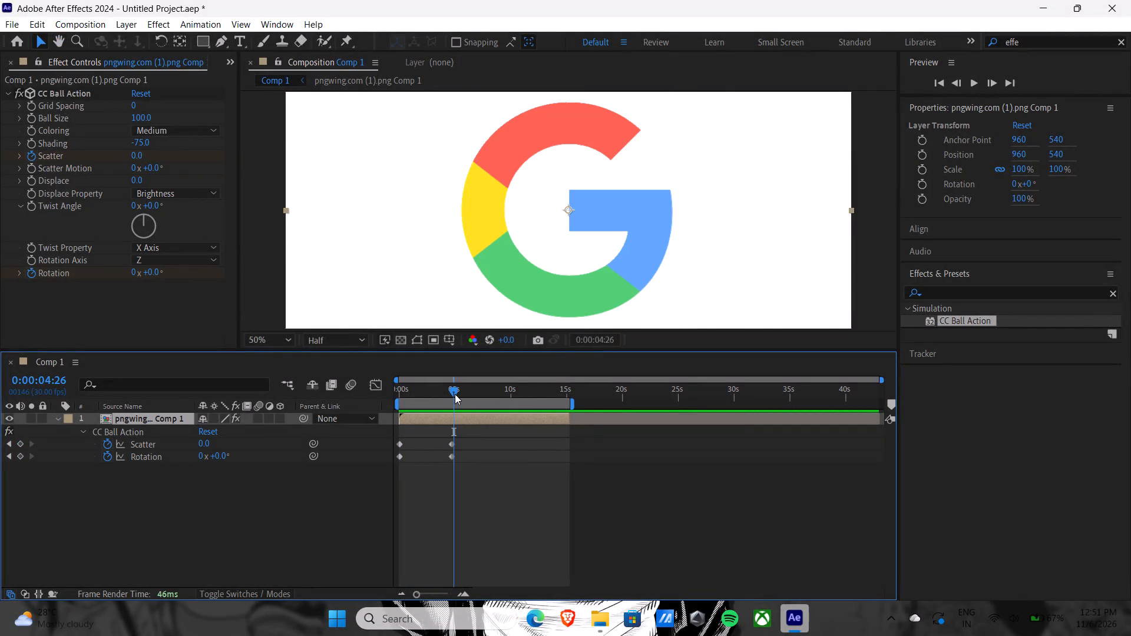
pyautogui.moveTo(455, 394); pyautogui.dragTo(390, 397)
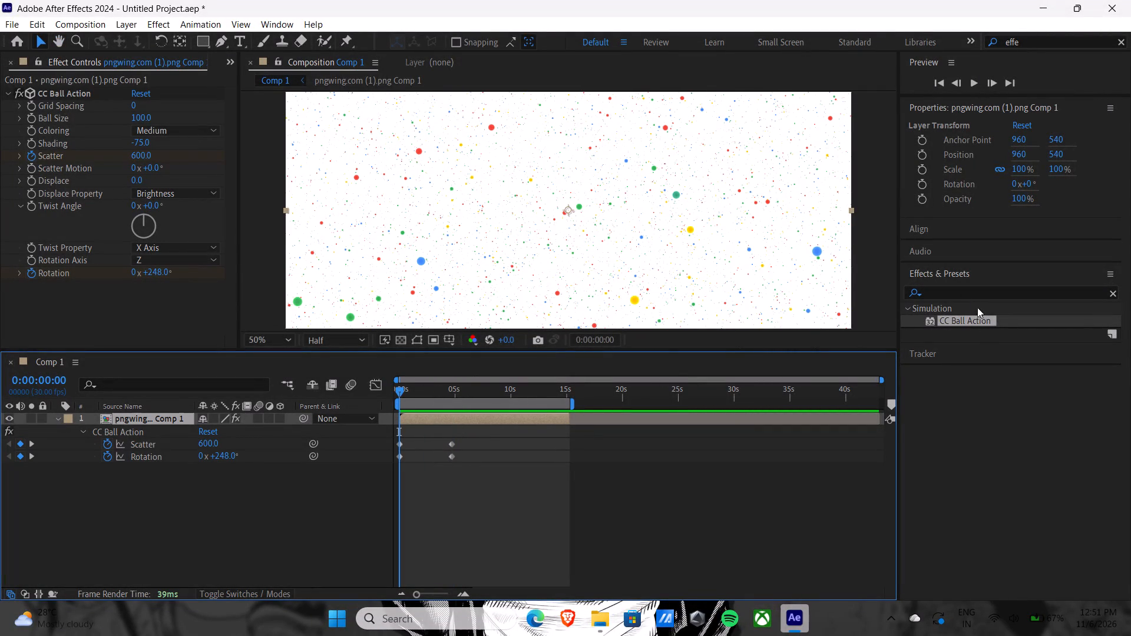
# Search the effects for "cc fo", apply CC Force Motion Blur to the logo layer, and collapse CC Ball Action's settings.
pyautogui.click(962, 290)
pyautogui.click(960, 300)
pyautogui.click(960, 295)
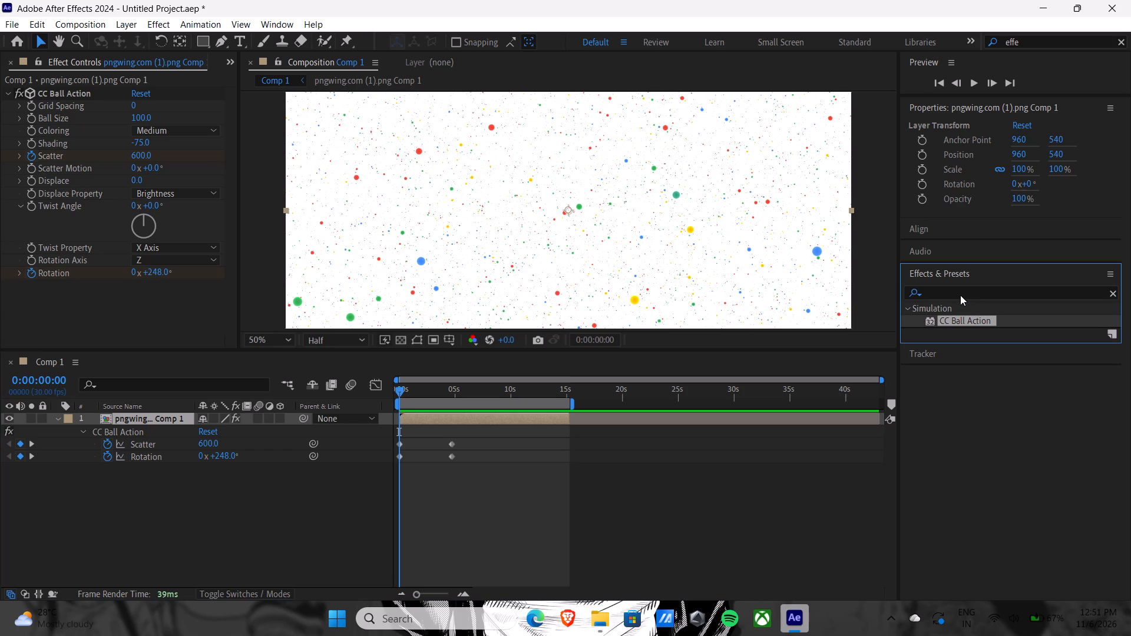
pyautogui.click(960, 291)
pyautogui.click(919, 295)
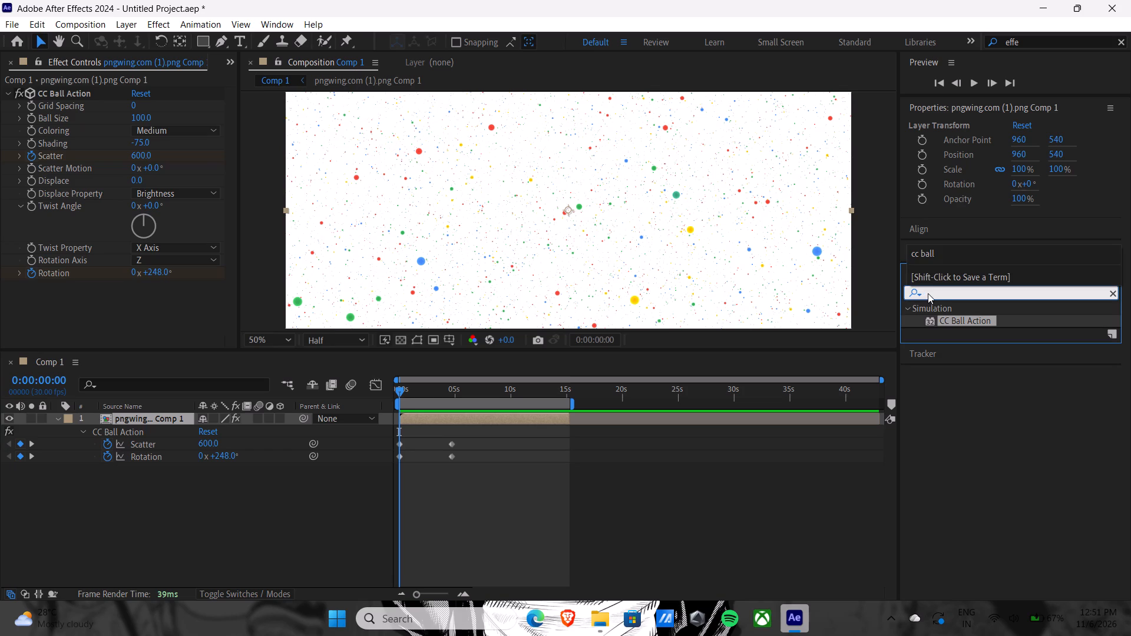
pyautogui.click(931, 293)
pyautogui.click(931, 293)
pyautogui.click(915, 294)
pyautogui.click(929, 292)
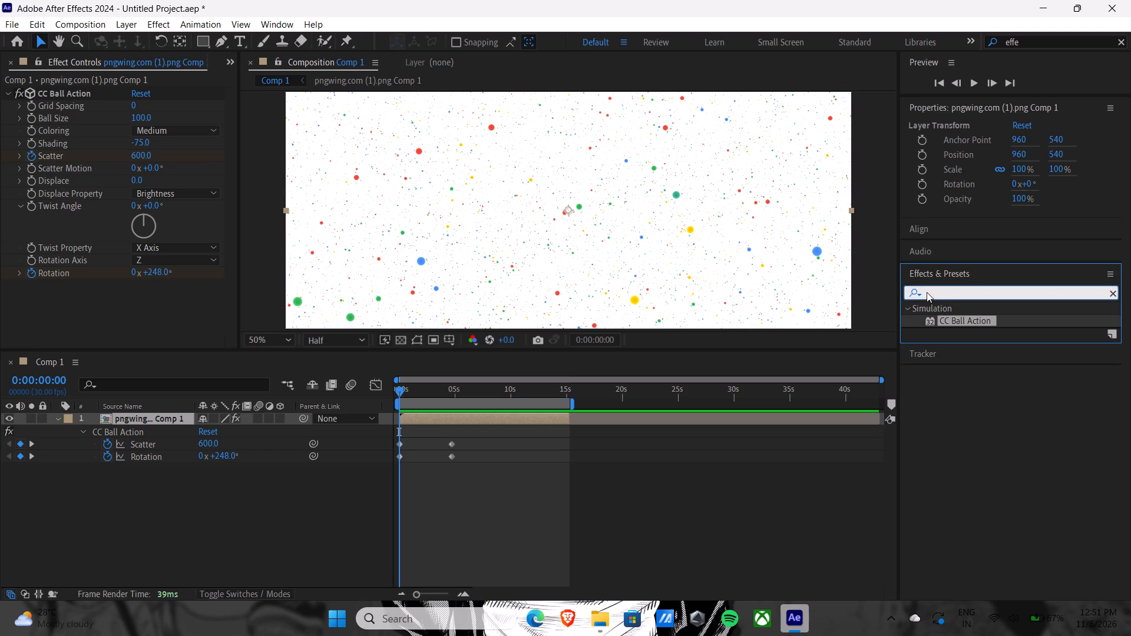
pyautogui.click(917, 294)
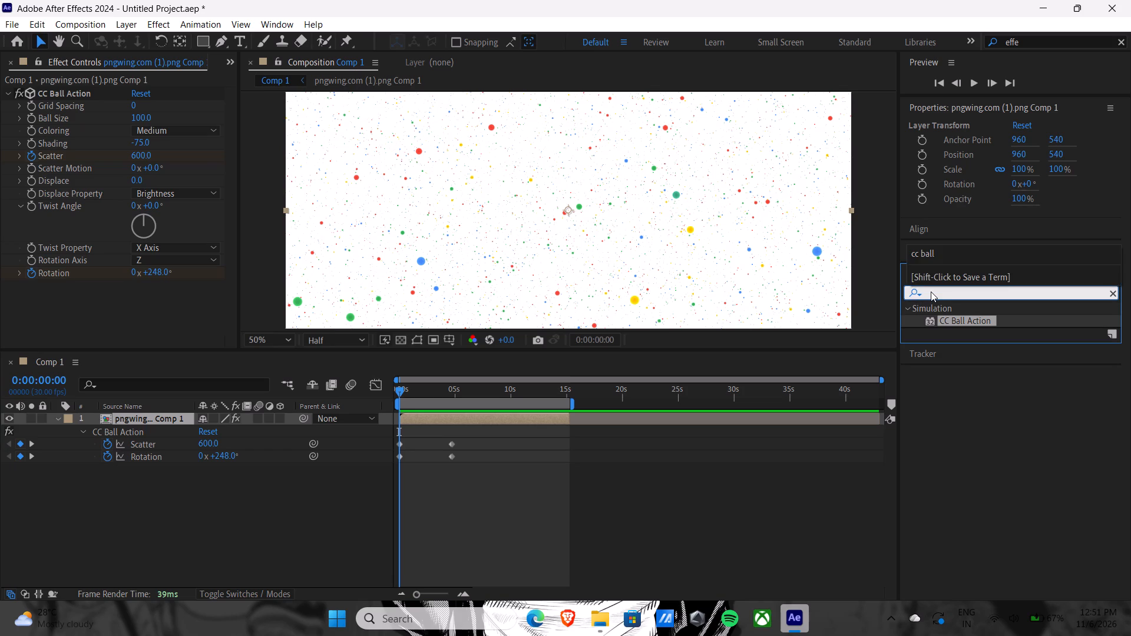
pyautogui.click(931, 291)
pyautogui.click(1113, 293)
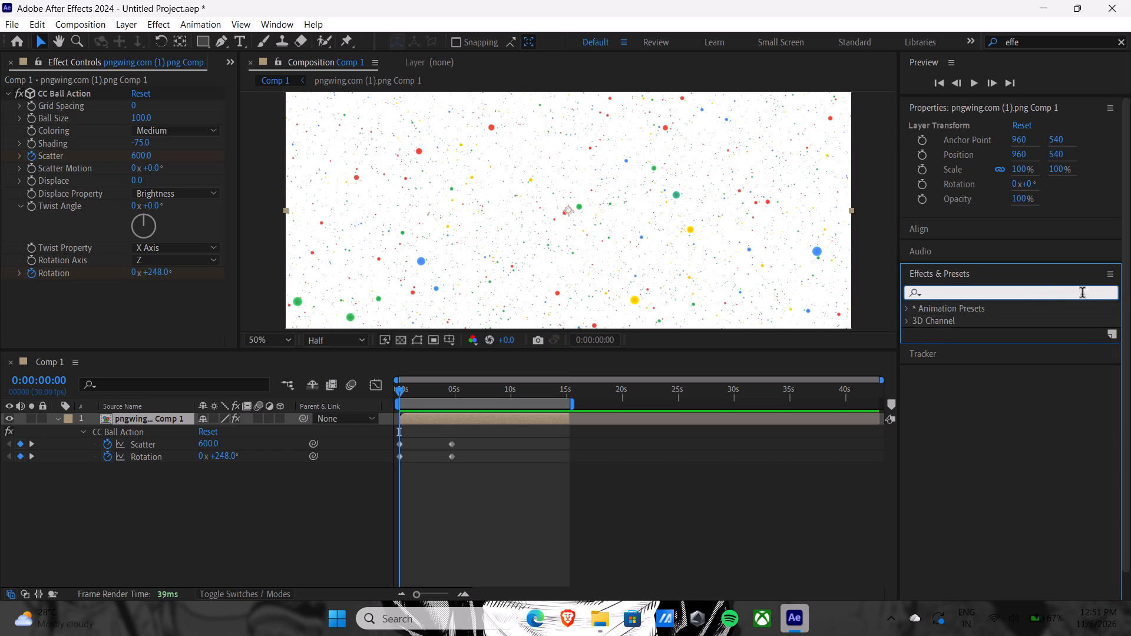
pyautogui.write('cc')
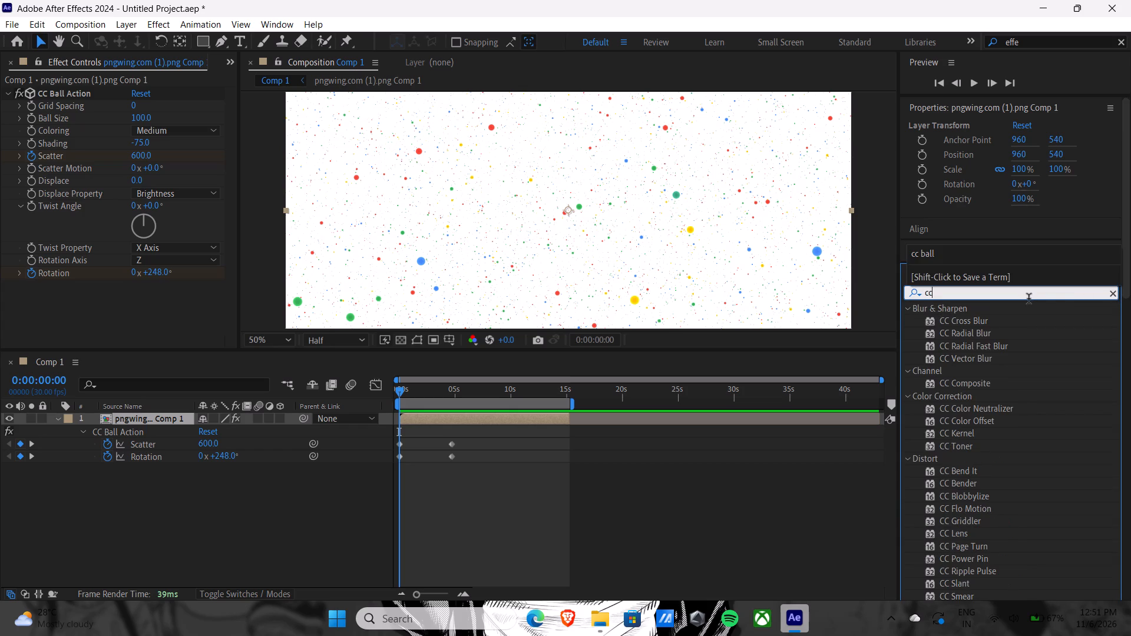
pyautogui.press('space')
pyautogui.write('fo')
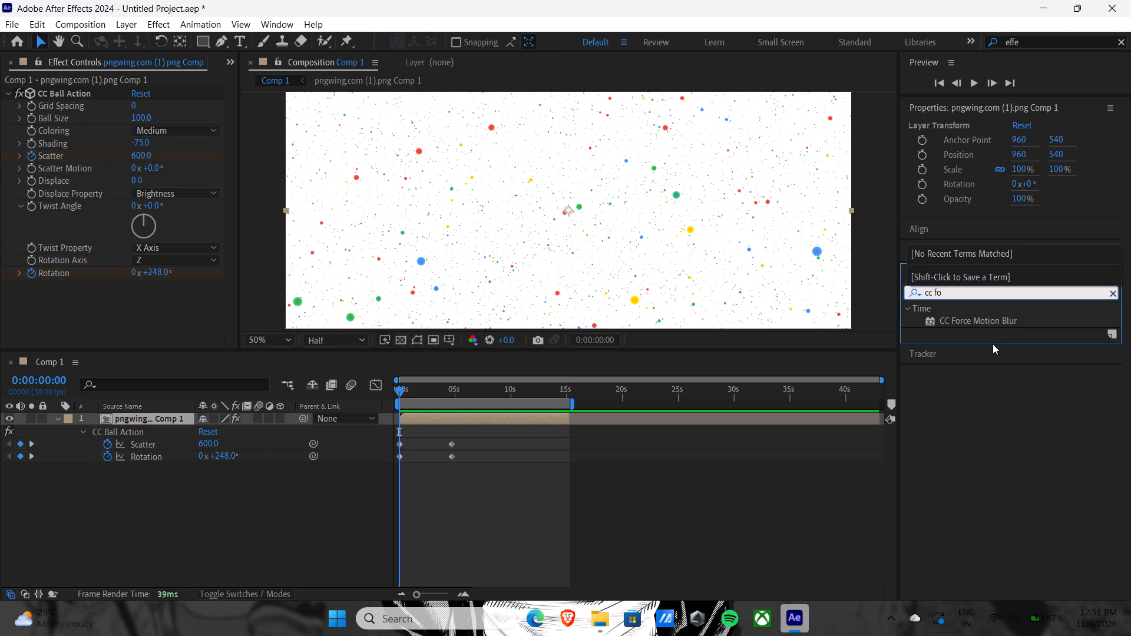
pyautogui.moveTo(969, 321); pyautogui.dragTo(586, 256)
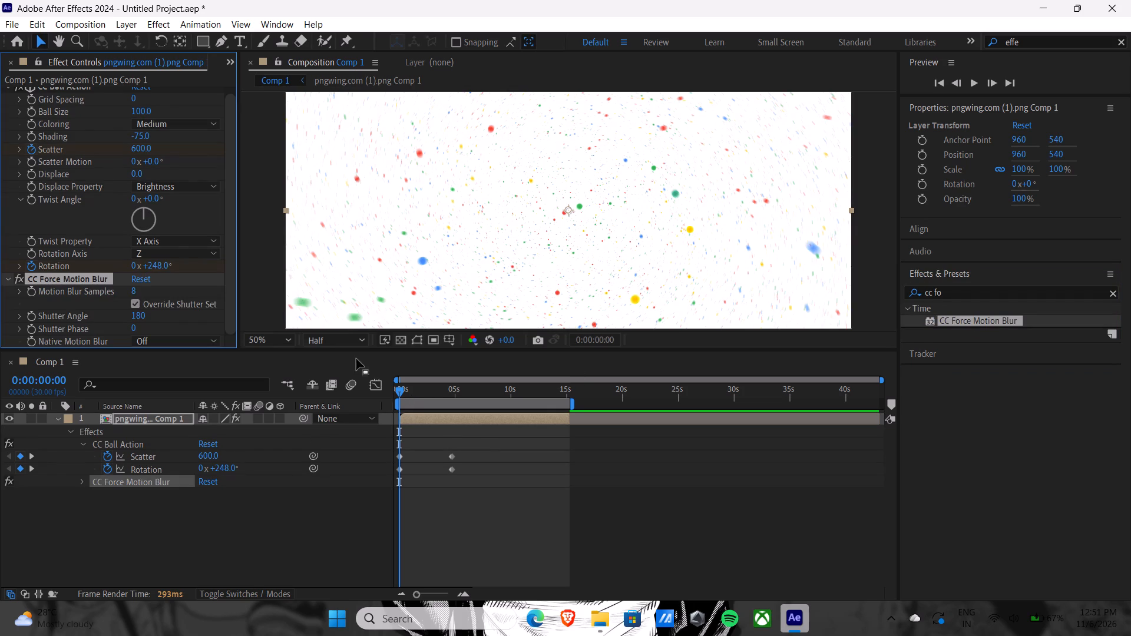
pyautogui.scroll(5, 128, 162)
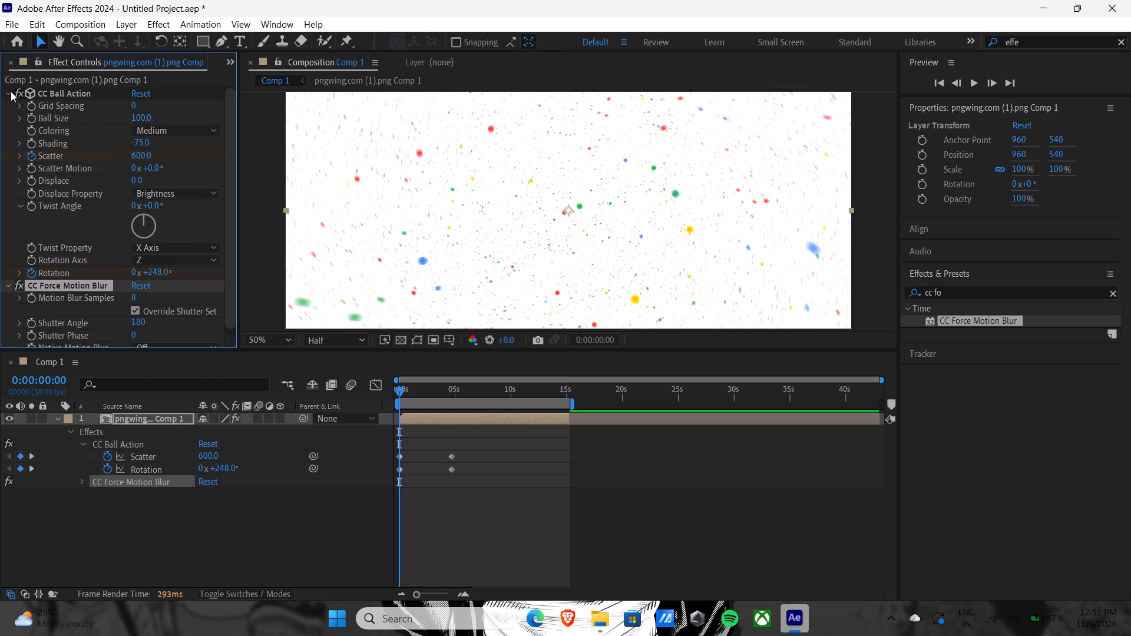
pyautogui.click(10, 91)
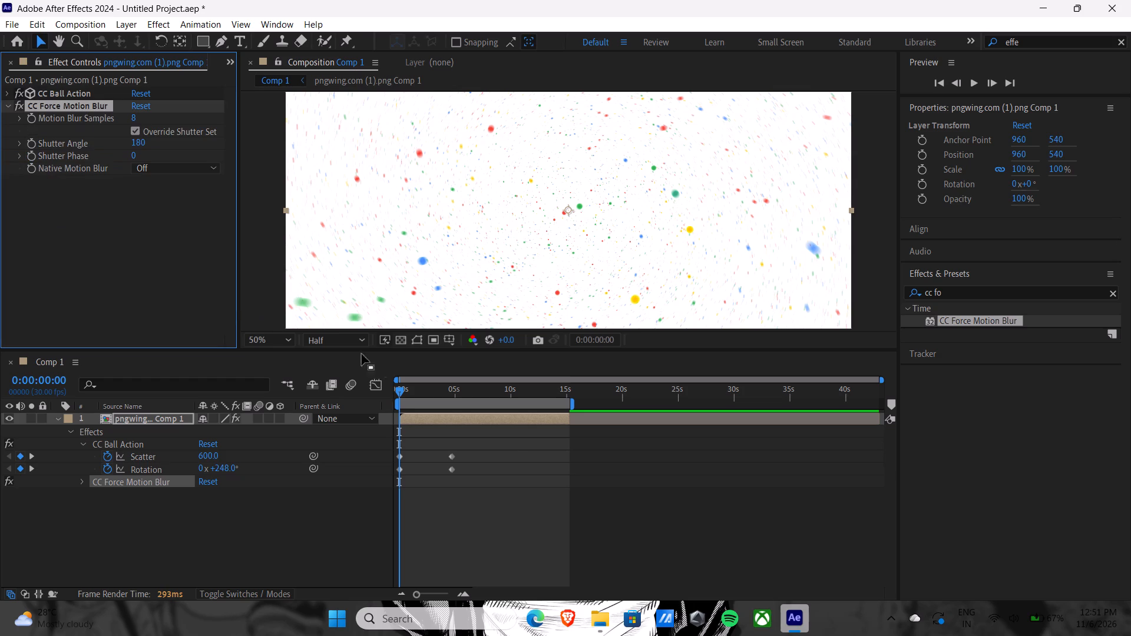
# Scrub through the motion-blurred animation and preview it from the start.
pyautogui.moveTo(398, 386); pyautogui.dragTo(443, 398)
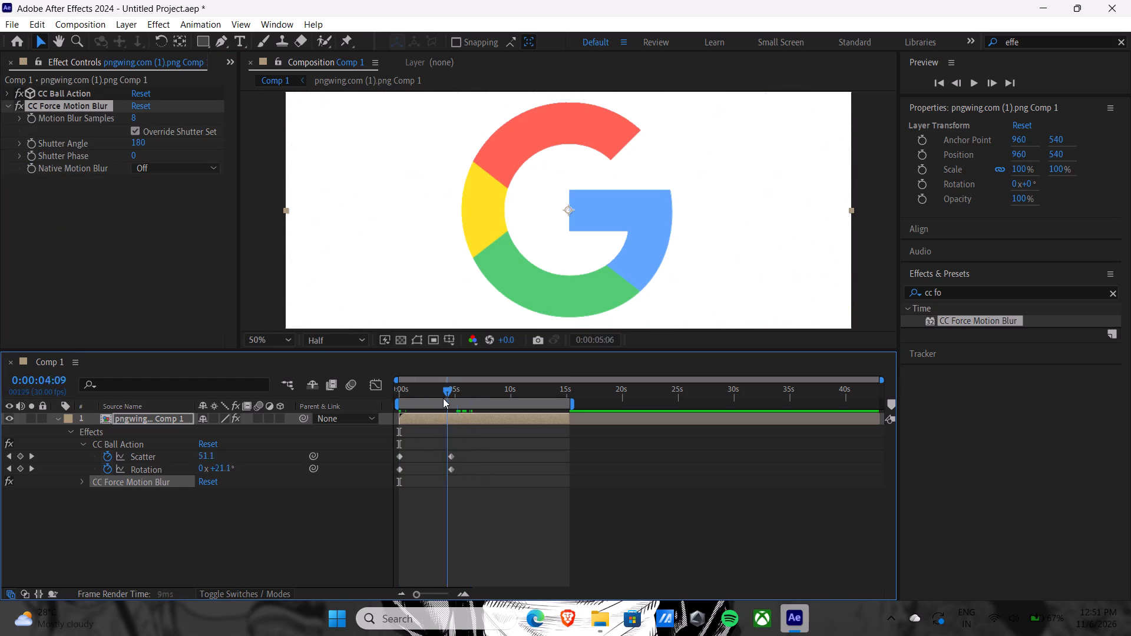
pyautogui.moveTo(443, 398); pyautogui.dragTo(382, 397)
pyautogui.press('space')
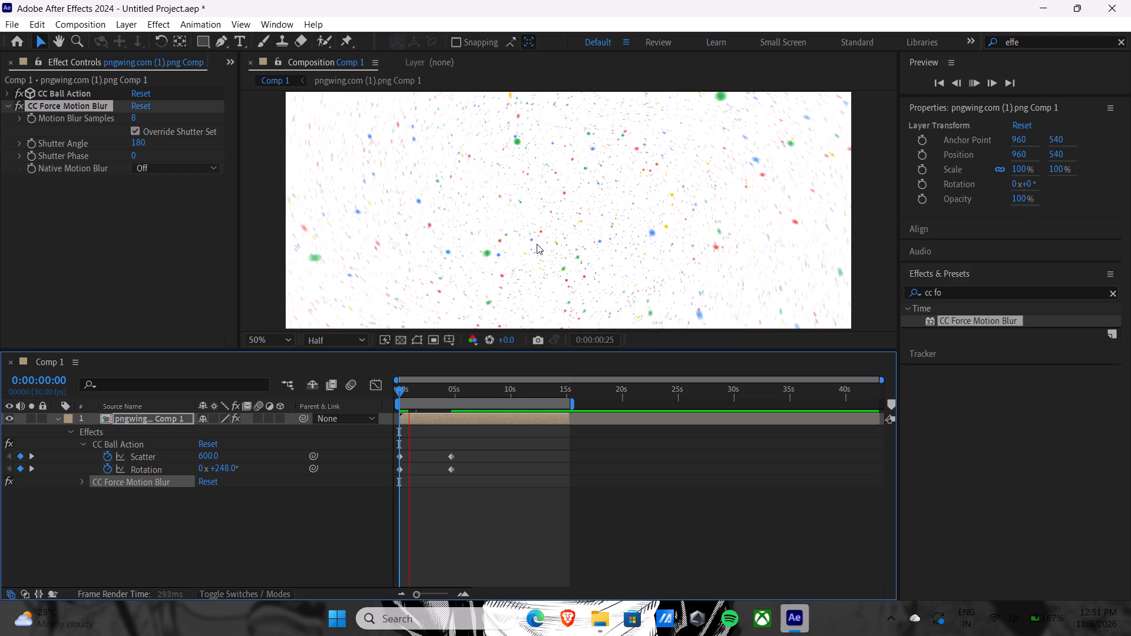
pyautogui.press('space')
# Set the composition's preview resolution to Third and preview the animation from the start.
pyautogui.click(338, 337)
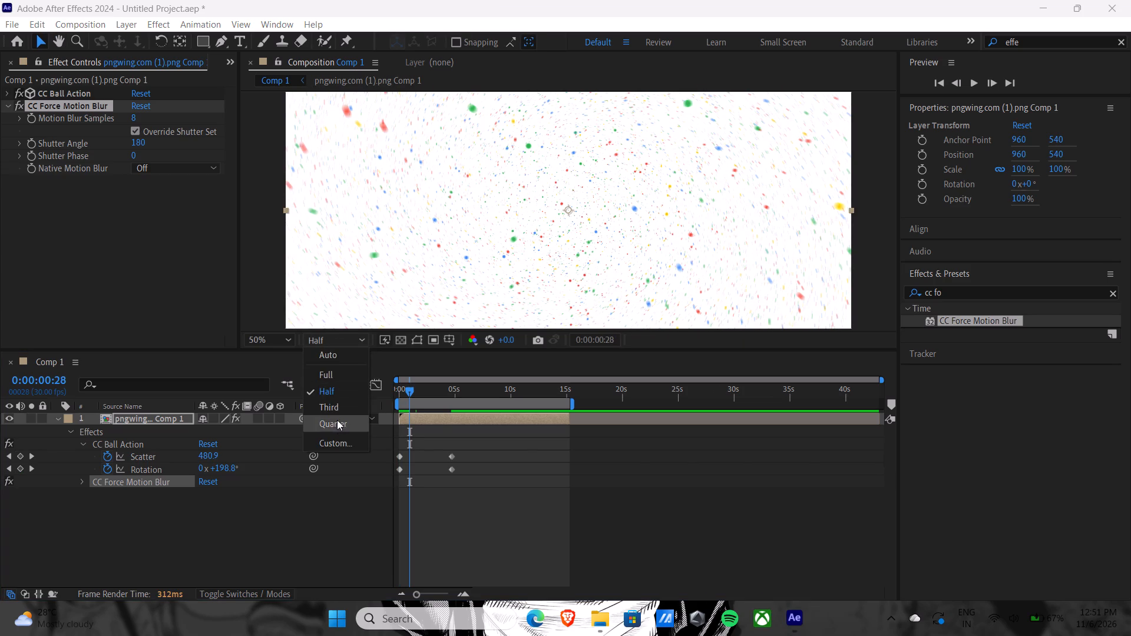
pyautogui.click(340, 410)
pyautogui.moveTo(411, 391); pyautogui.dragTo(381, 391)
pyautogui.press('space')
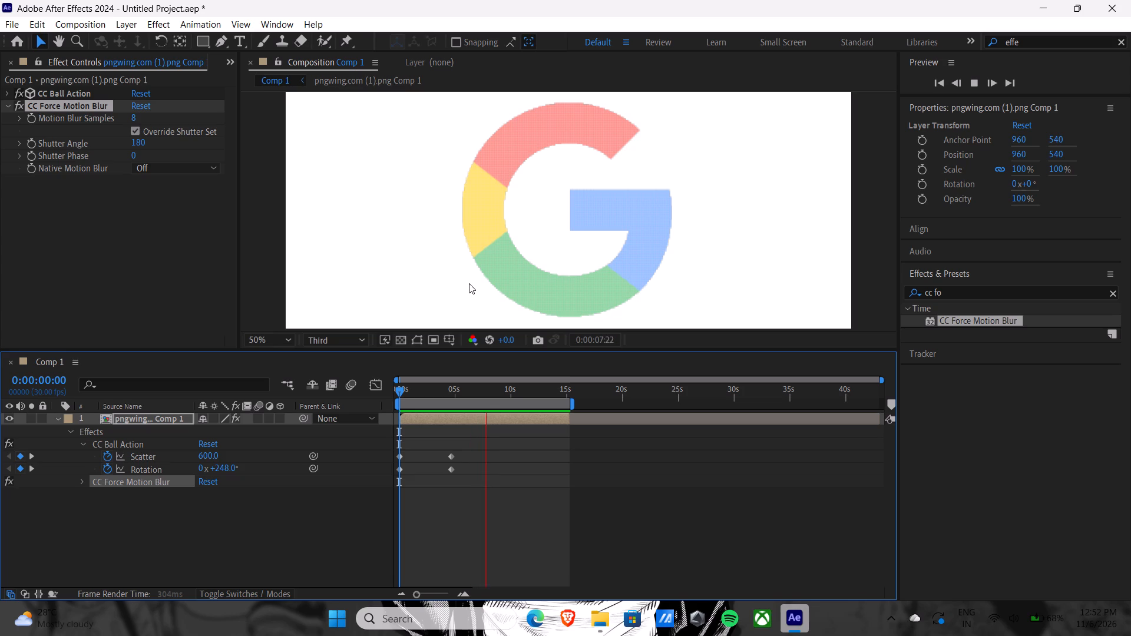
pyautogui.press('space')
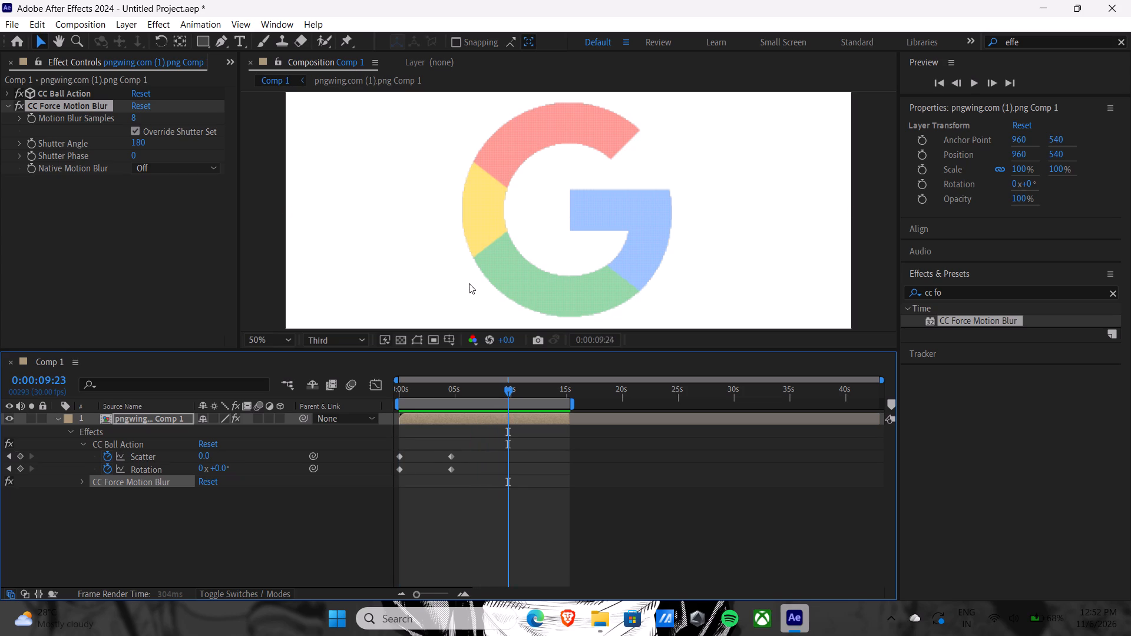
# Split the logo layer at 0:00:05:08, just after the last Scatter and Rotation keyframes.
pyautogui.moveTo(507, 387); pyautogui.dragTo(453, 396)
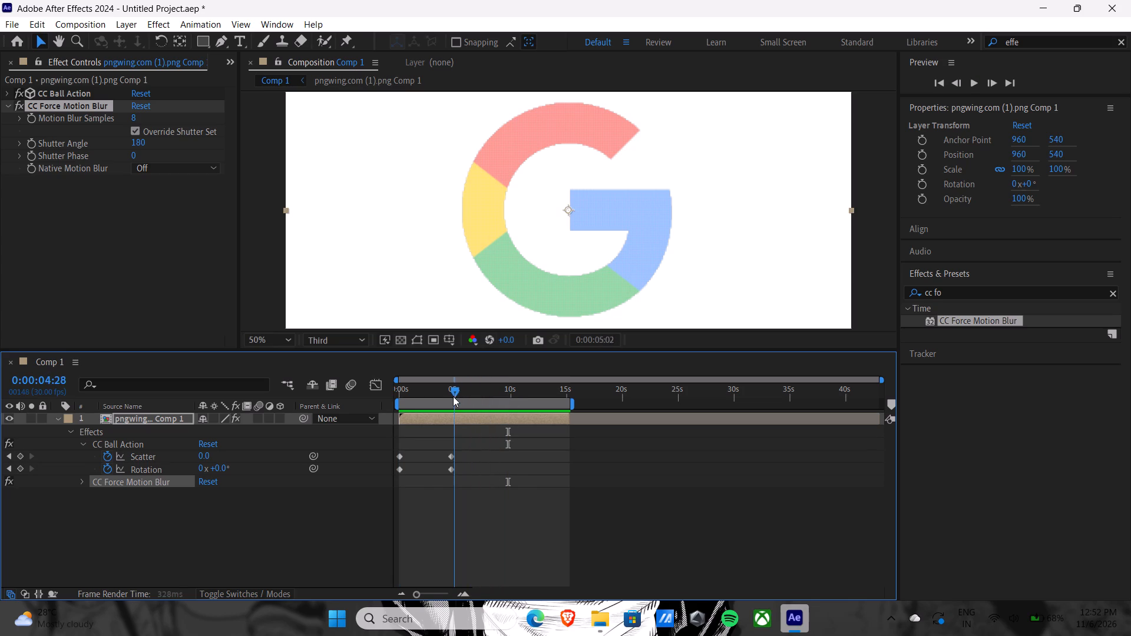
pyautogui.moveTo(453, 396); pyautogui.dragTo(457, 396)
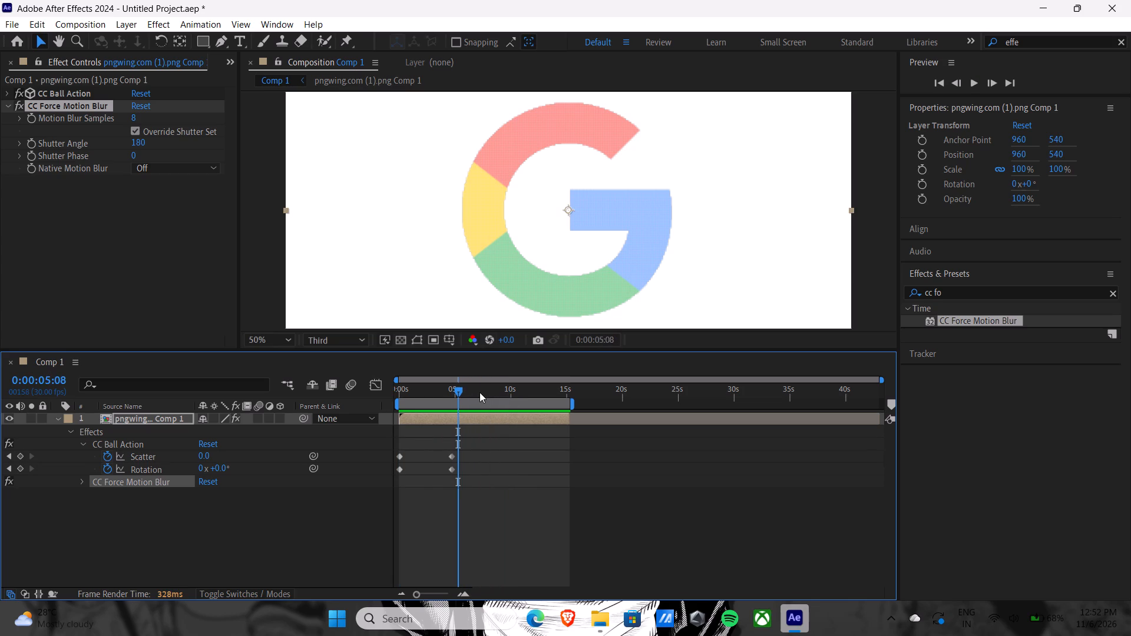
pyautogui.hotkey('ctrl', 'shift', 'd')
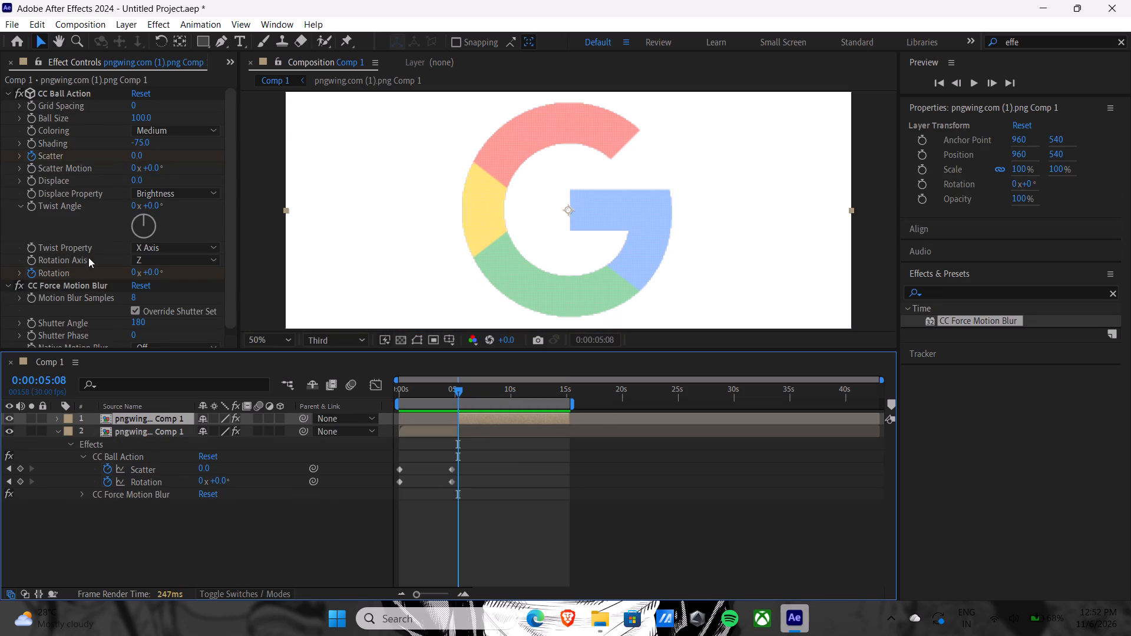
# Close the logo layer's effect controls to return to the project items.
pyautogui.click(11, 64)
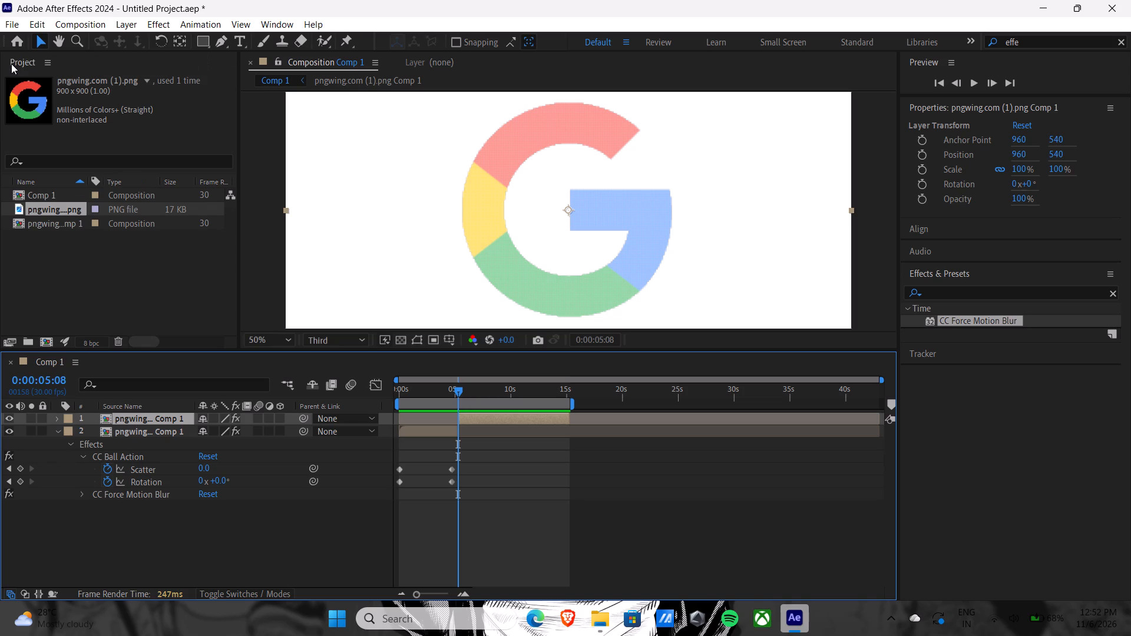
# Delete the CC Ball Action and CC Force Motion Blur effects from the logo segment that starts at 0:00:05:08.
pyautogui.doubleClick(494, 418)
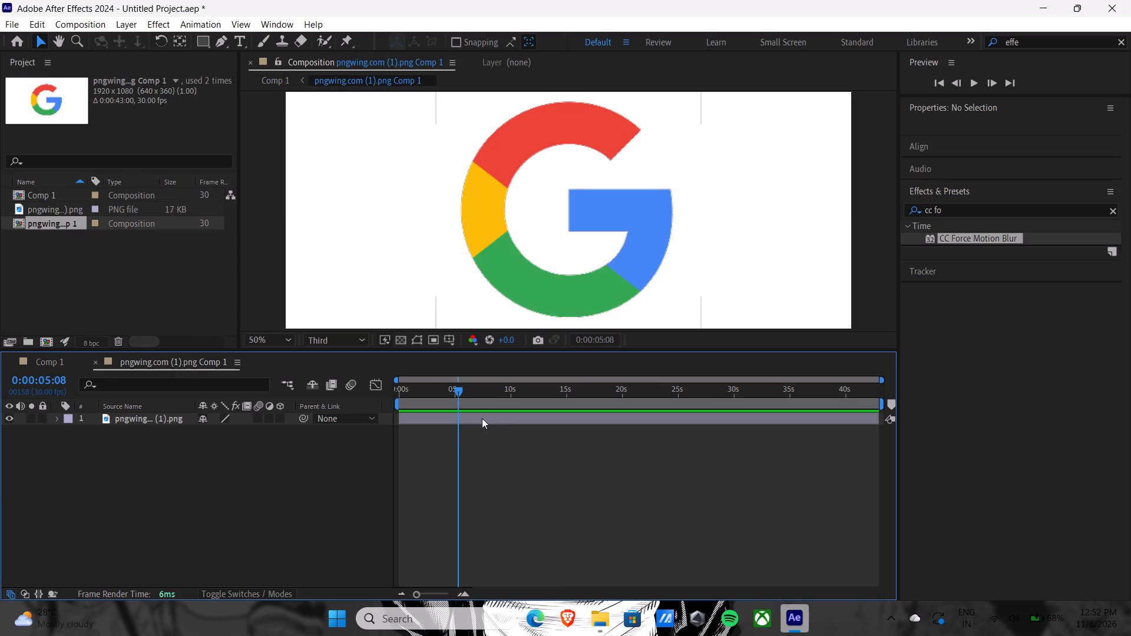
pyautogui.click(93, 359)
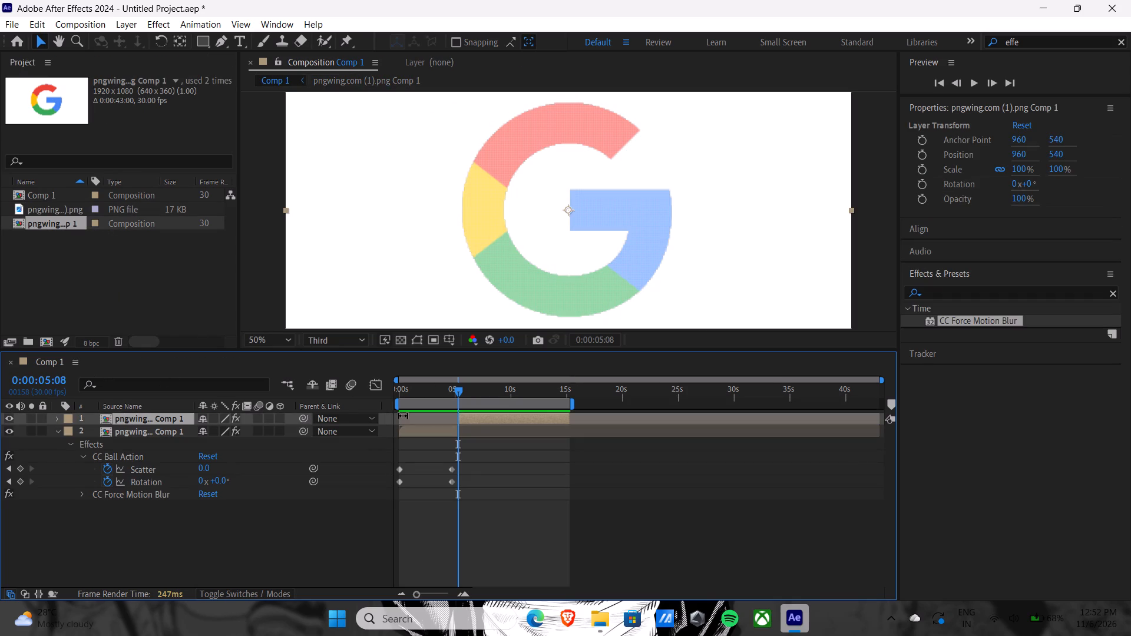
pyautogui.click(57, 430)
pyautogui.click(55, 416)
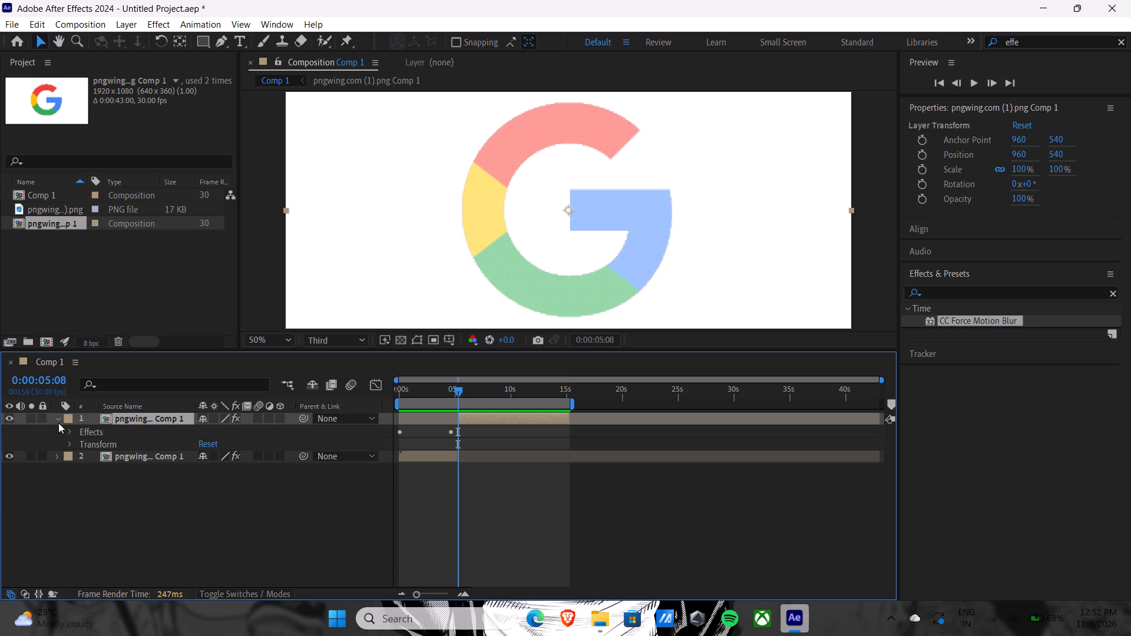
pyautogui.click(71, 428)
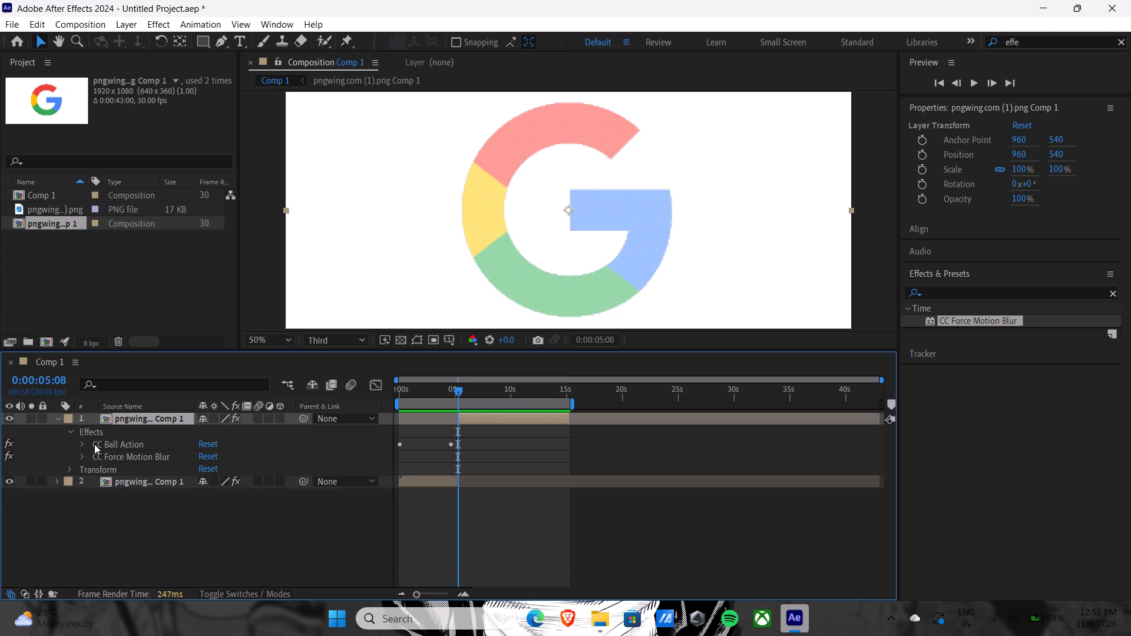
pyautogui.click(94, 444)
pyautogui.press('Delete')
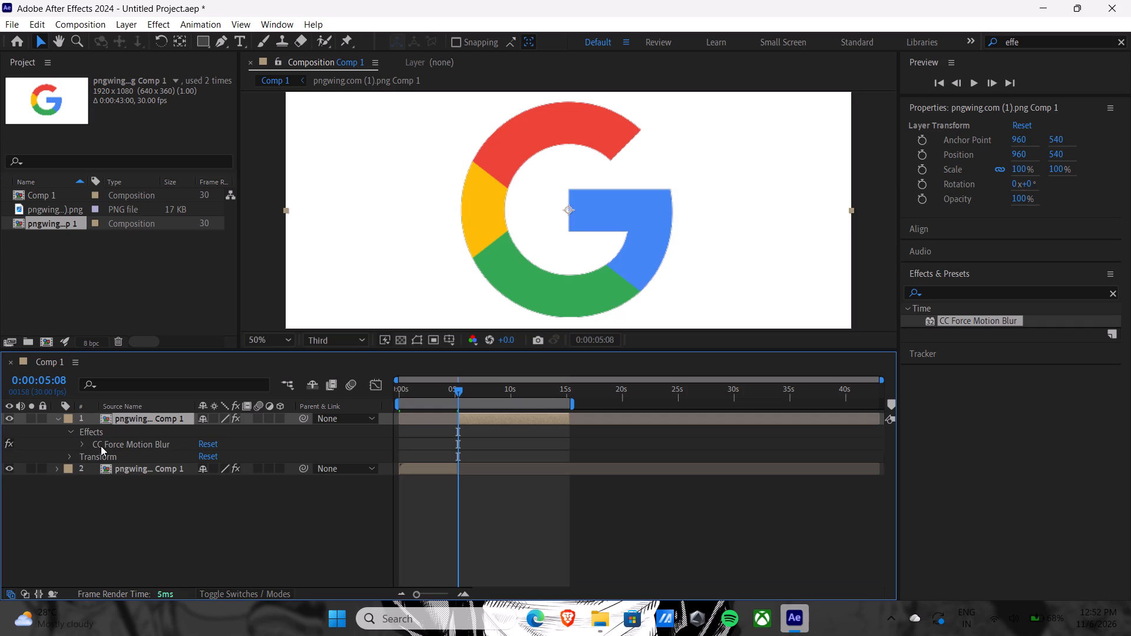
pyautogui.click(101, 446)
pyautogui.press('Delete')
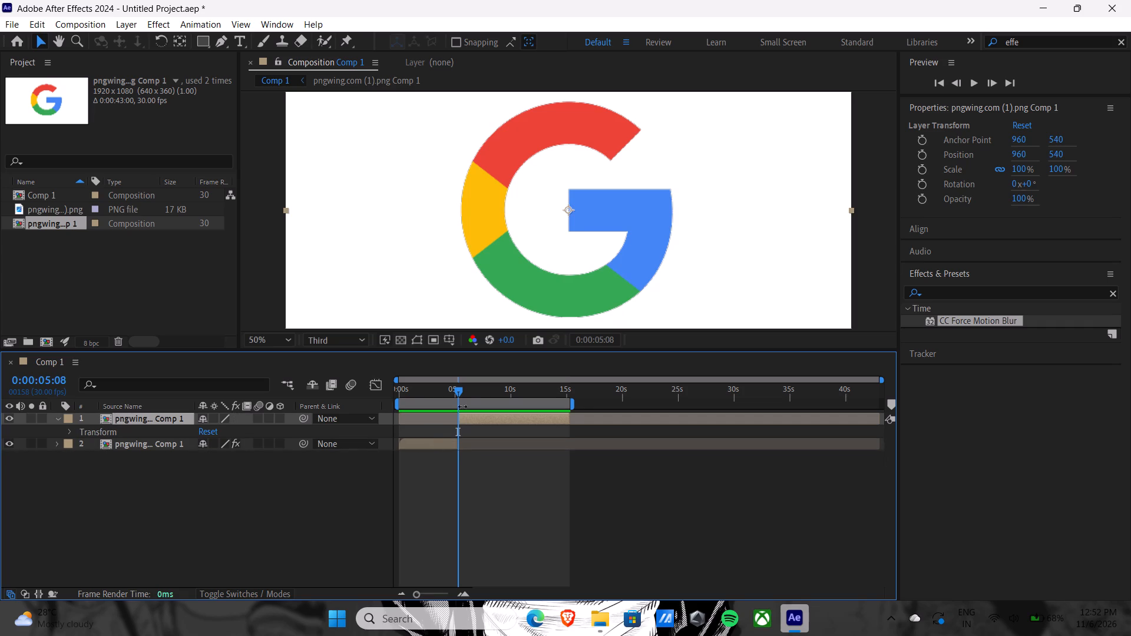
# Preview the animation from the start past the cut between the two logo segments.
pyautogui.moveTo(457, 392); pyautogui.dragTo(389, 391)
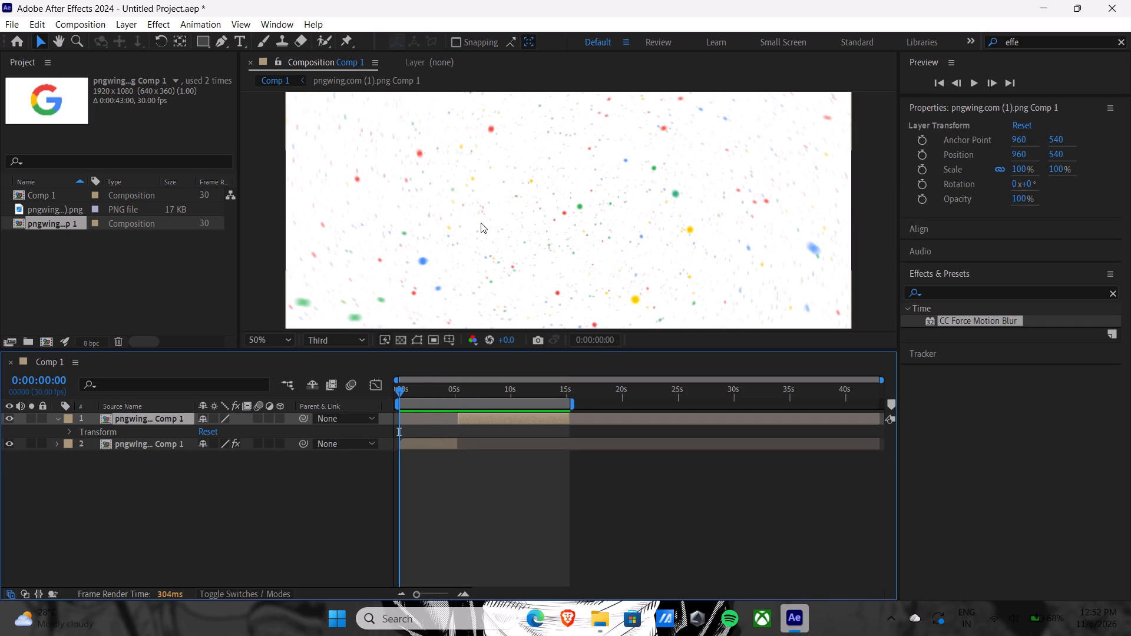
pyautogui.press('space')
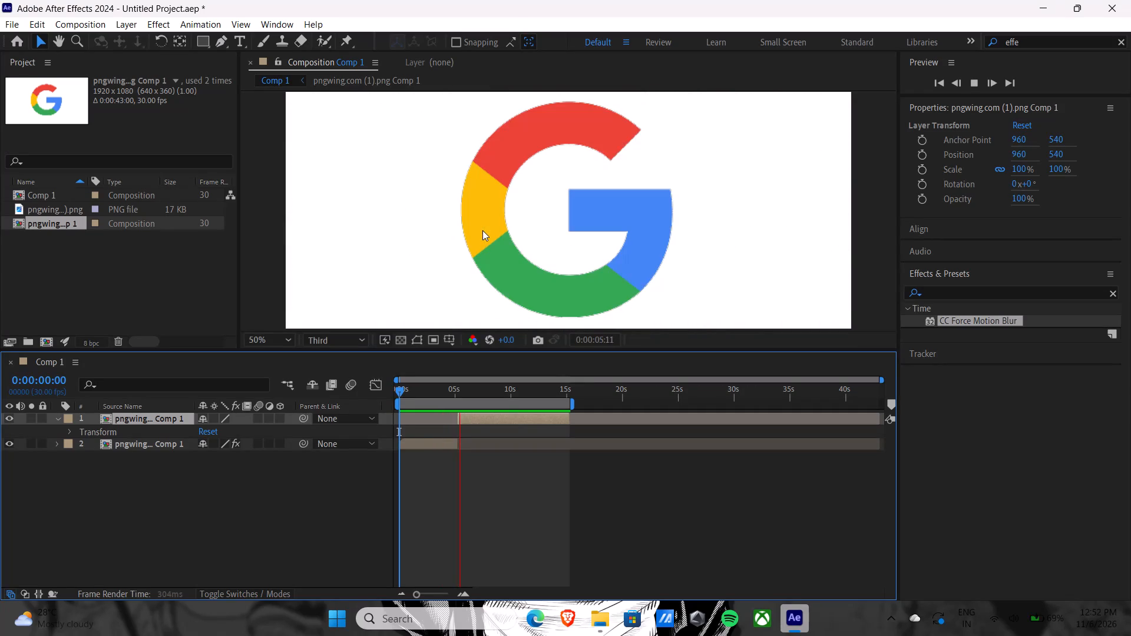
pyautogui.press('space')
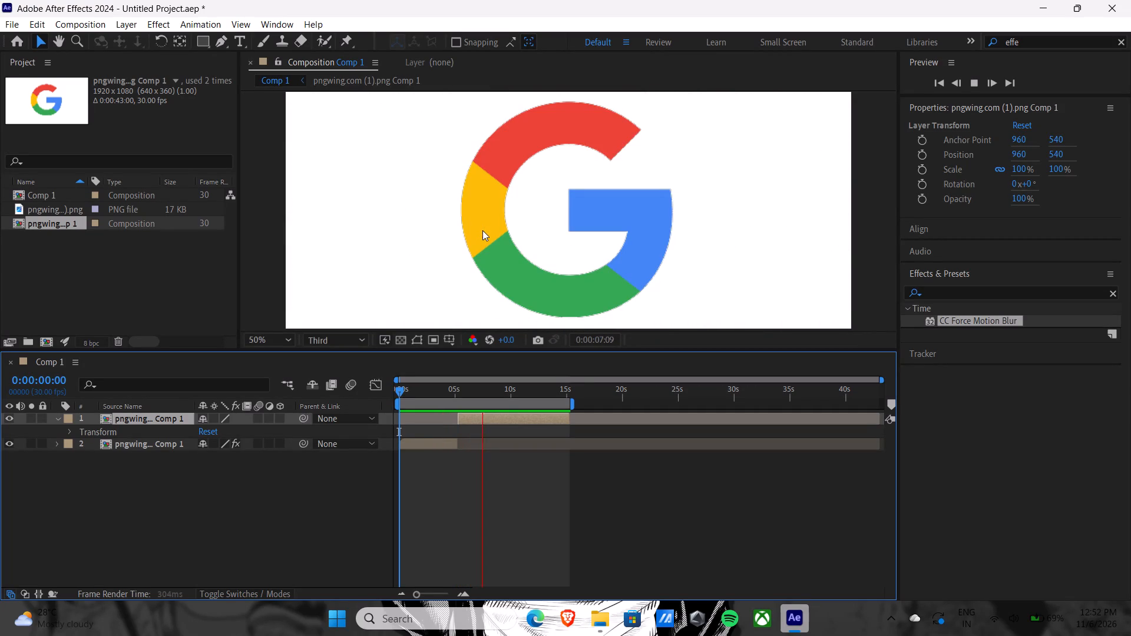
# Find the CC Light Sweep effect and apply it to the second logo segment, with the current time at 0:00:05:16.
pyautogui.moveTo(482, 390); pyautogui.dragTo(464, 390)
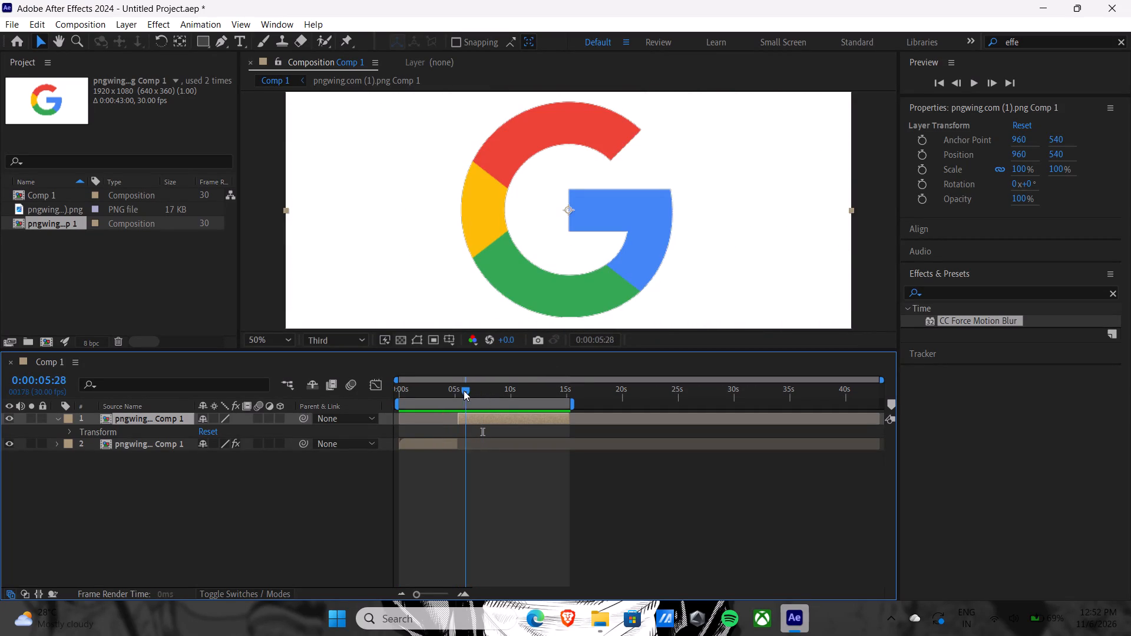
pyautogui.moveTo(464, 390); pyautogui.dragTo(460, 393)
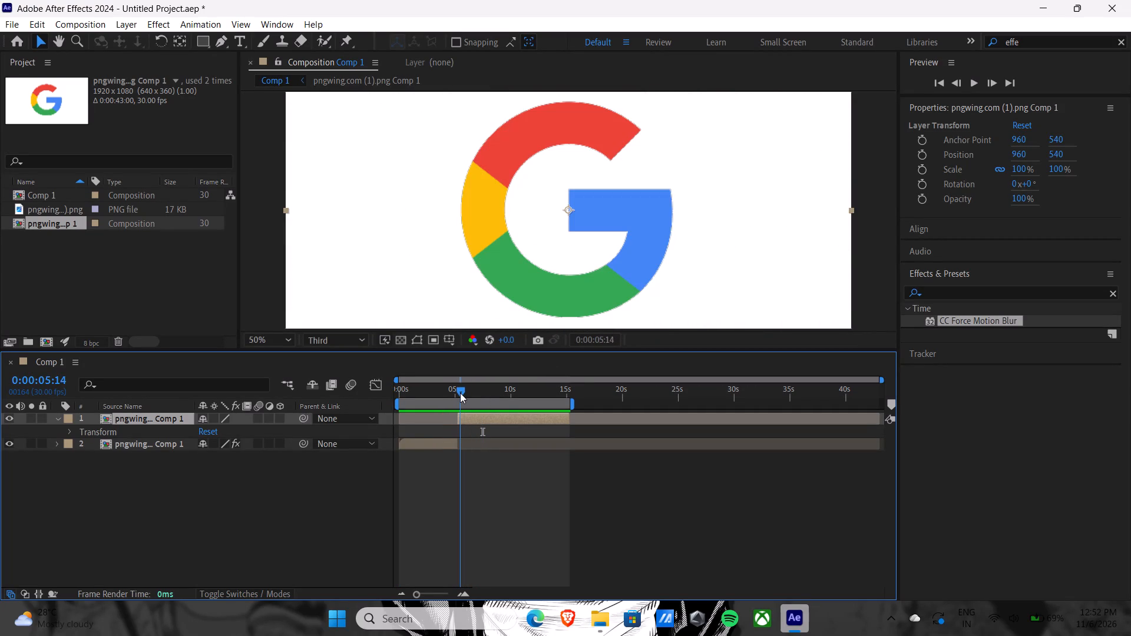
pyautogui.moveTo(460, 393); pyautogui.dragTo(461, 393)
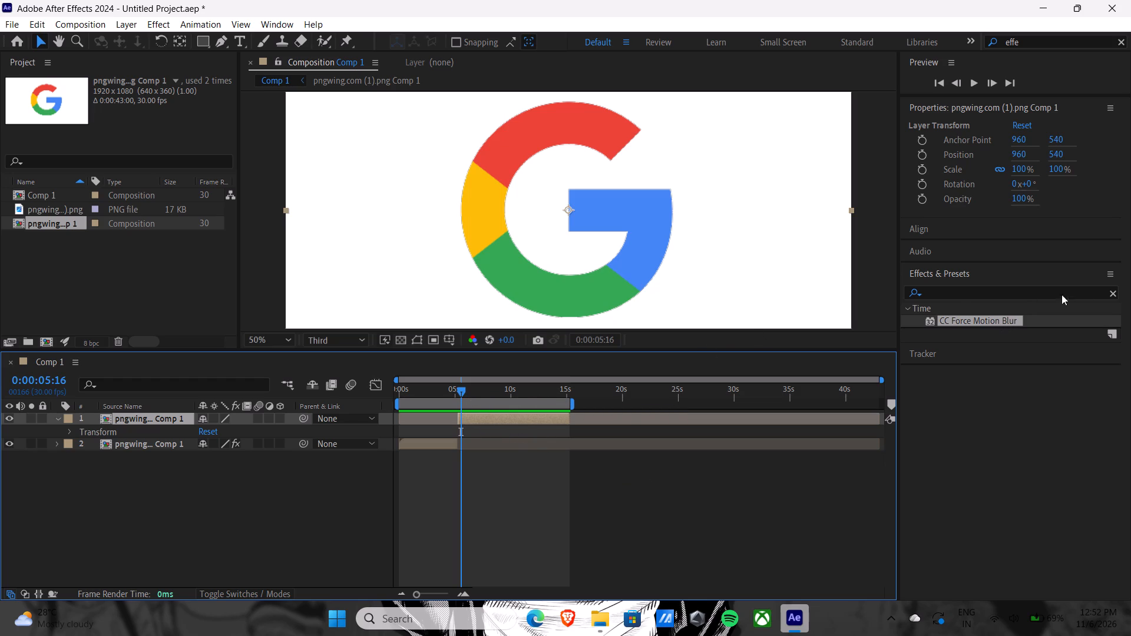
pyautogui.click(1112, 292)
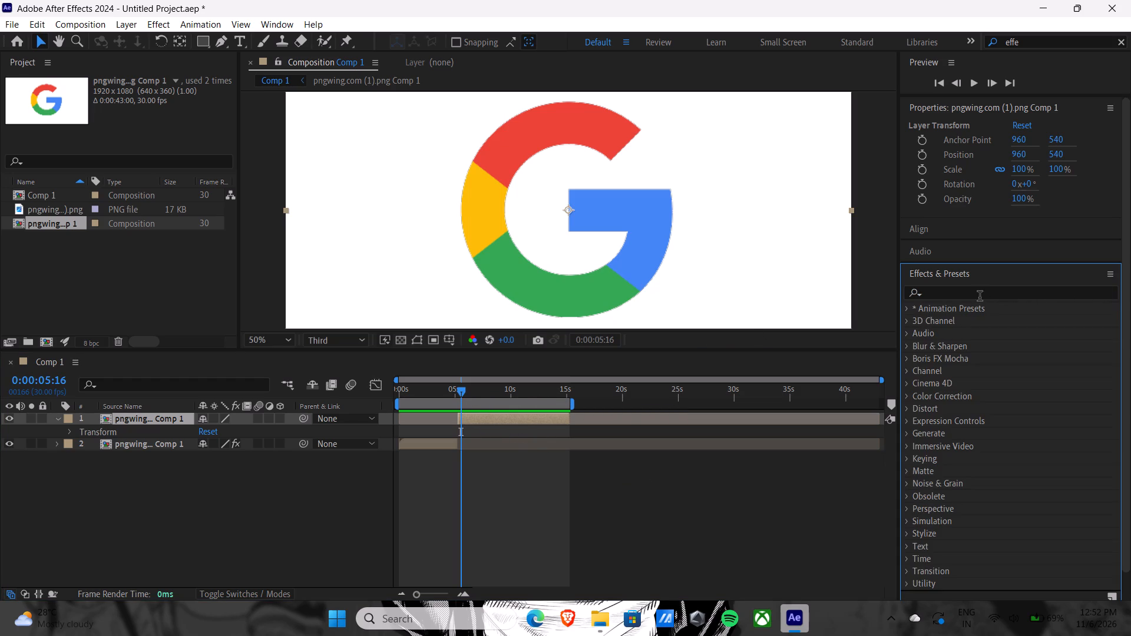
pyautogui.click(980, 297)
pyautogui.write('cc')
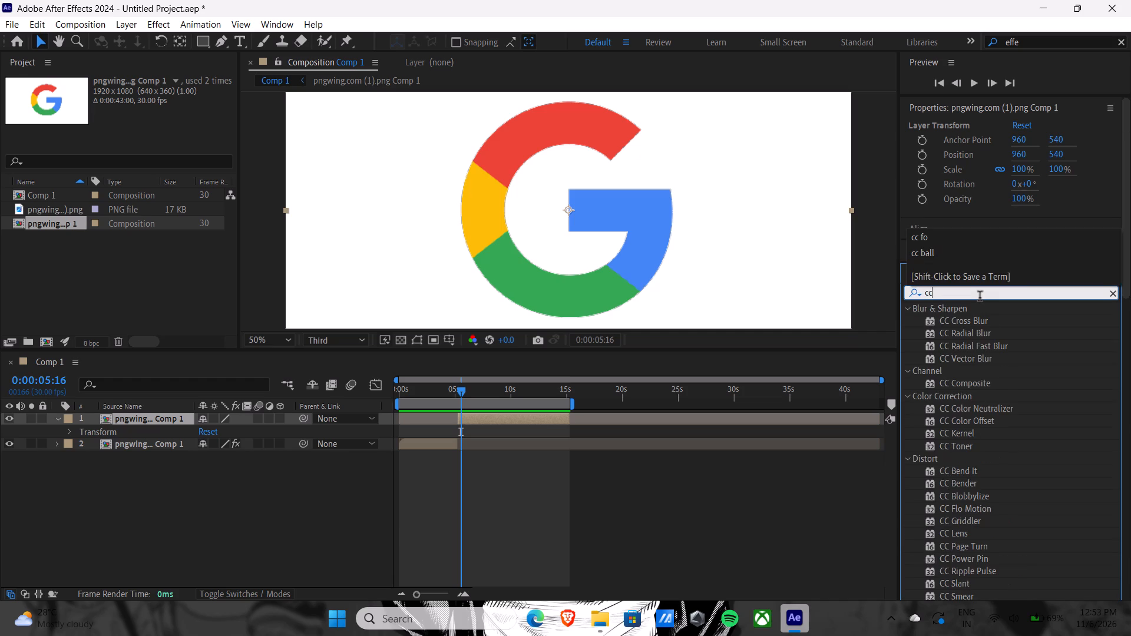
pyautogui.press('space')
pyautogui.write('sw')
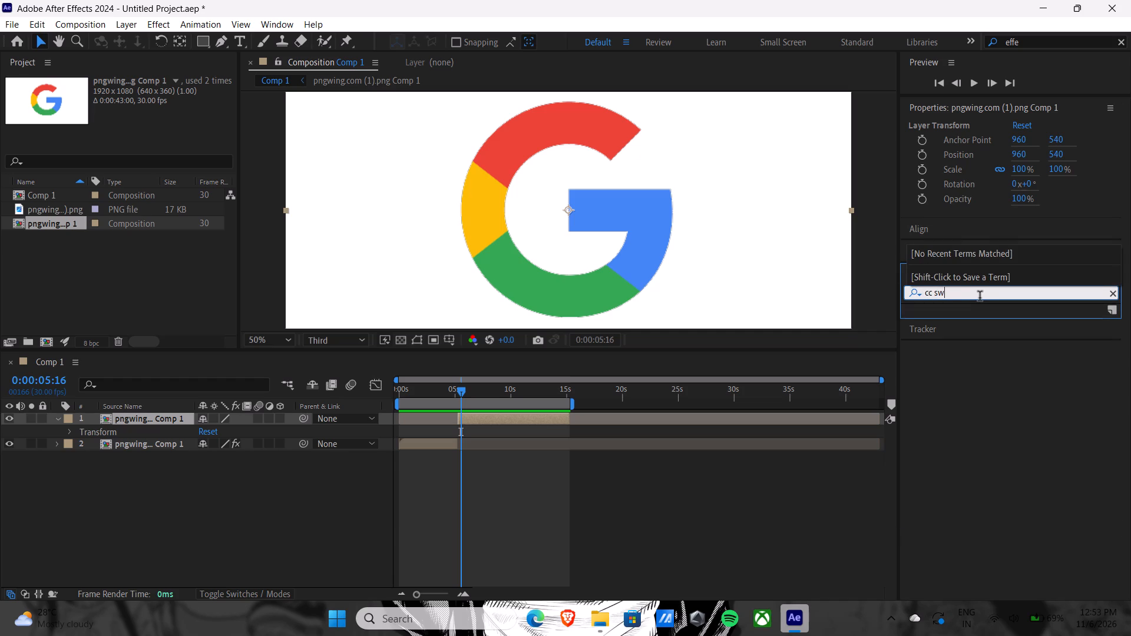
pyautogui.press('BackSpace')
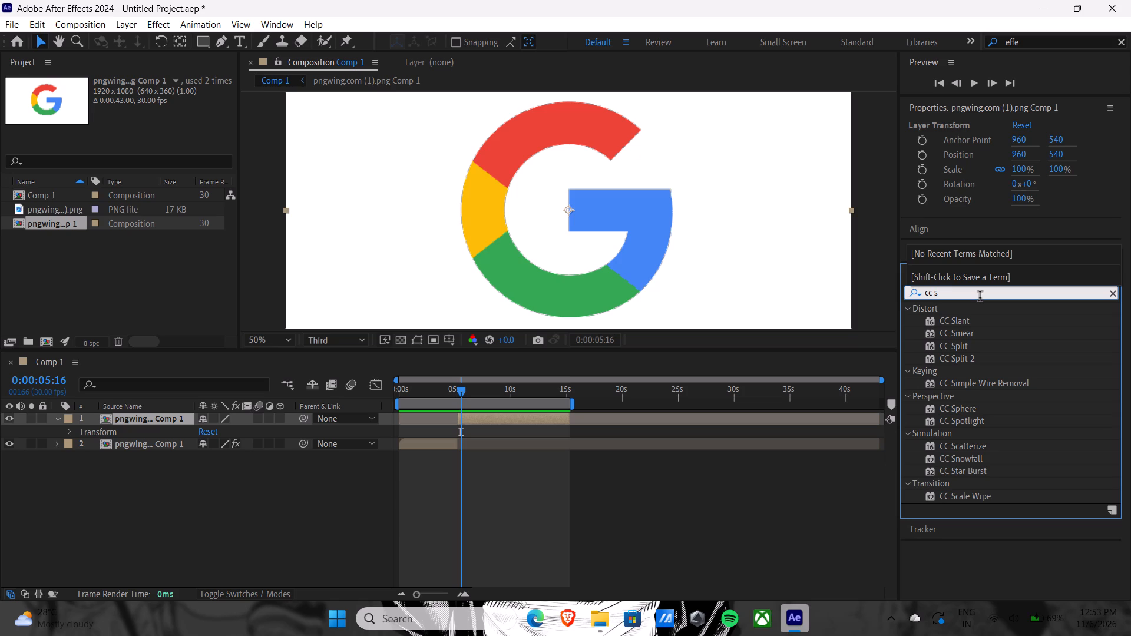
pyautogui.press('BackSpace')
pyautogui.press('BackSpace')
pyautogui.press('BackSpace')
pyautogui.press('BackSpace')
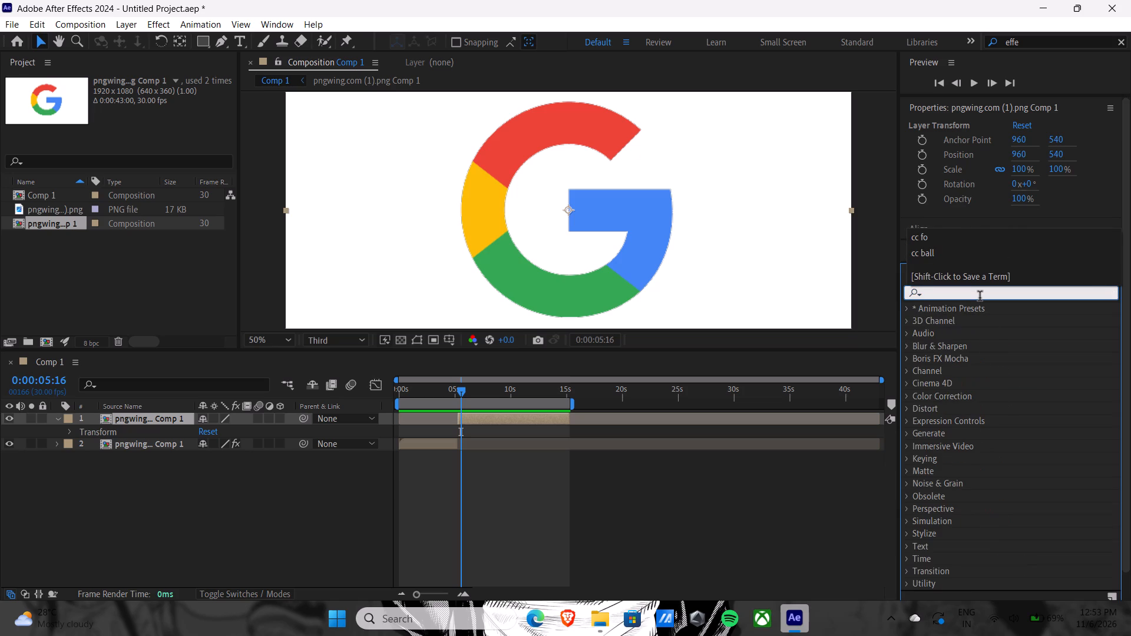
pyautogui.press('s')
pyautogui.press('BackSpace')
pyautogui.write('light')
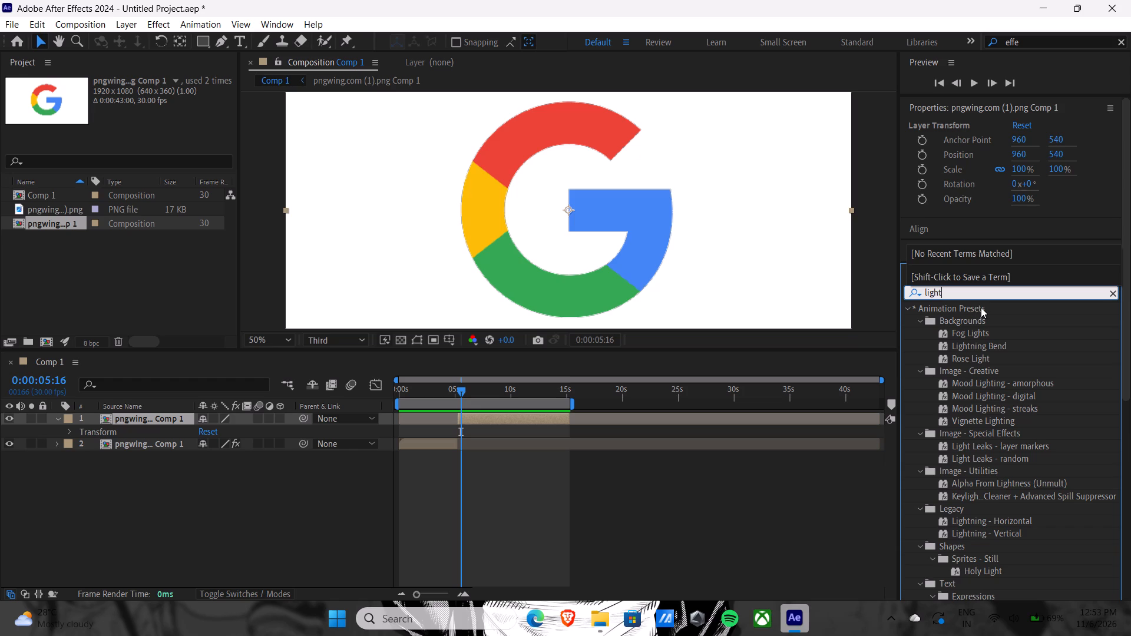
pyautogui.press('BackSpace')
pyautogui.press('BackSpace')
pyautogui.press('BackSpace')
pyautogui.press('BackSpace')
pyautogui.press('BackSpace')
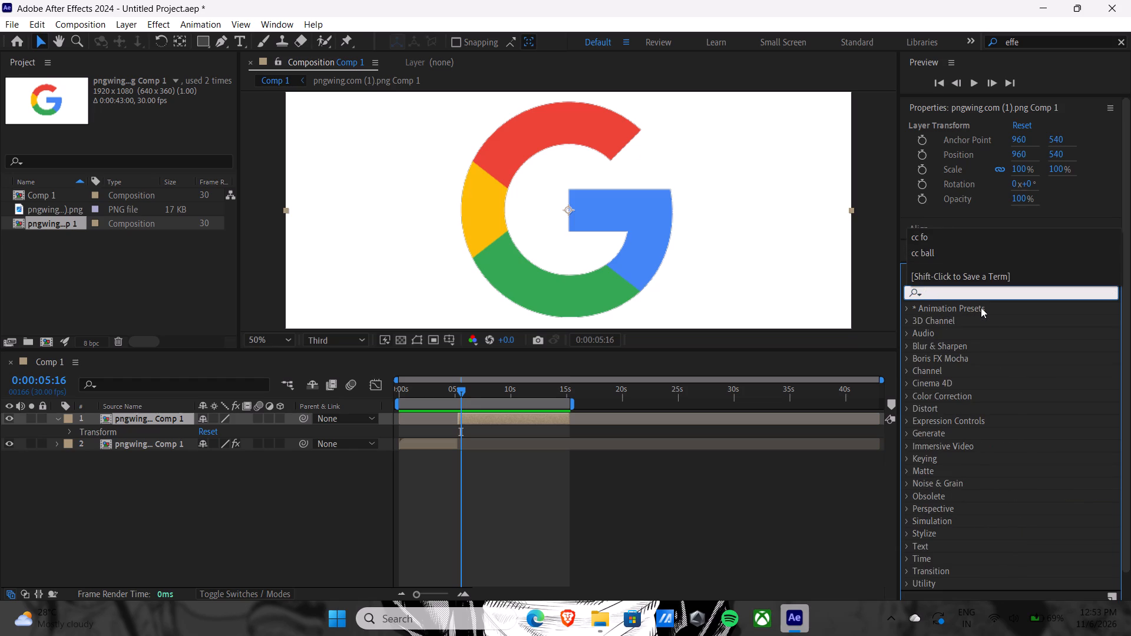
pyautogui.write('cc')
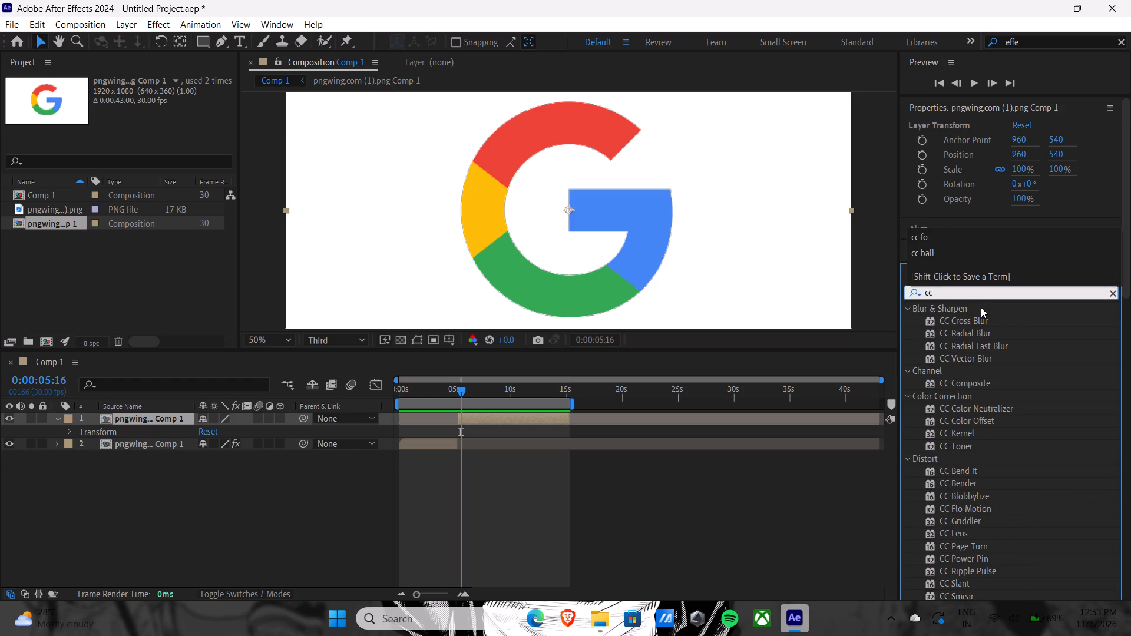
pyautogui.press('space')
pyautogui.write('light')
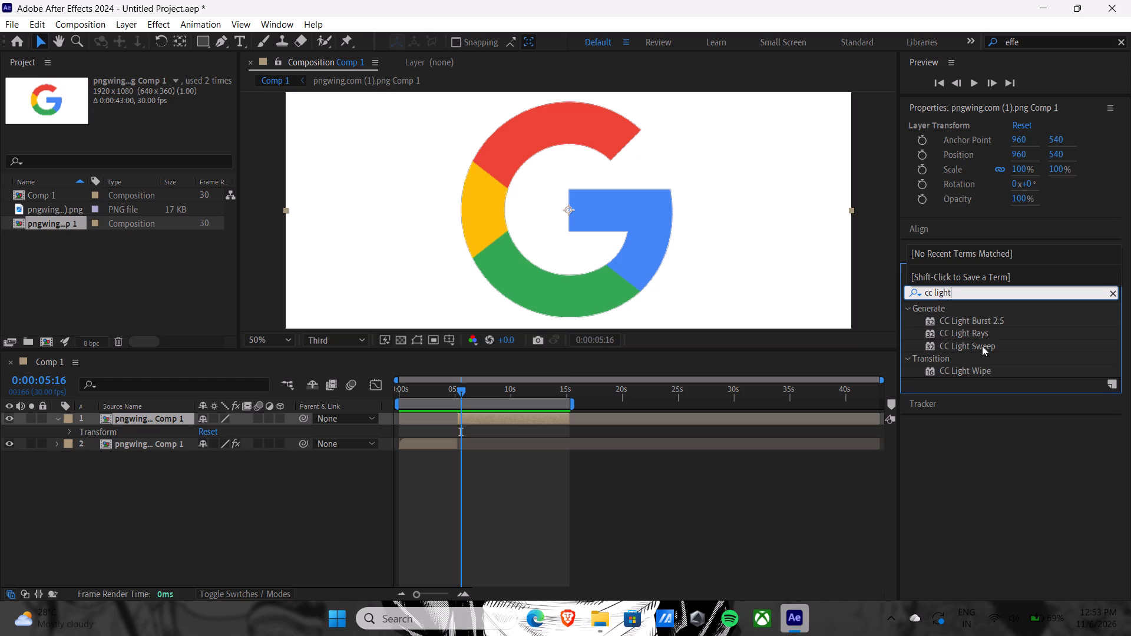
pyautogui.moveTo(981, 343); pyautogui.dragTo(587, 224)
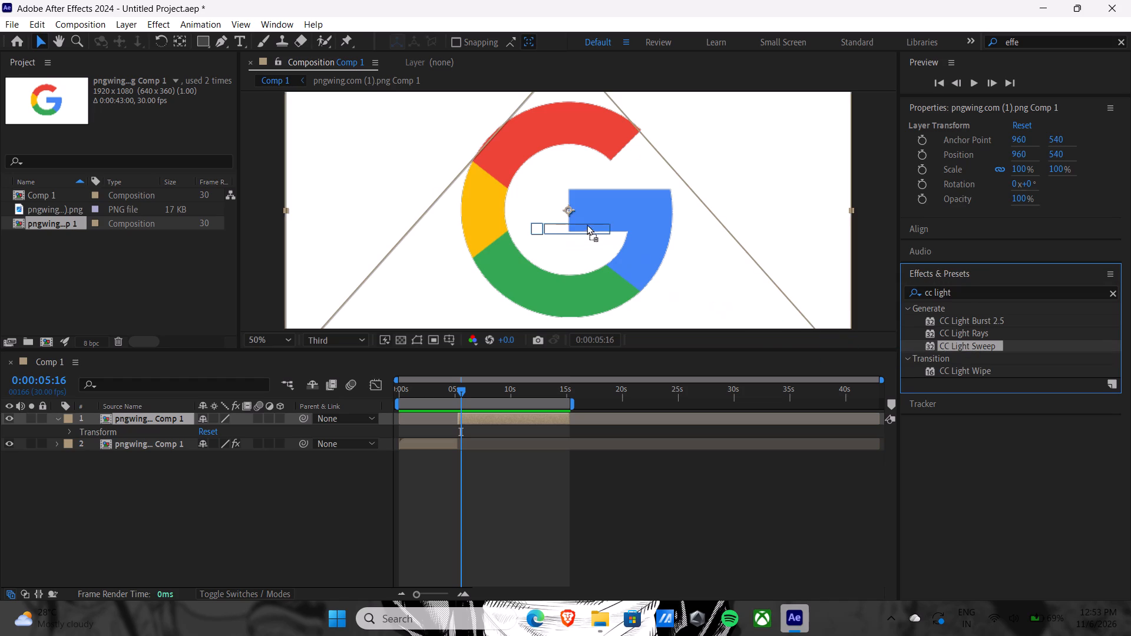
pyautogui.moveTo(587, 224); pyautogui.dragTo(583, 209)
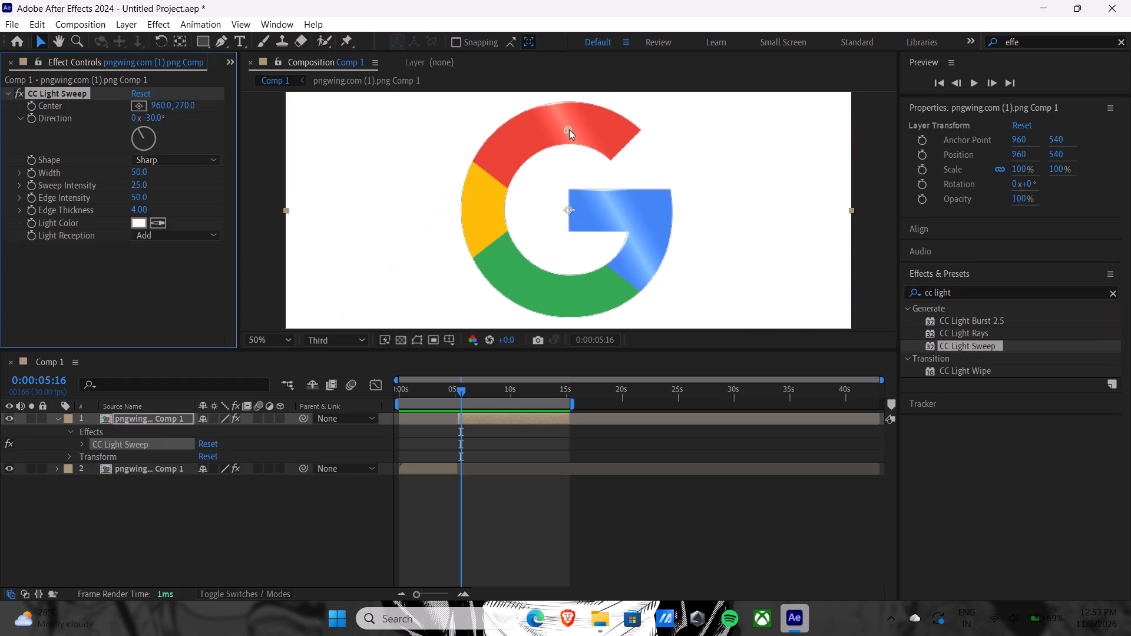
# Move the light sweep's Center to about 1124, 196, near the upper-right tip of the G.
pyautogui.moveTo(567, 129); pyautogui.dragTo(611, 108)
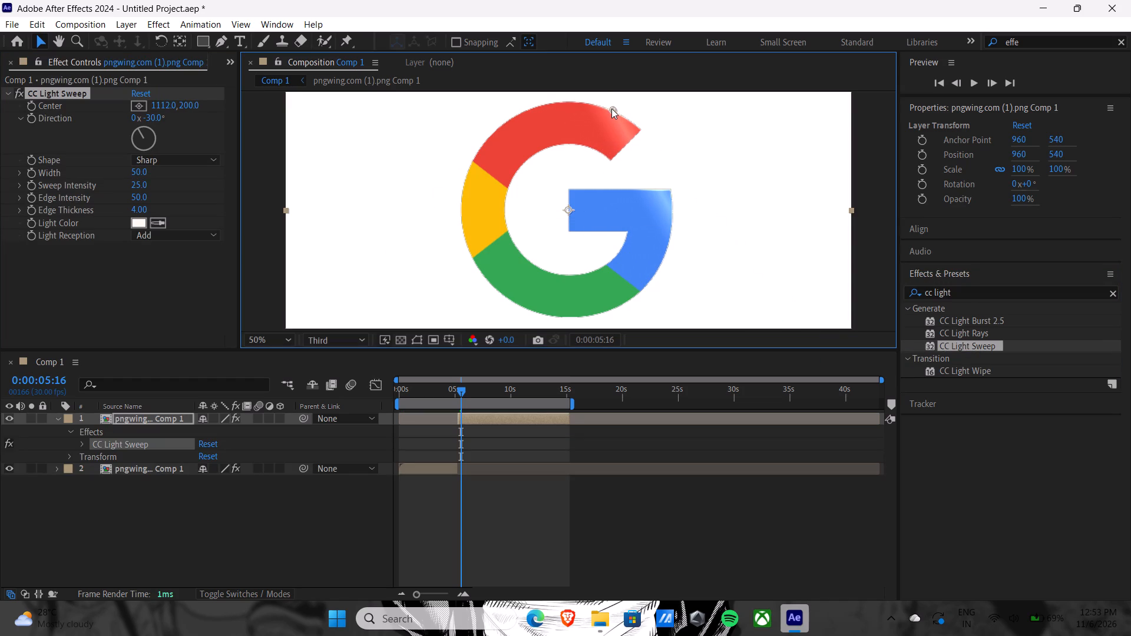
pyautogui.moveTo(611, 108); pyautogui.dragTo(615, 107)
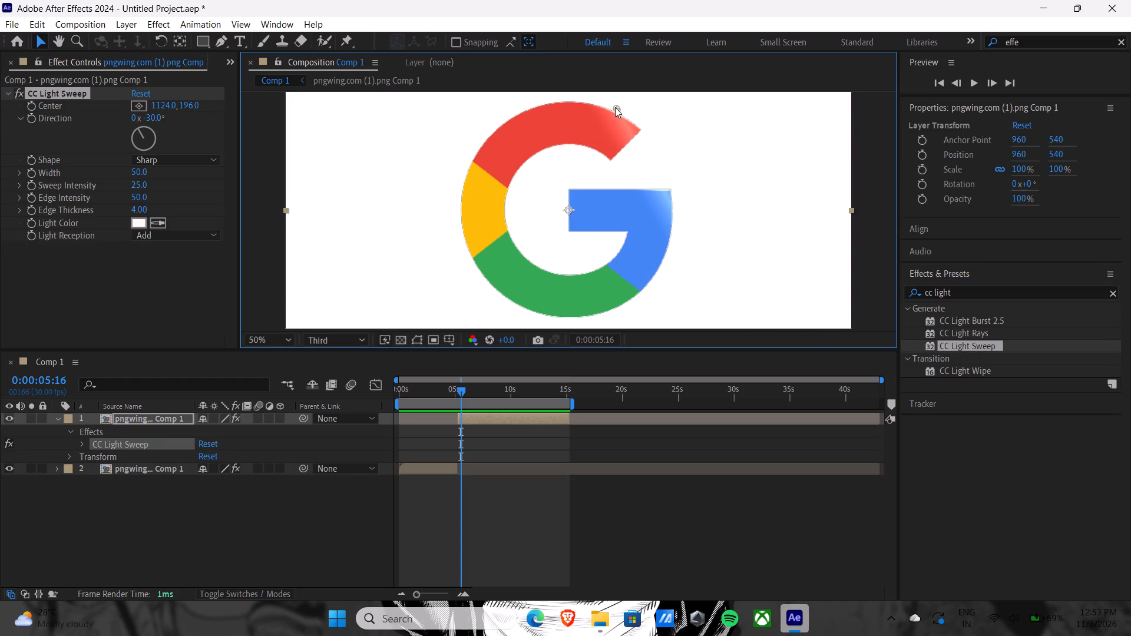
# At 0:00:10:01, move the light sweep's Center to about 600, 690, beside the lower-left edge of the G.
pyautogui.moveTo(458, 389); pyautogui.dragTo(463, 389)
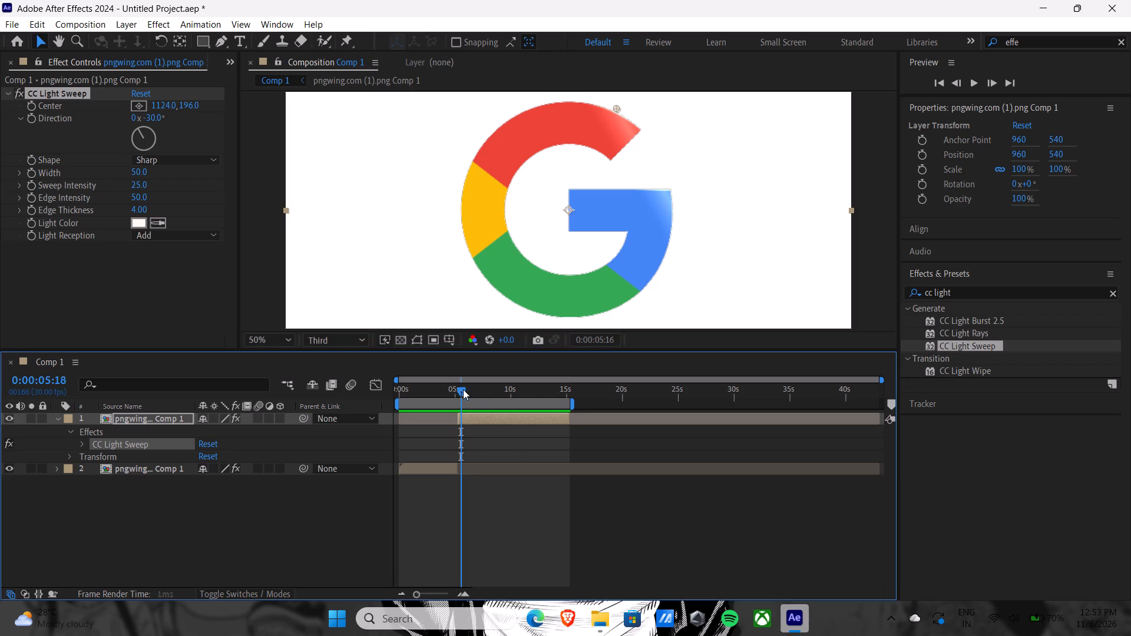
pyautogui.moveTo(463, 389); pyautogui.dragTo(489, 388)
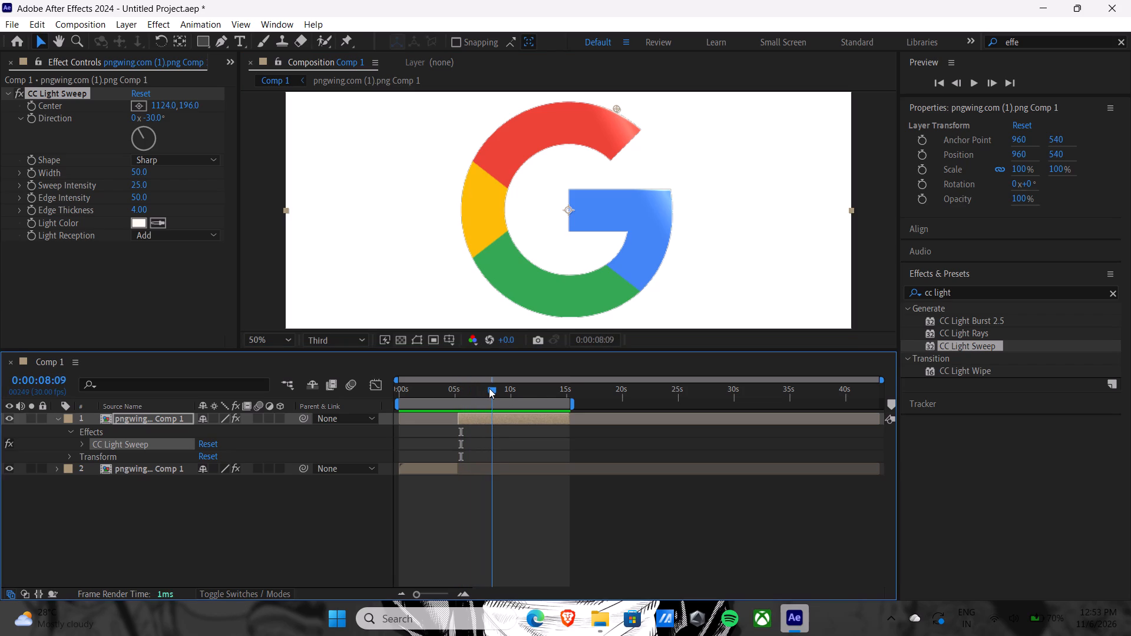
pyautogui.moveTo(489, 388); pyautogui.dragTo(493, 388)
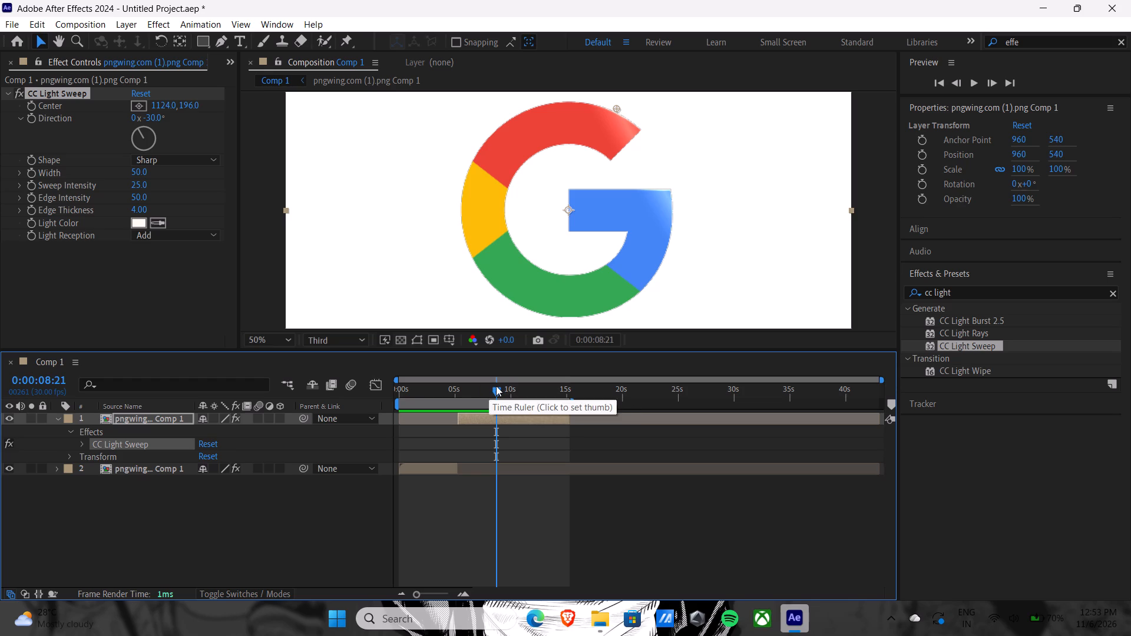
pyautogui.moveTo(496, 386); pyautogui.dragTo(511, 393)
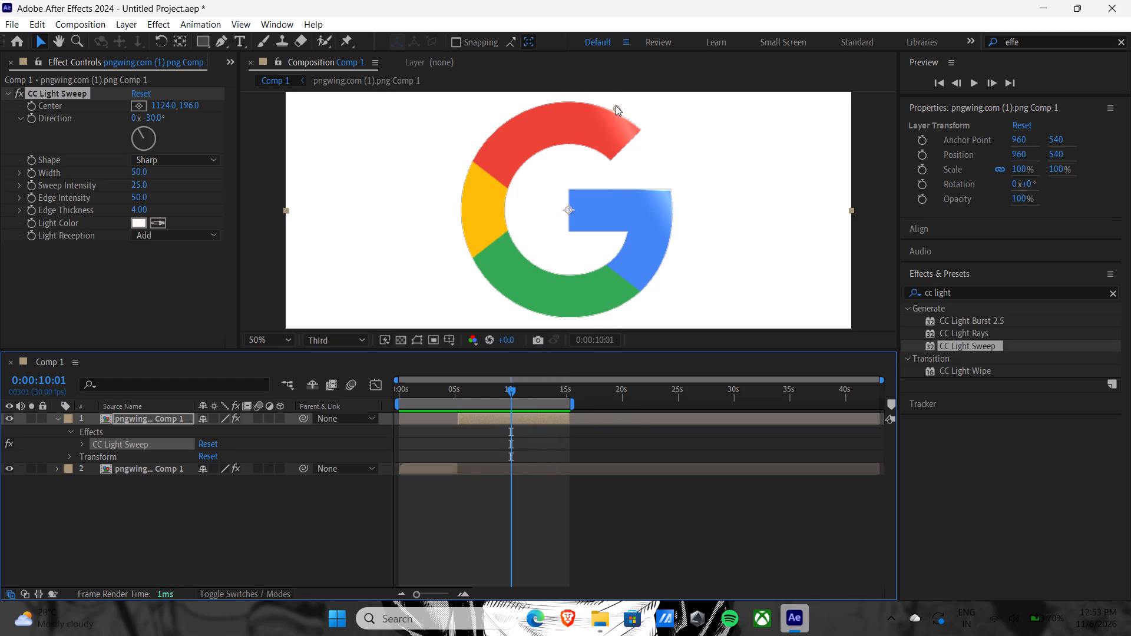
pyautogui.moveTo(616, 105); pyautogui.dragTo(500, 216)
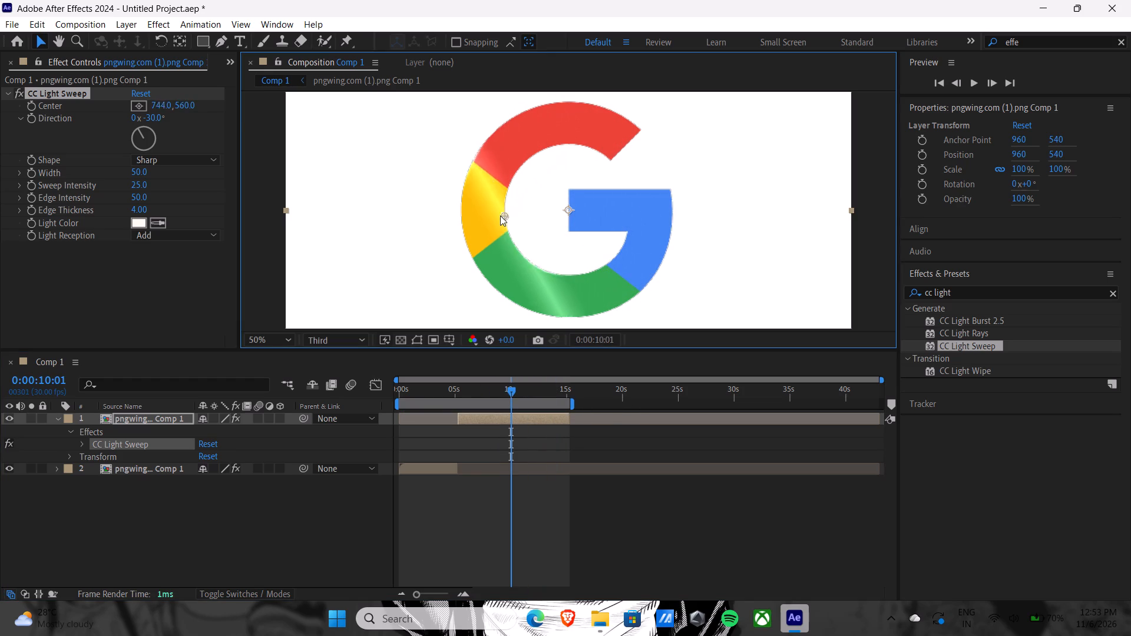
pyautogui.moveTo(500, 216); pyautogui.dragTo(461, 251)
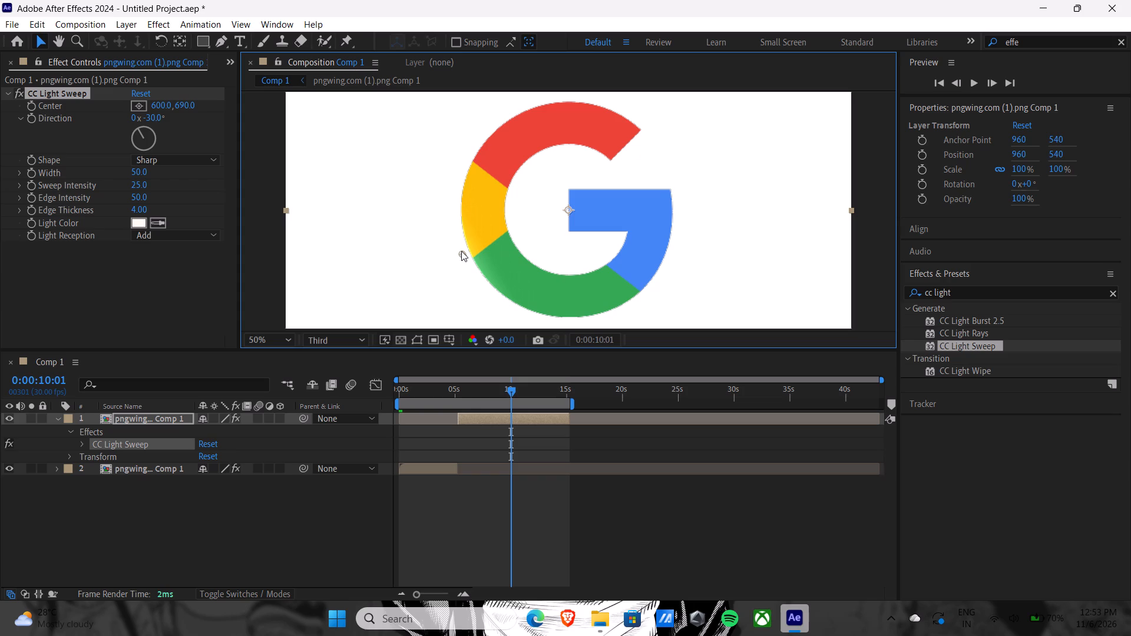
# Preview the animation from the start to check the light sweep on the second logo segment.
pyautogui.moveTo(510, 390); pyautogui.dragTo(389, 402)
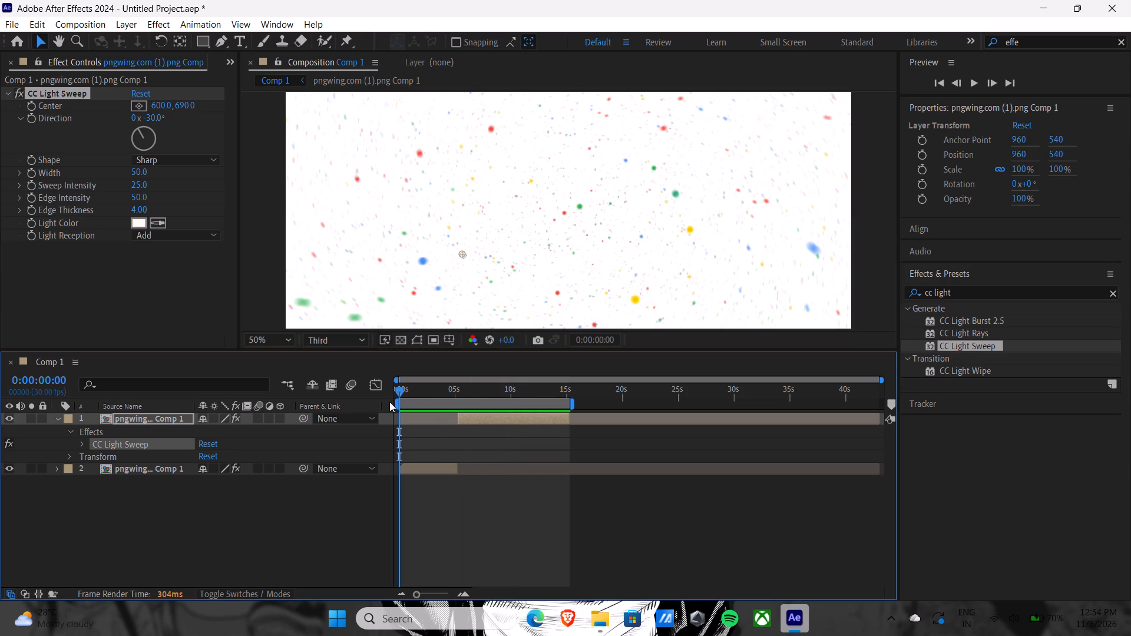
pyautogui.press('space')
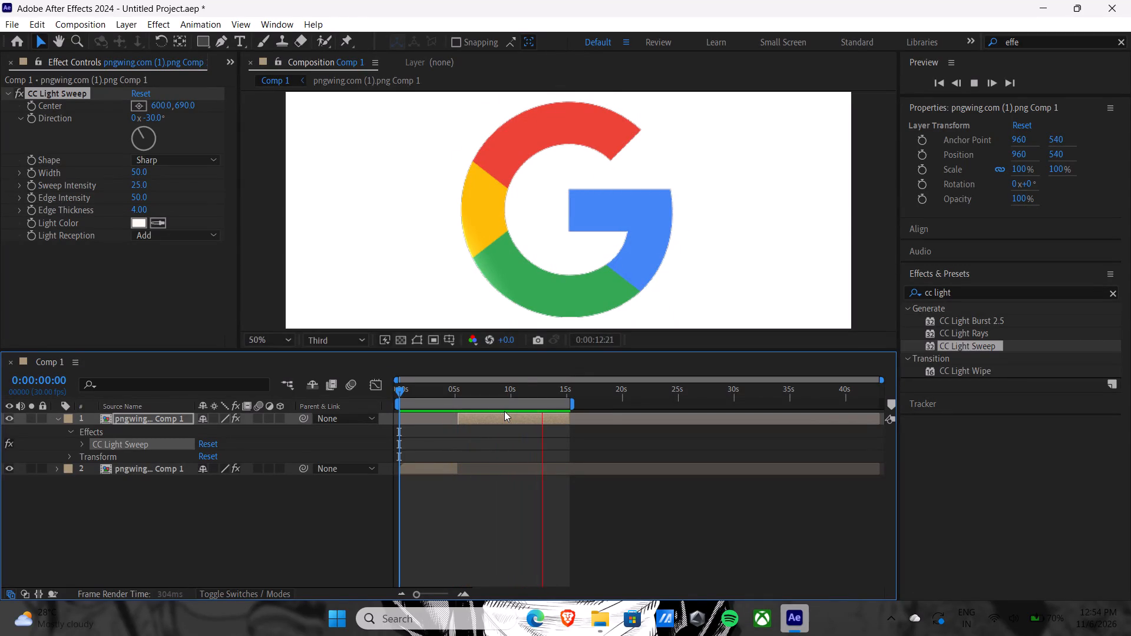
# At 0:00:05:26, move the light sweep's Center to about 1262, 334, beyond the G's upper-right tip, and enable keyframing for it.
pyautogui.press('space')
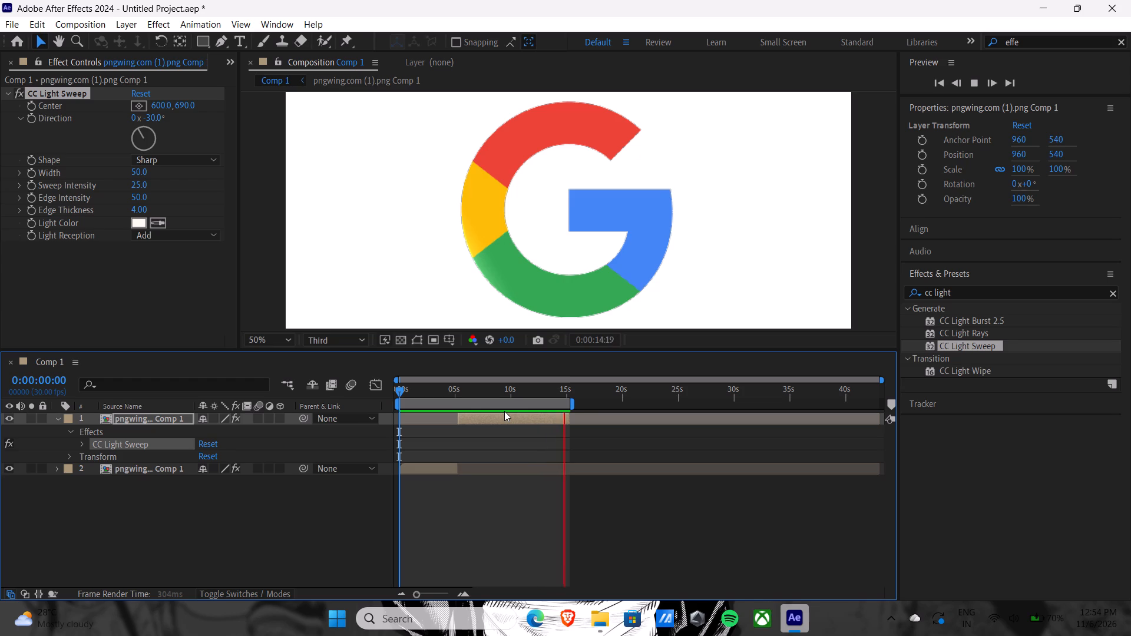
pyautogui.moveTo(565, 389); pyautogui.dragTo(507, 389)
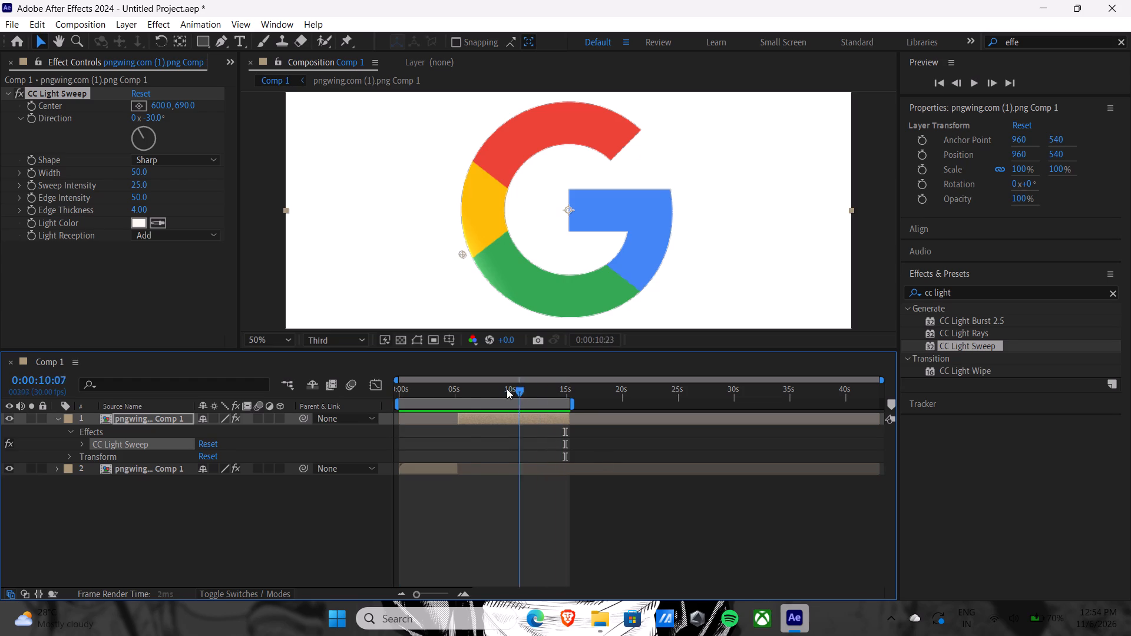
pyautogui.moveTo(507, 389); pyautogui.dragTo(465, 391)
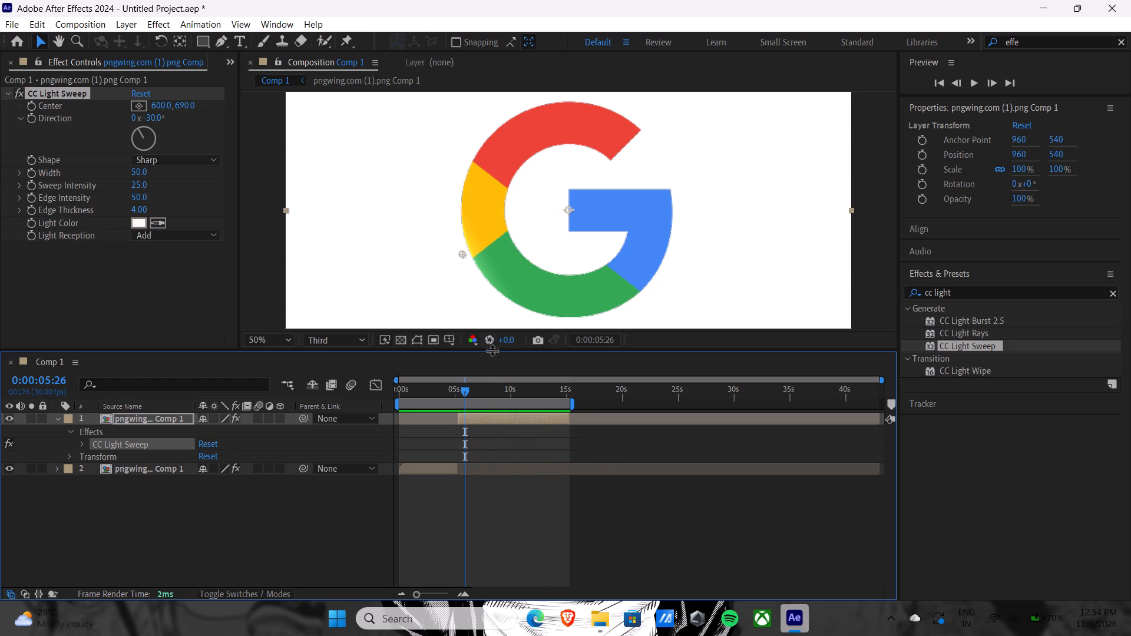
pyautogui.moveTo(464, 256); pyautogui.dragTo(633, 160)
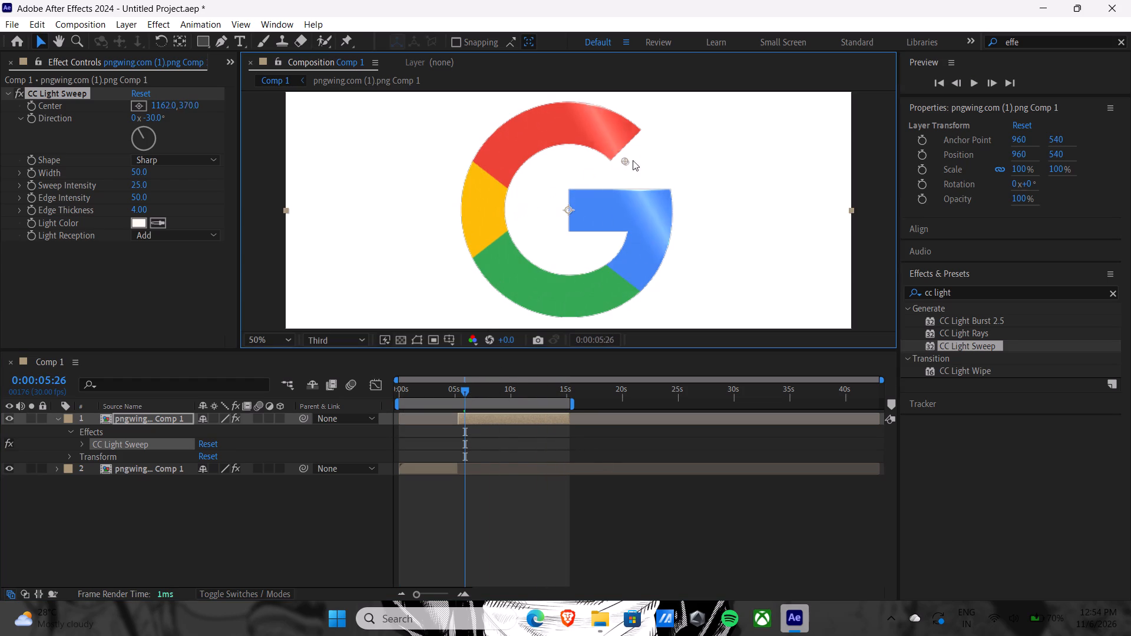
pyautogui.moveTo(633, 160); pyautogui.dragTo(643, 155)
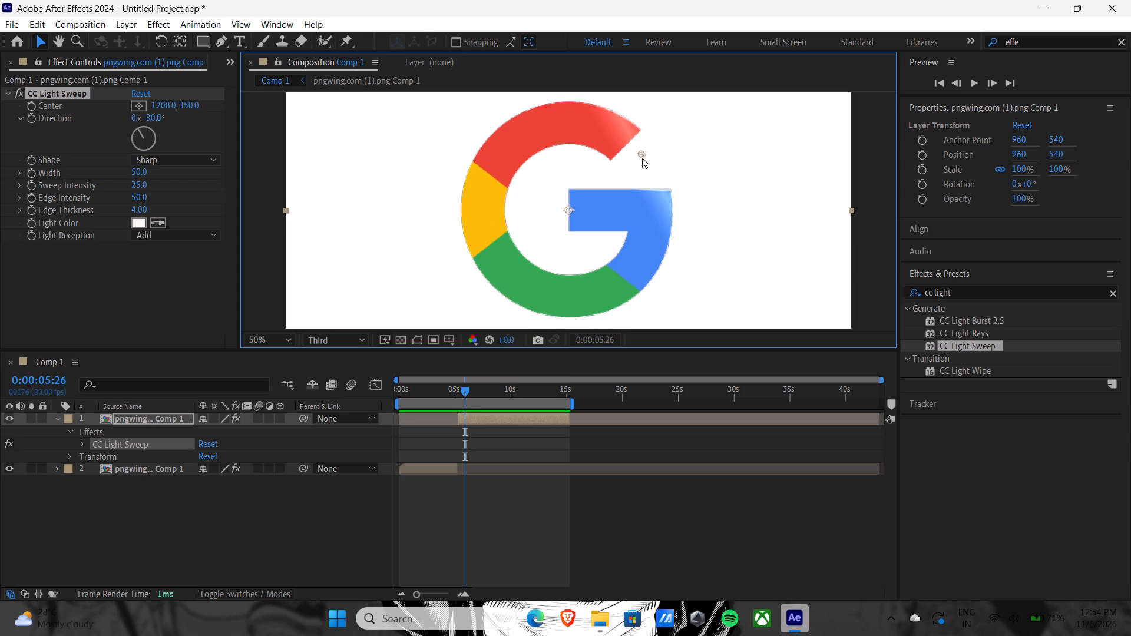
pyautogui.moveTo(642, 158); pyautogui.dragTo(658, 153)
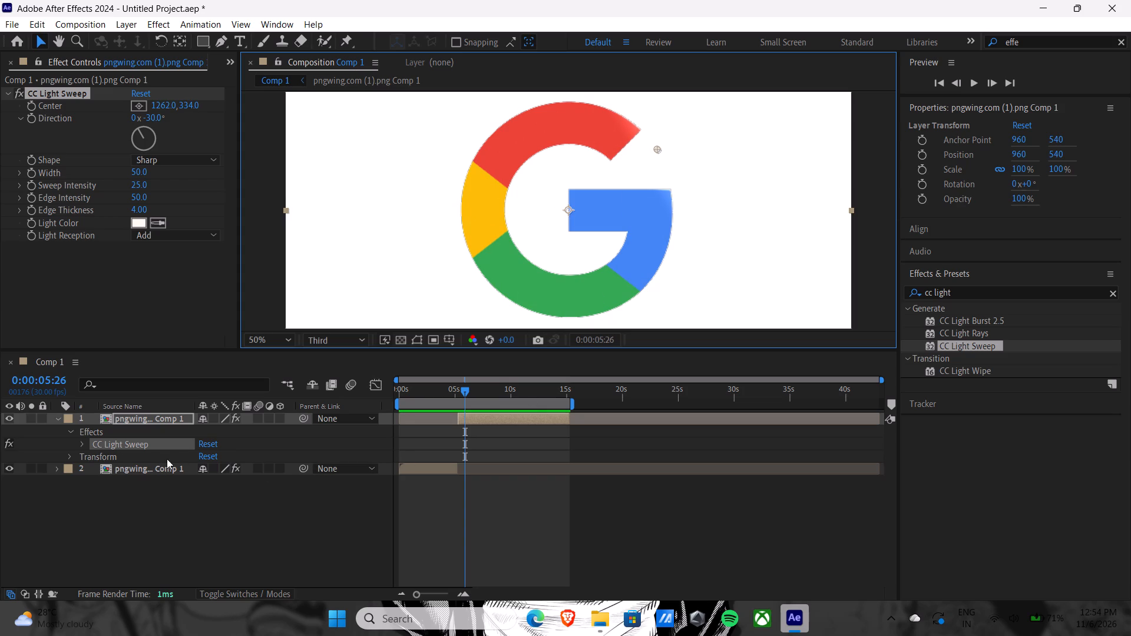
pyautogui.click(83, 439)
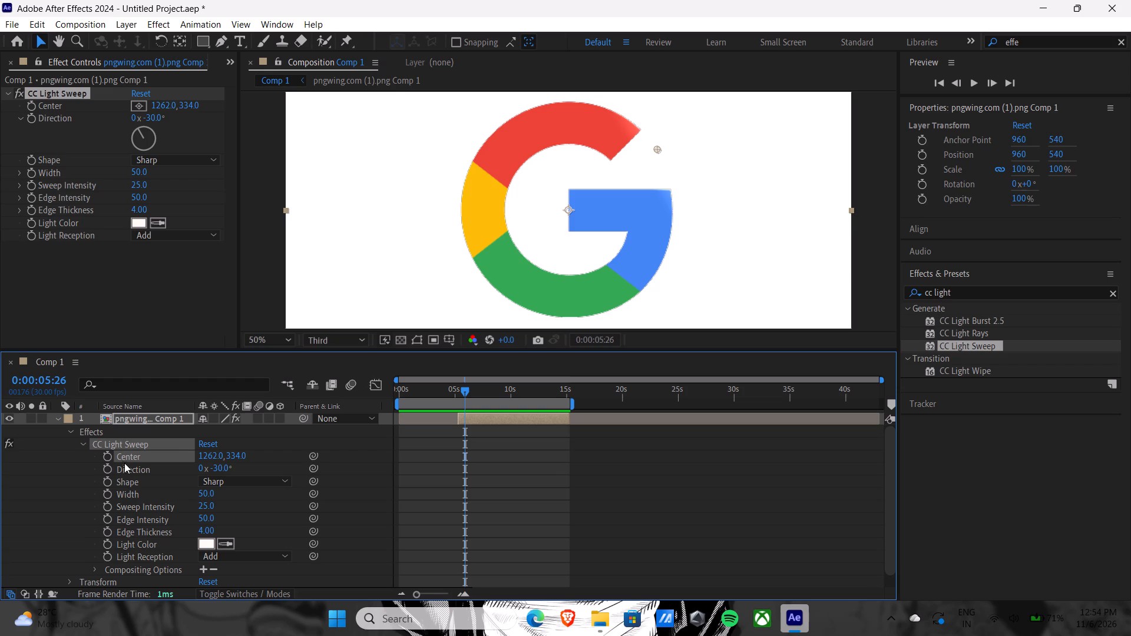
pyautogui.click(107, 455)
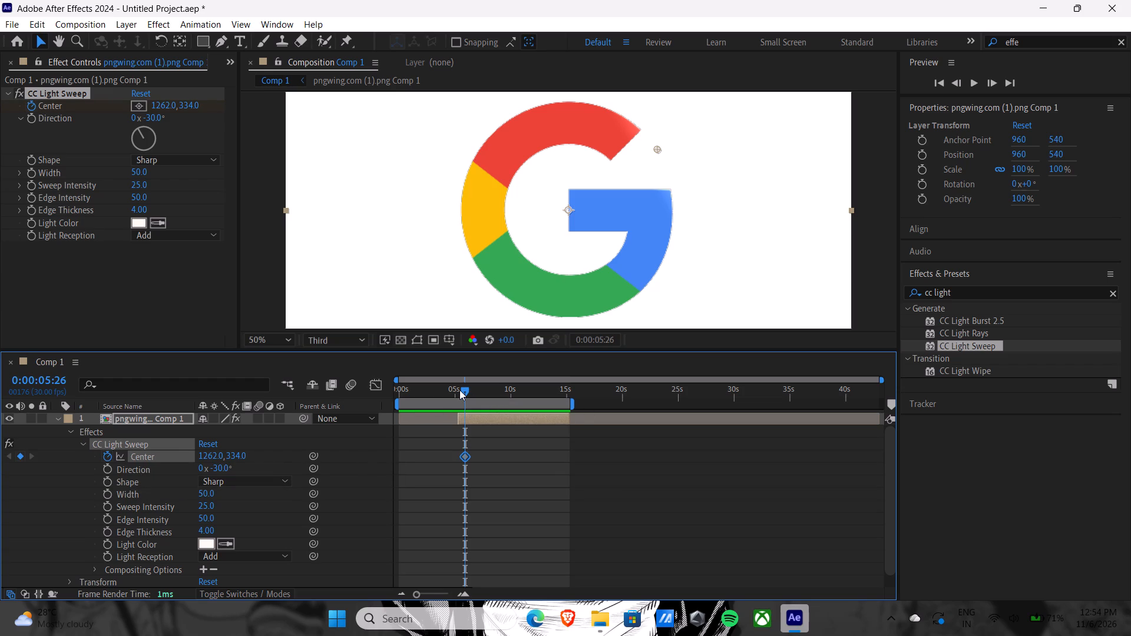
# At 0:00:09:27, keyframe the light sweep's Center at about 694, 812, beside the lower-left edge of the G.
pyautogui.moveTo(461, 390); pyautogui.dragTo(510, 393)
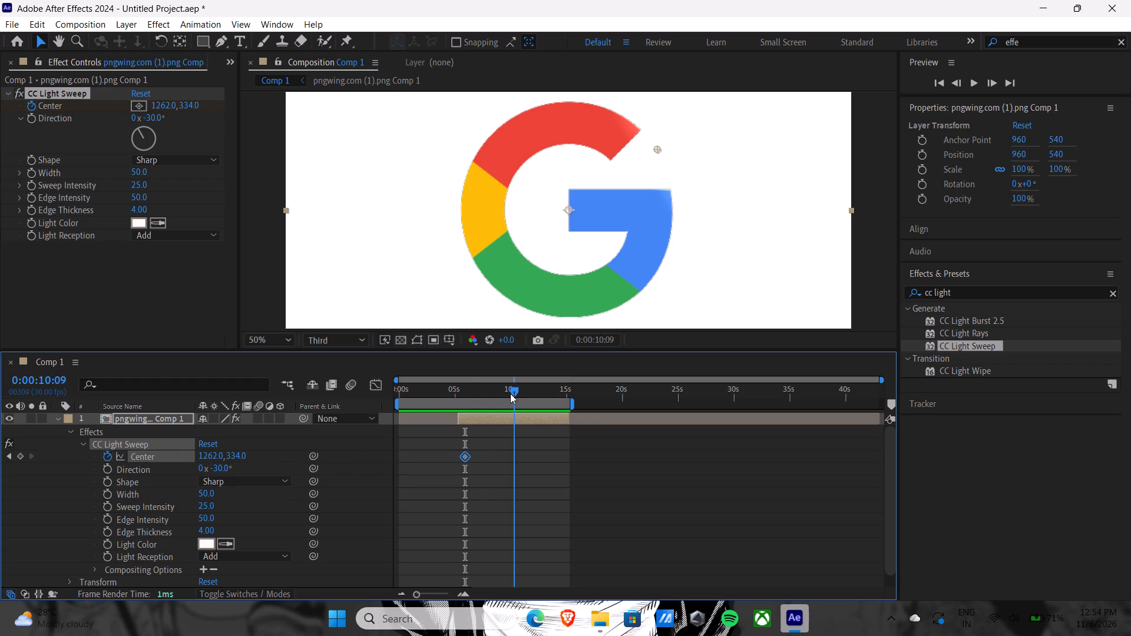
pyautogui.moveTo(510, 393); pyautogui.dragTo(506, 393)
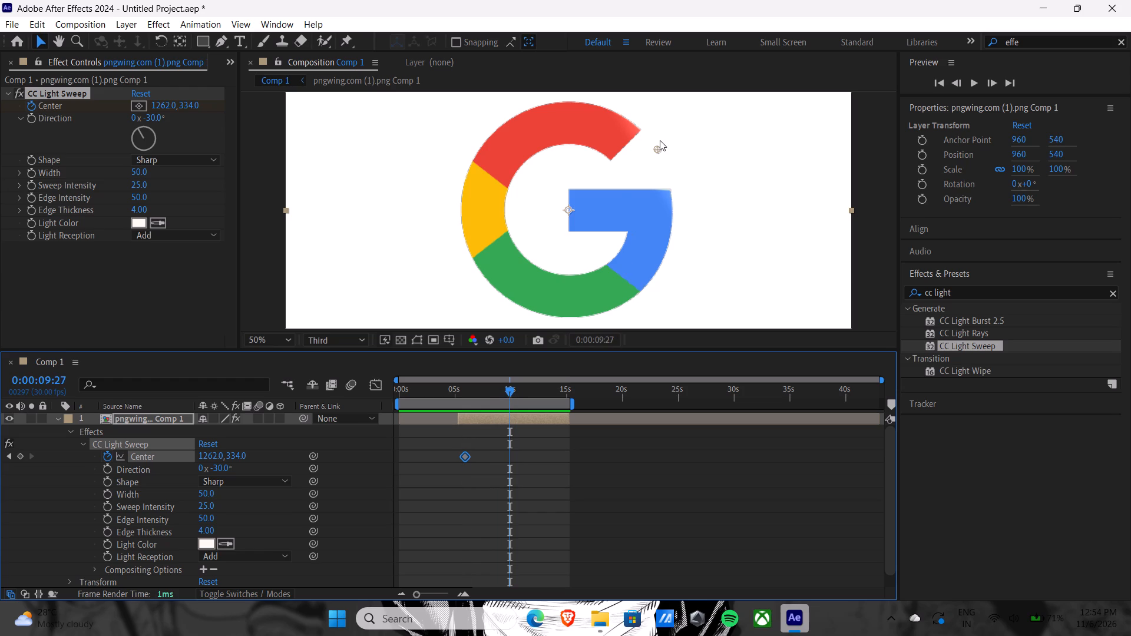
pyautogui.moveTo(657, 149); pyautogui.dragTo(494, 284)
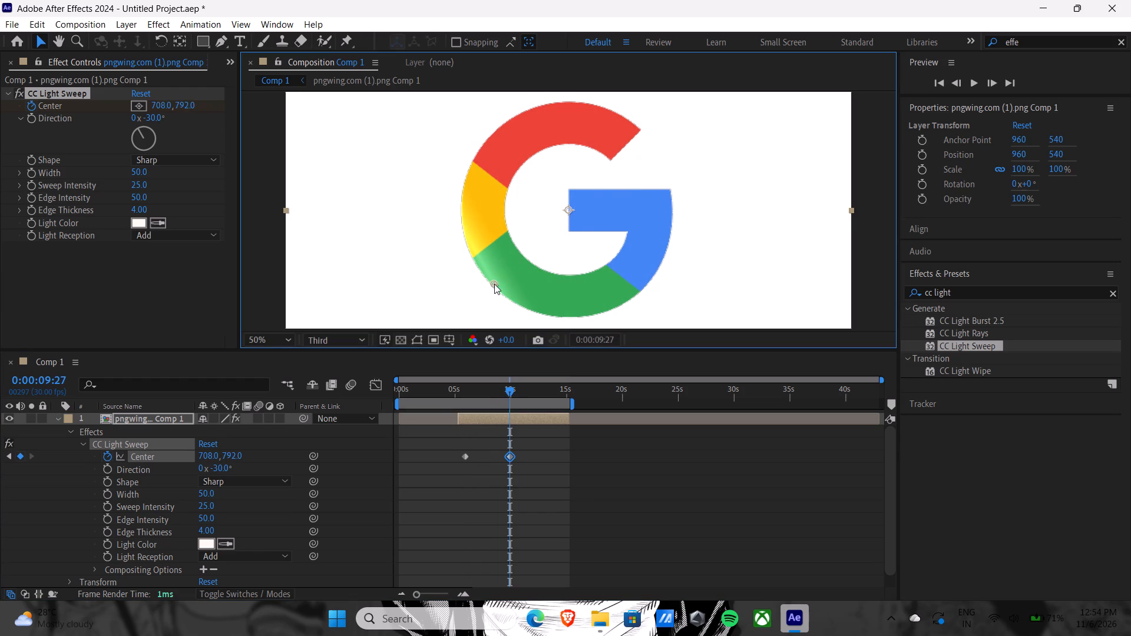
pyautogui.moveTo(494, 284); pyautogui.dragTo(490, 290)
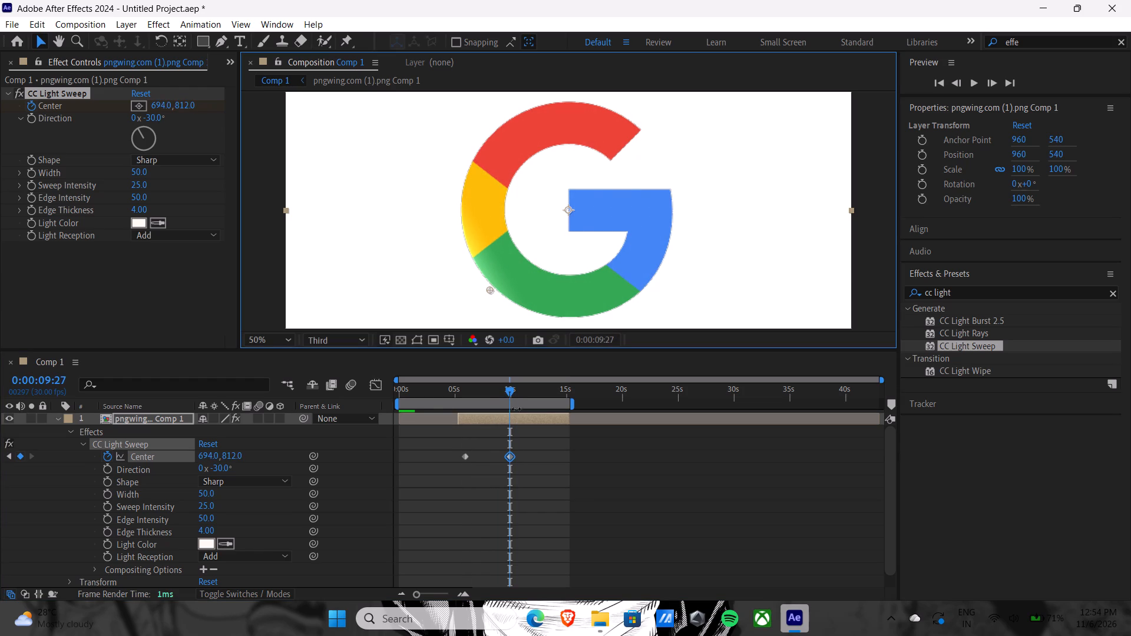
# Preview the light sweep from 0:00:03:03, collapse the layer's properties, and scrub through the particle-to-logo transition.
pyautogui.moveTo(510, 387); pyautogui.dragTo(461, 386)
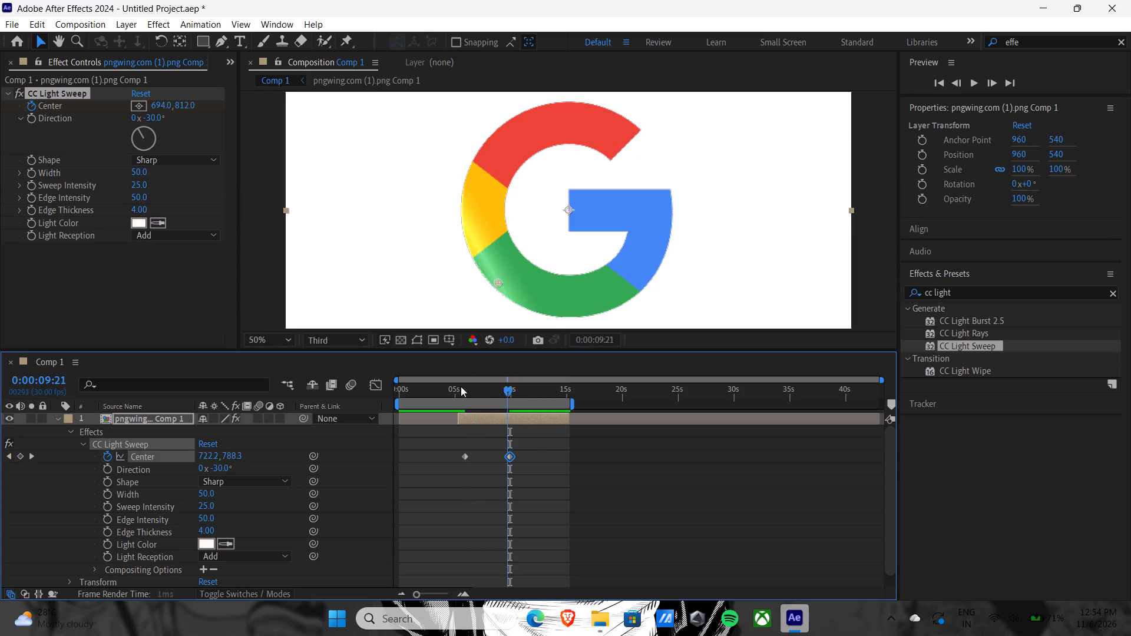
pyautogui.moveTo(461, 386); pyautogui.dragTo(434, 386)
pyautogui.press('space')
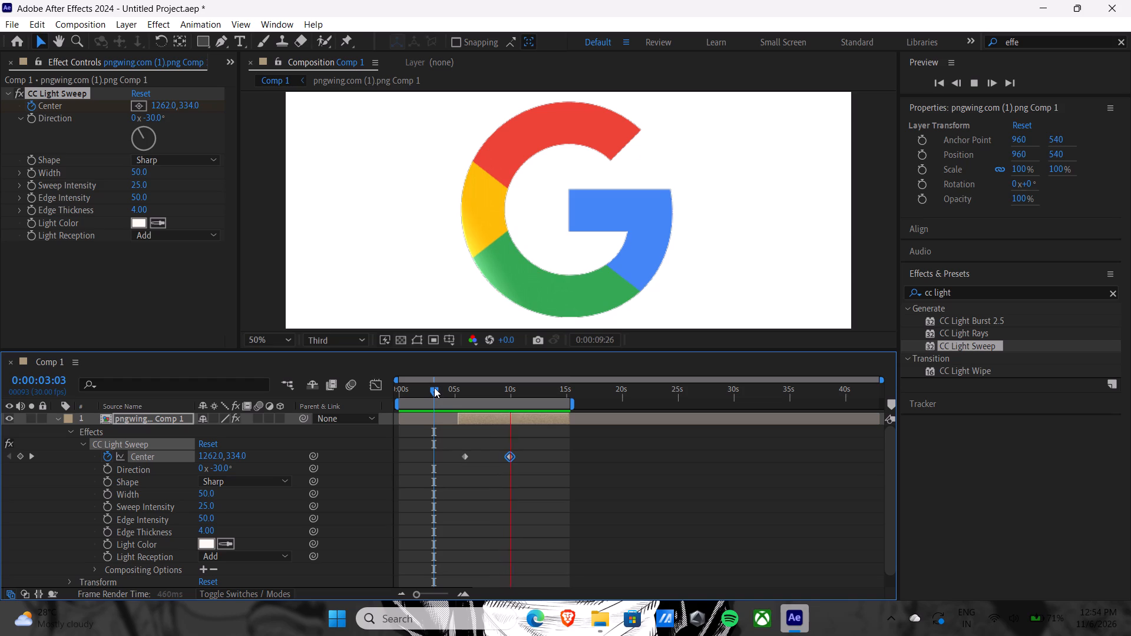
pyautogui.press('space')
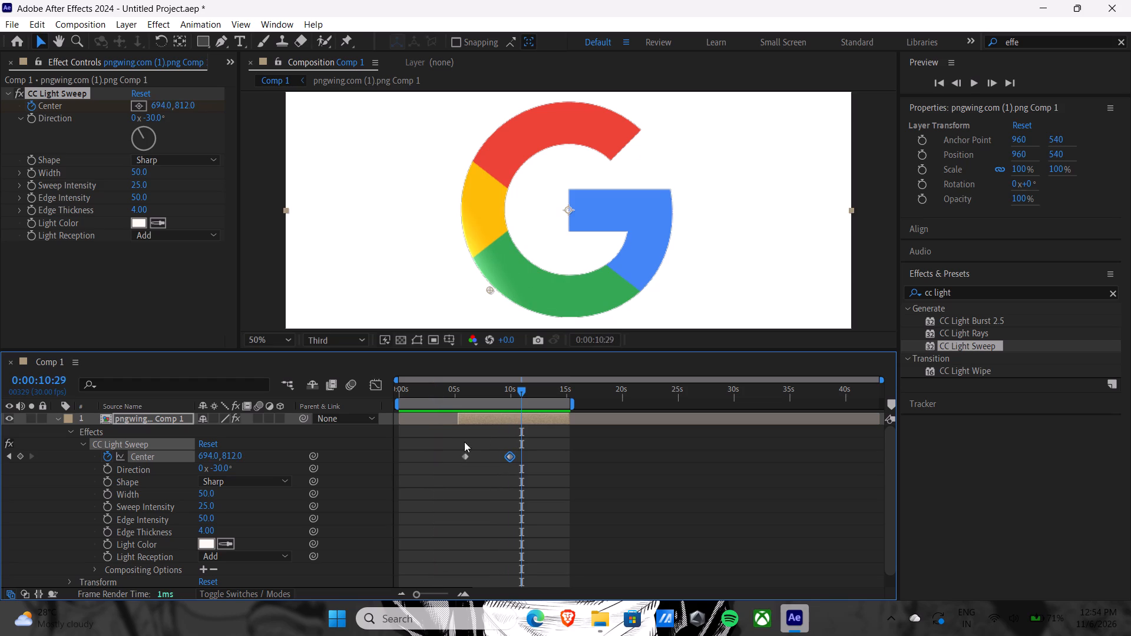
pyautogui.click(57, 420)
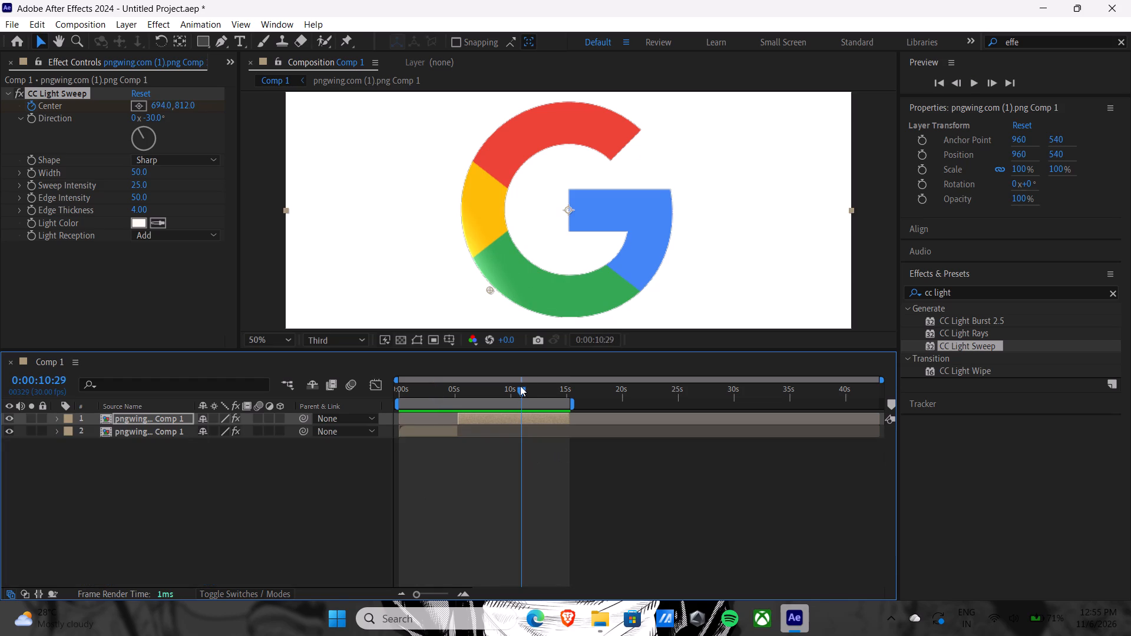
pyautogui.moveTo(520, 386); pyautogui.dragTo(389, 387)
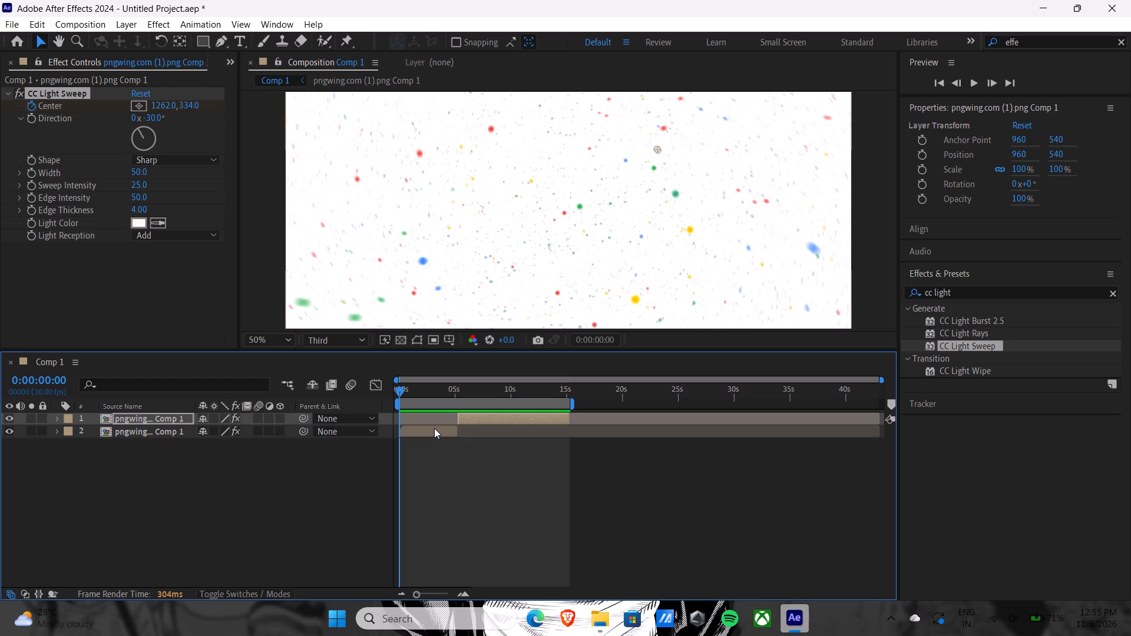
pyautogui.moveTo(397, 395); pyautogui.dragTo(448, 393)
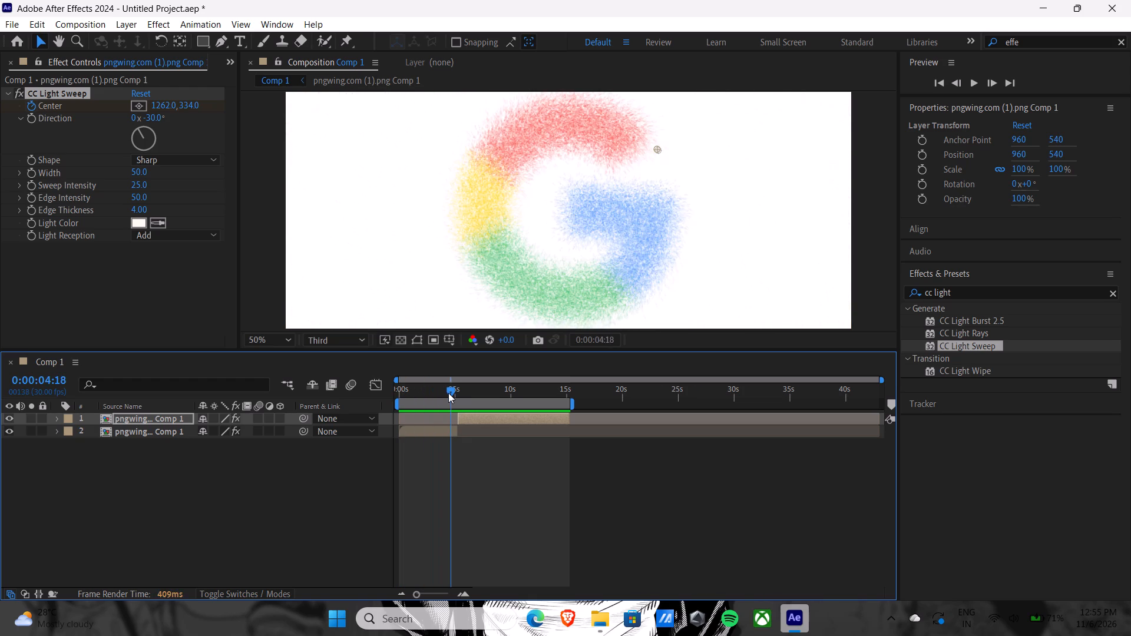
pyautogui.moveTo(448, 393); pyautogui.dragTo(459, 392)
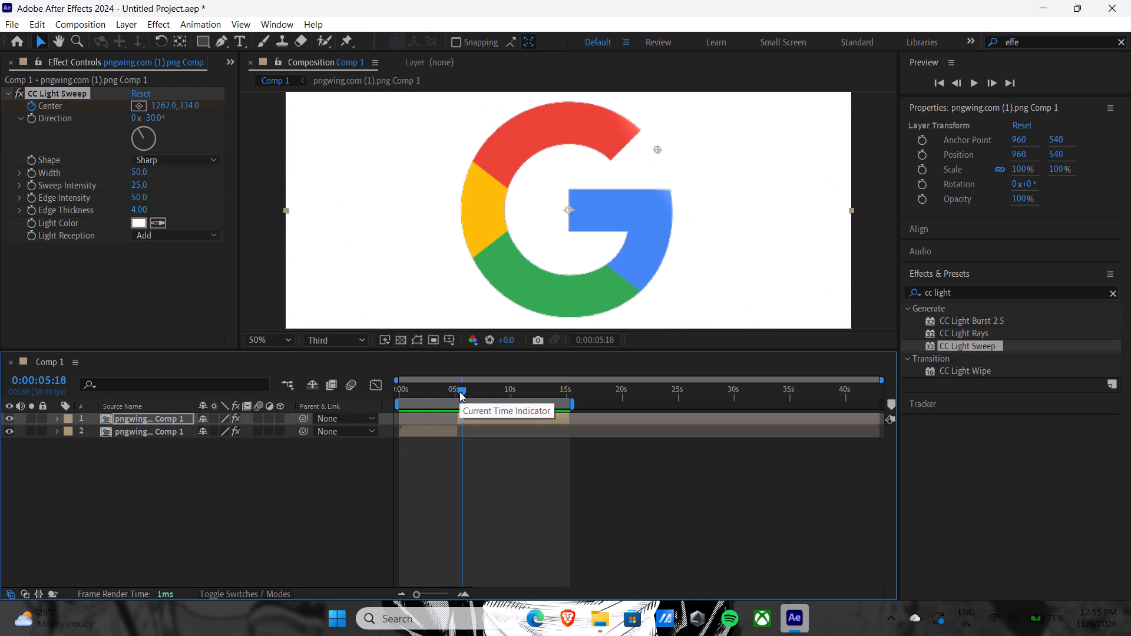
# Clear the effect search and save the project as "logo animation" in the After Effects 2024 folder.
pyautogui.click(1110, 295)
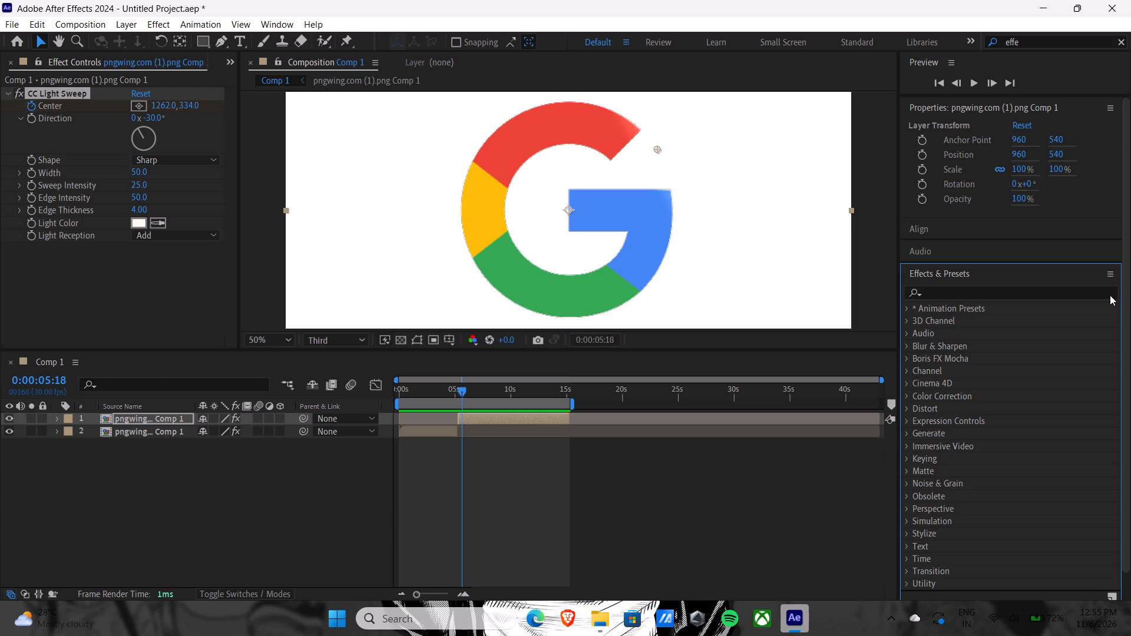
pyautogui.hotkey('ctrl', 's')
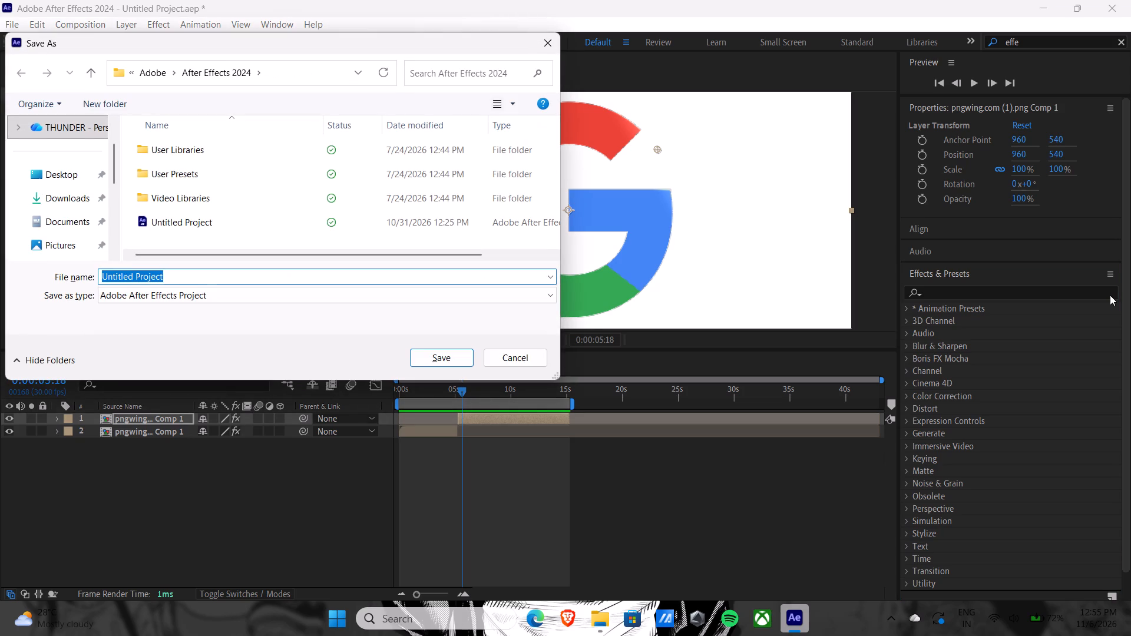
pyautogui.press('BackSpace')
pyautogui.write('lof')
pyautogui.press('BackSpace')
pyautogui.press('g')
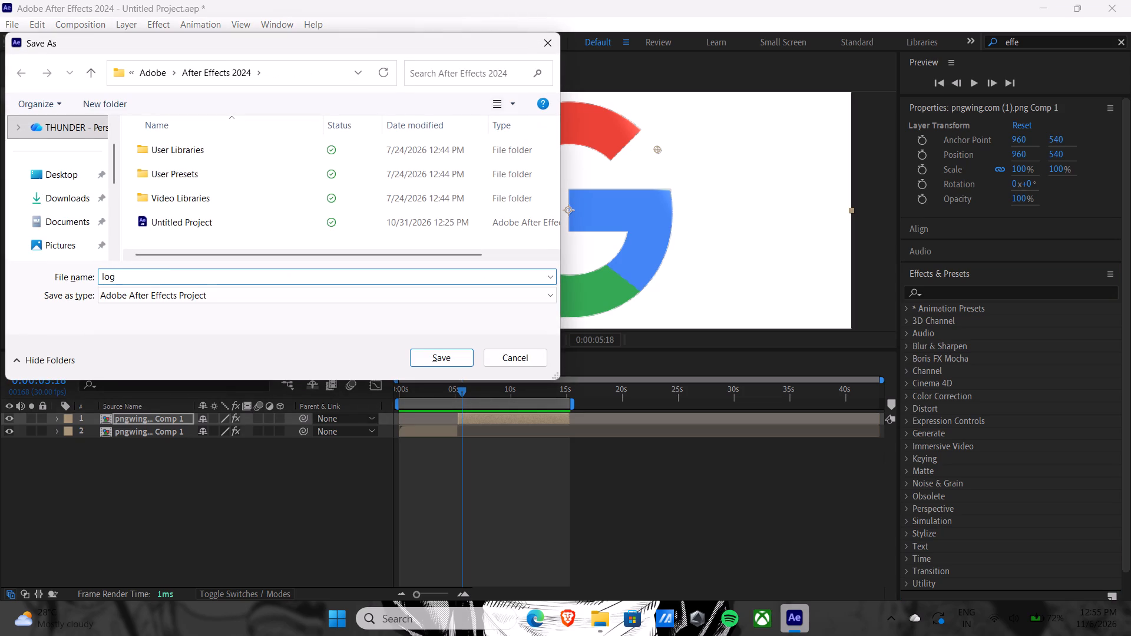
pyautogui.write('o animation')
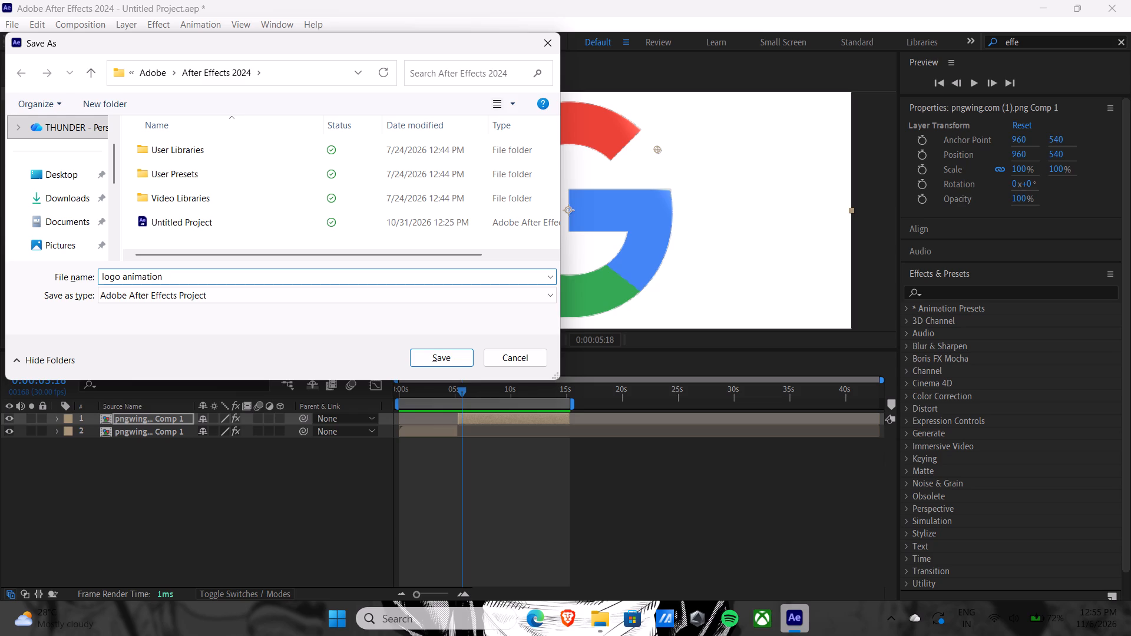
pyautogui.press('Return')
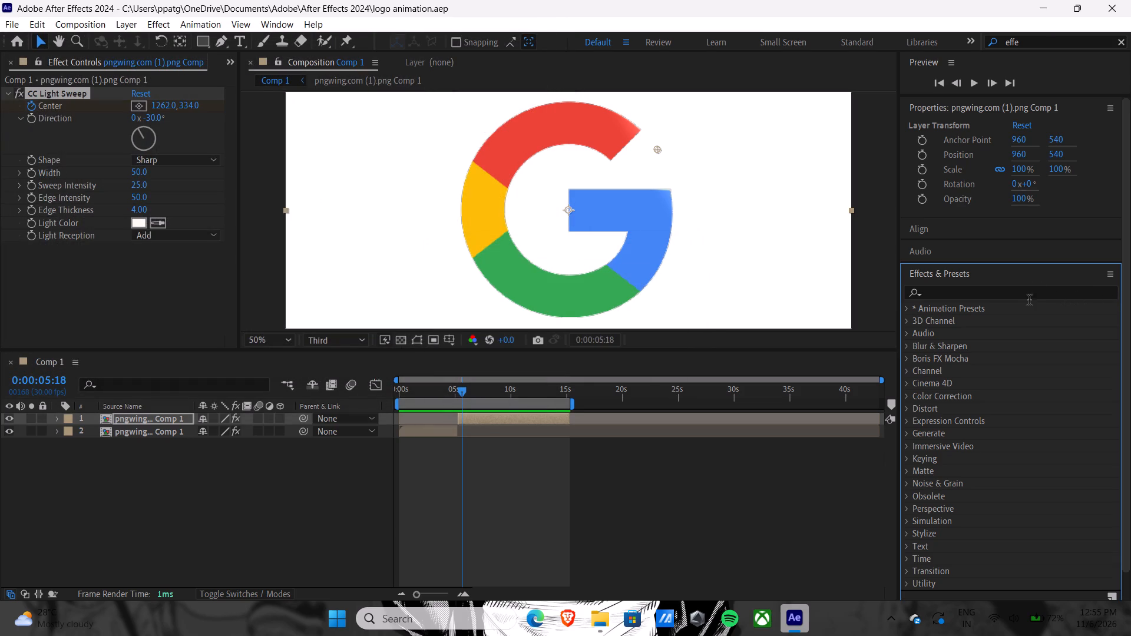
# Search the effects for "4" and select 4-Color Gradient.
pyautogui.click(964, 295)
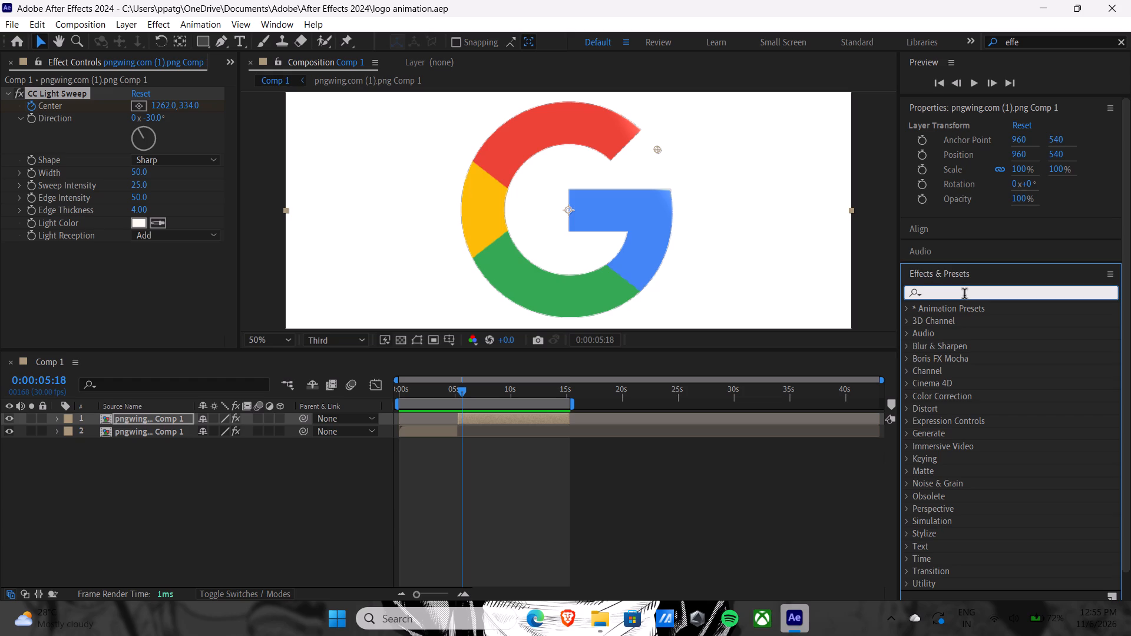
pyautogui.press('4')
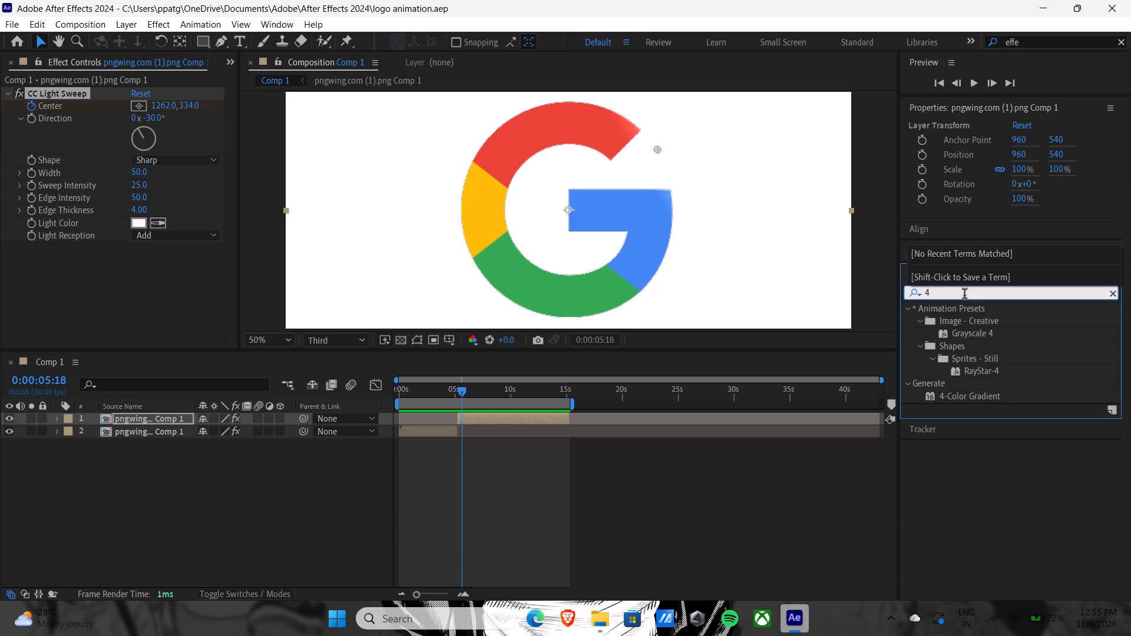
pyautogui.click(957, 393)
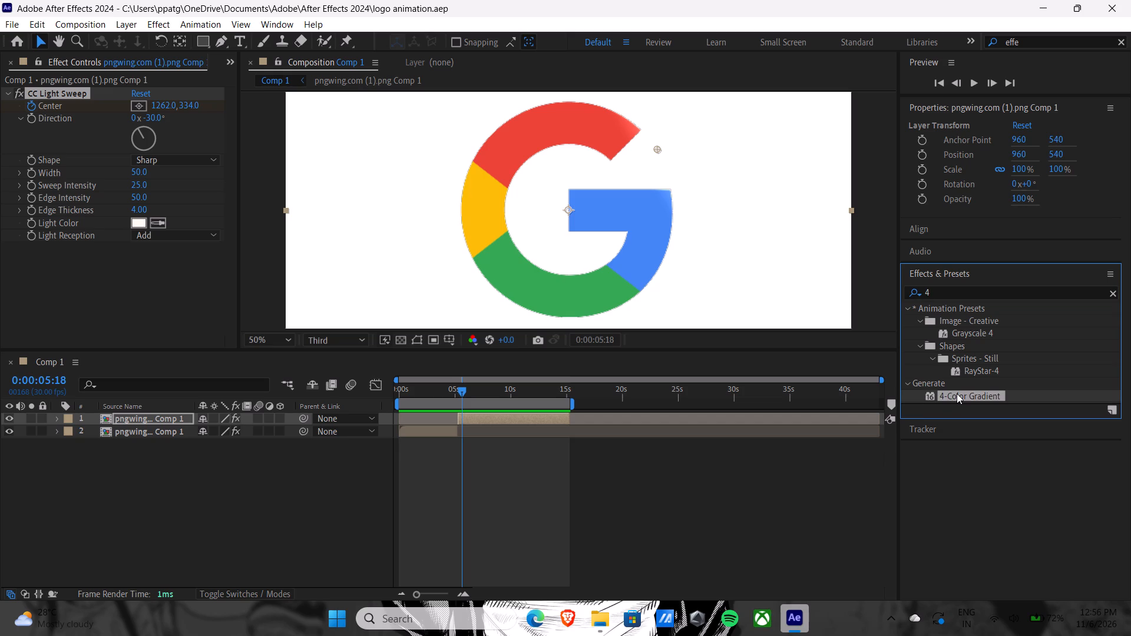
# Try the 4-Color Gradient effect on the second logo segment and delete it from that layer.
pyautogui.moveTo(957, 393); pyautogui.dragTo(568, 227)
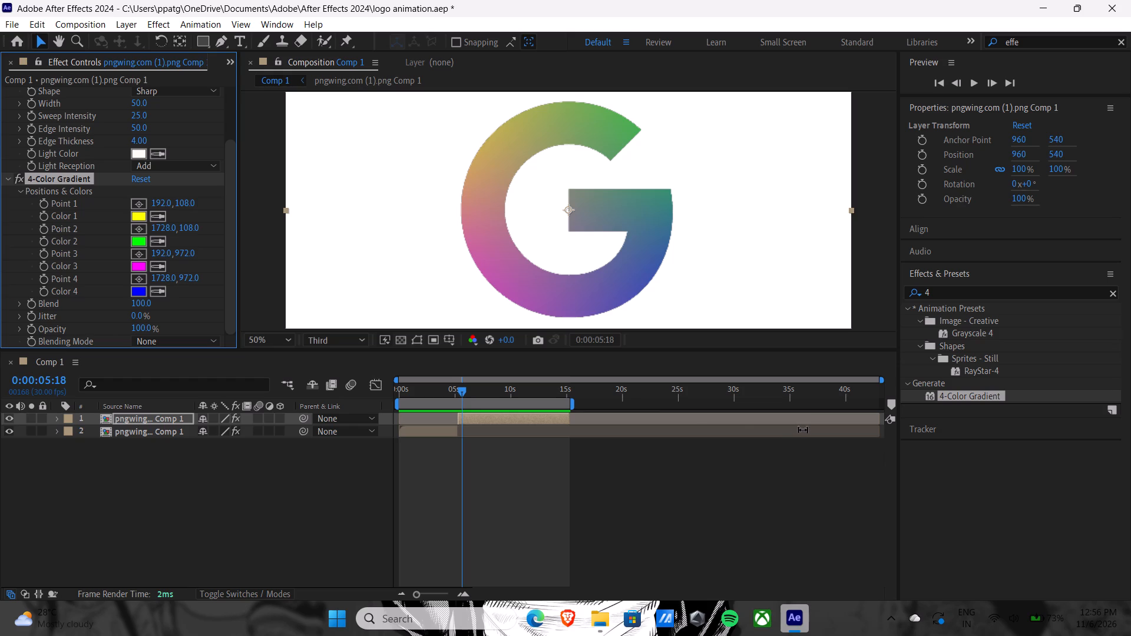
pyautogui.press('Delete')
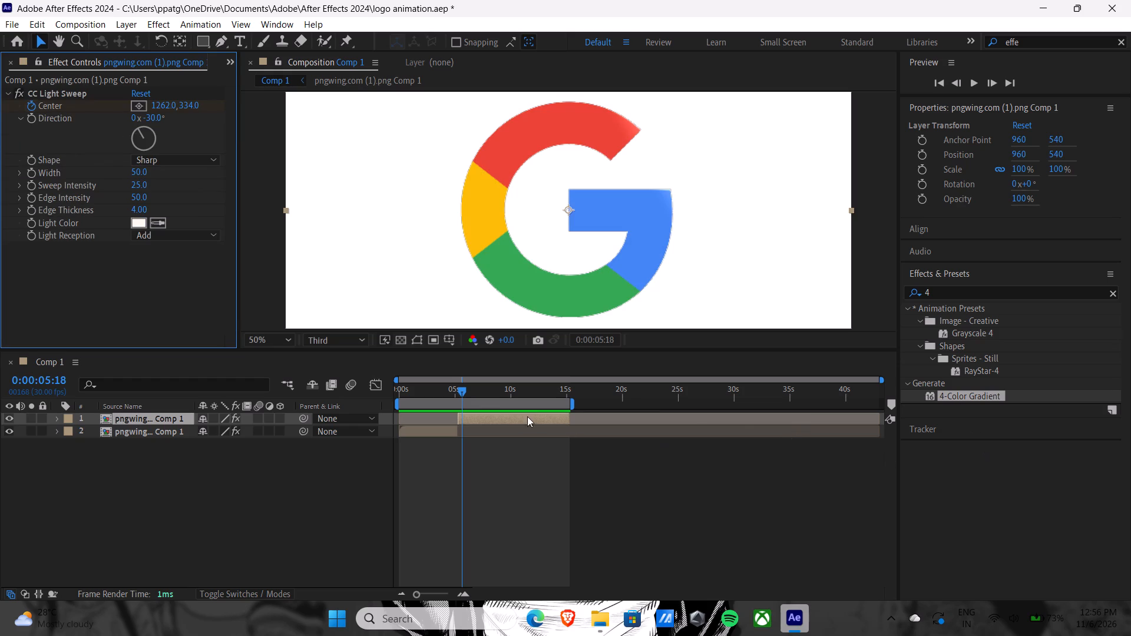
# With the current time at 0:00:00:00, apply the 4-Color Gradient effect to the first segment, the CC Ball Action particles.
pyautogui.moveTo(460, 389); pyautogui.dragTo(362, 384)
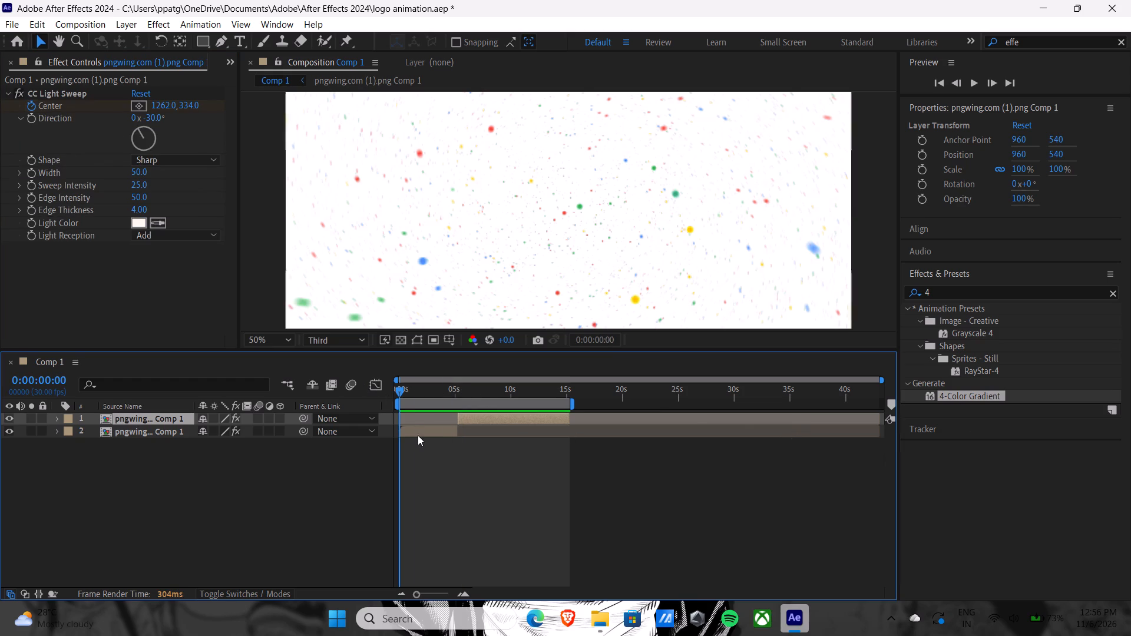
pyautogui.click(228, 502)
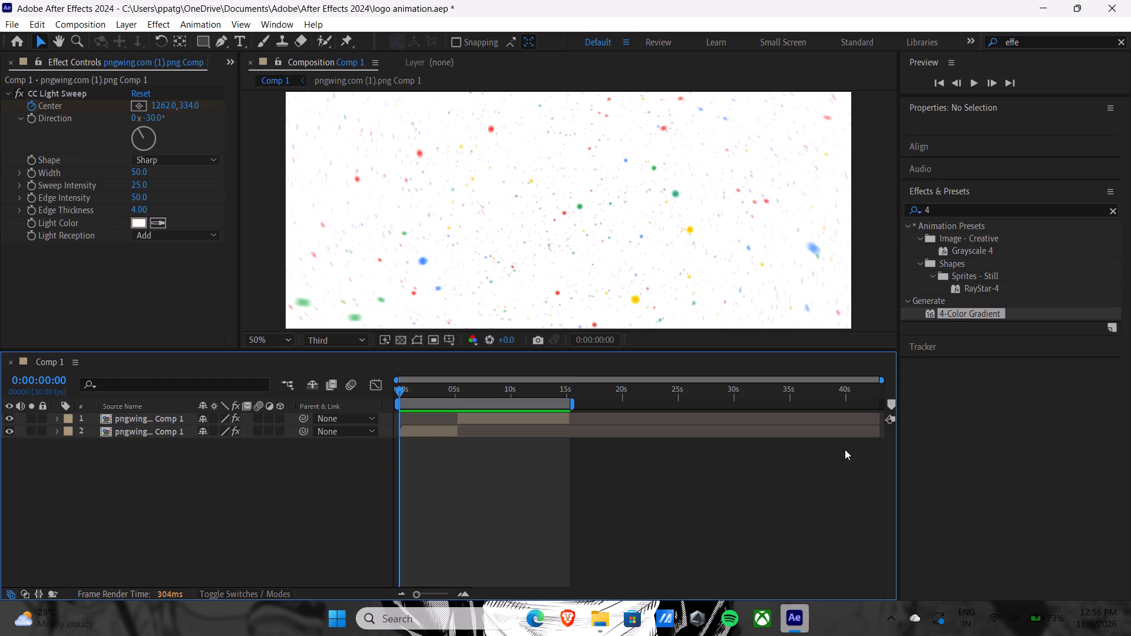
pyautogui.moveTo(965, 314); pyautogui.dragTo(578, 227)
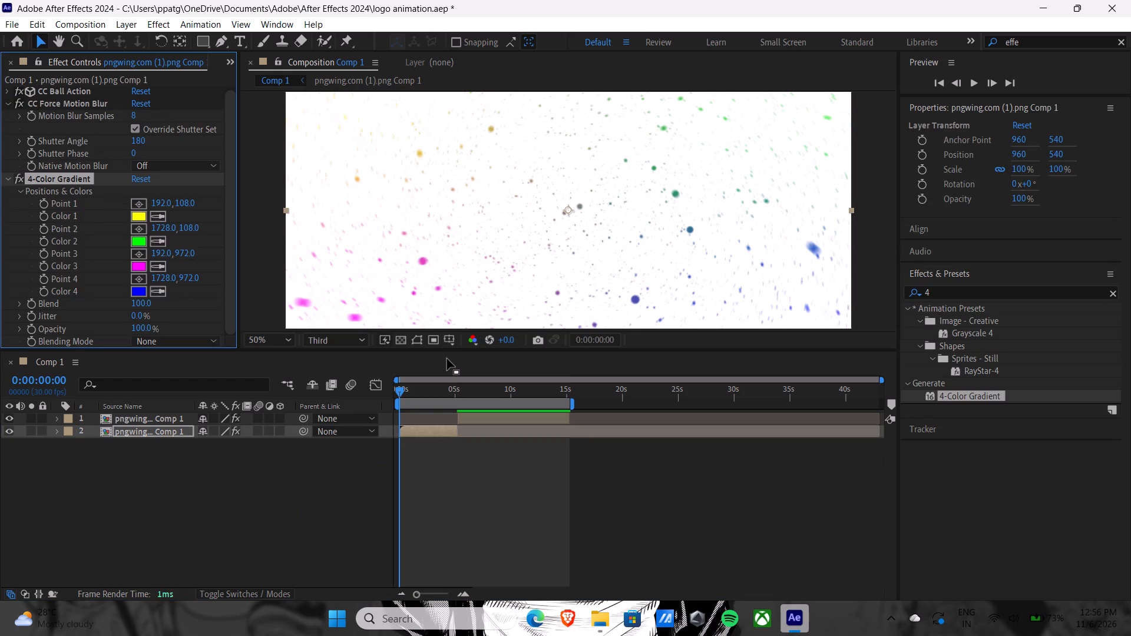
# Preview the gradient-coloured particles from the start and return the current time to 0:00:00:00.
pyautogui.press('space')
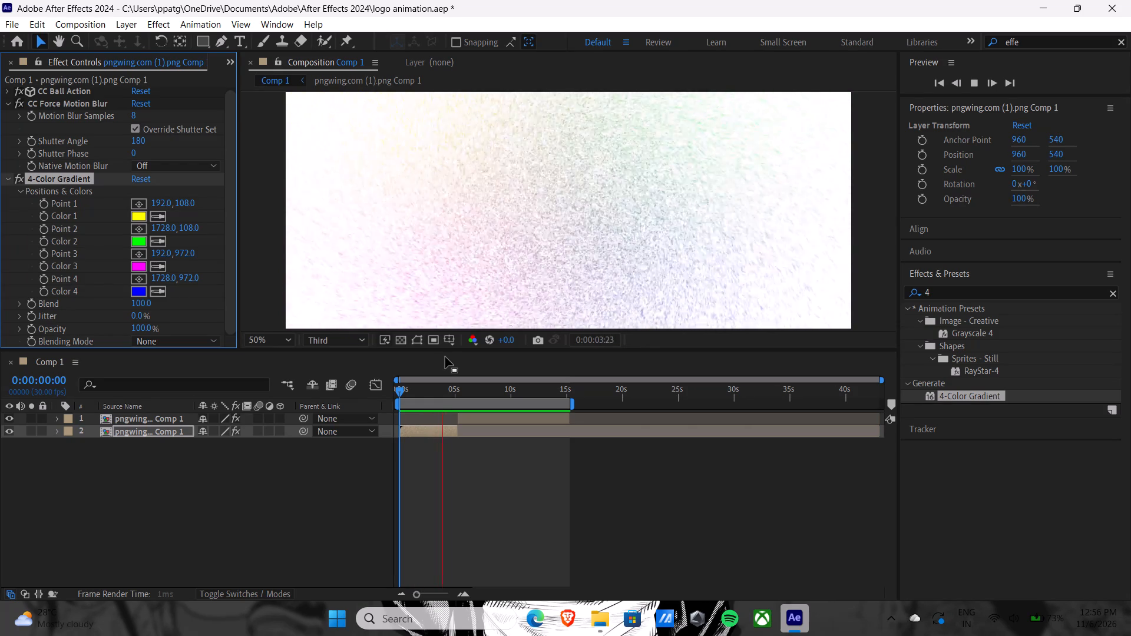
pyautogui.press('space')
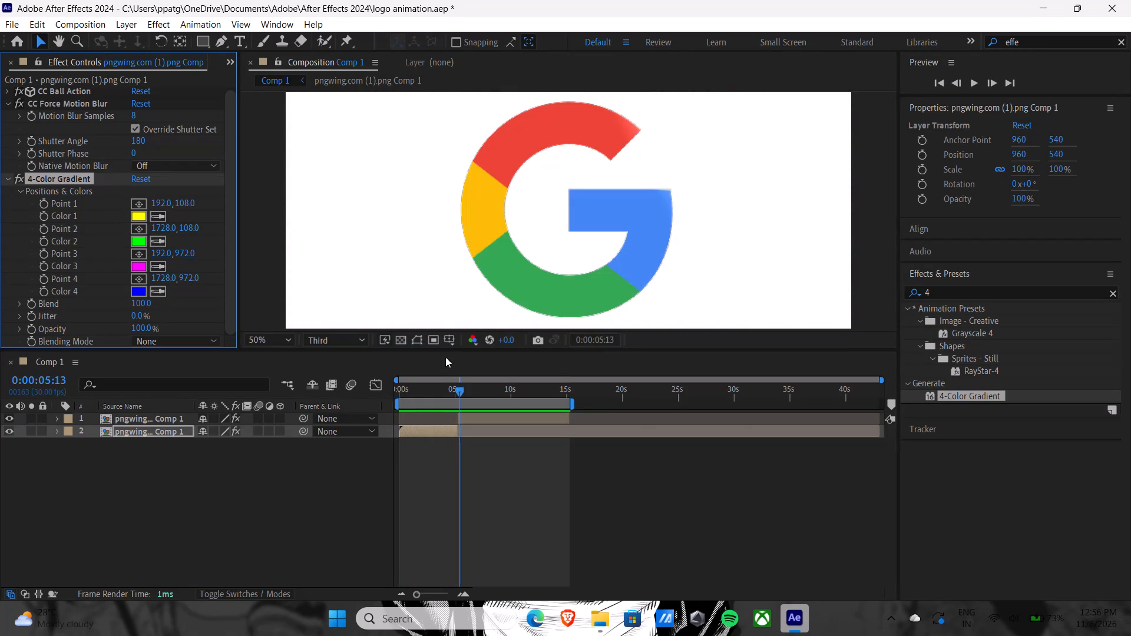
pyautogui.moveTo(461, 389); pyautogui.dragTo(392, 399)
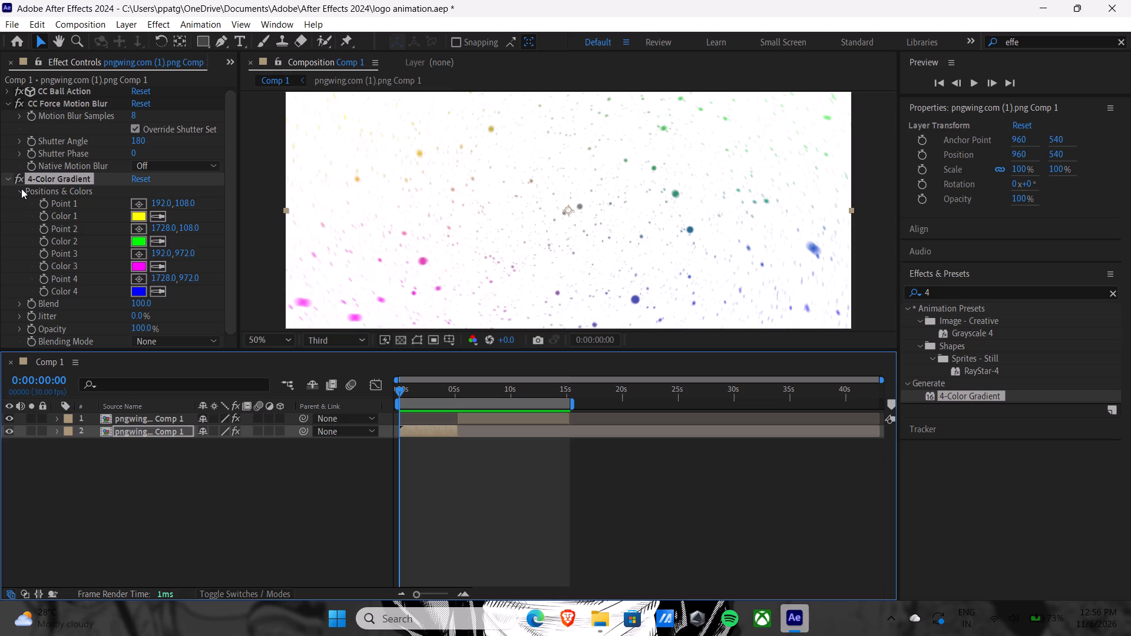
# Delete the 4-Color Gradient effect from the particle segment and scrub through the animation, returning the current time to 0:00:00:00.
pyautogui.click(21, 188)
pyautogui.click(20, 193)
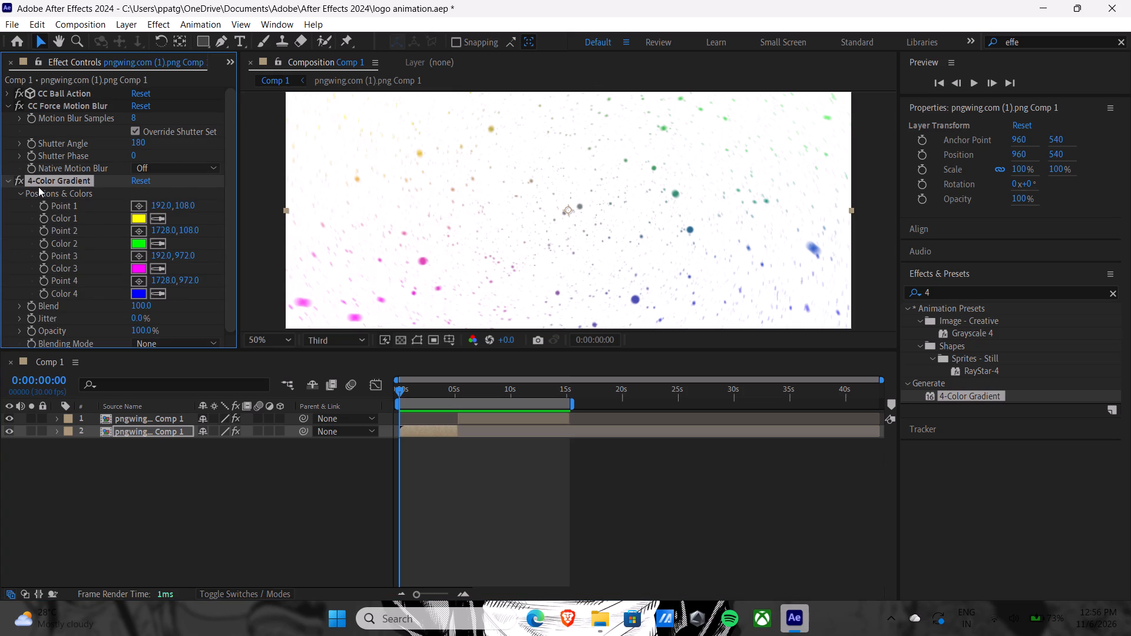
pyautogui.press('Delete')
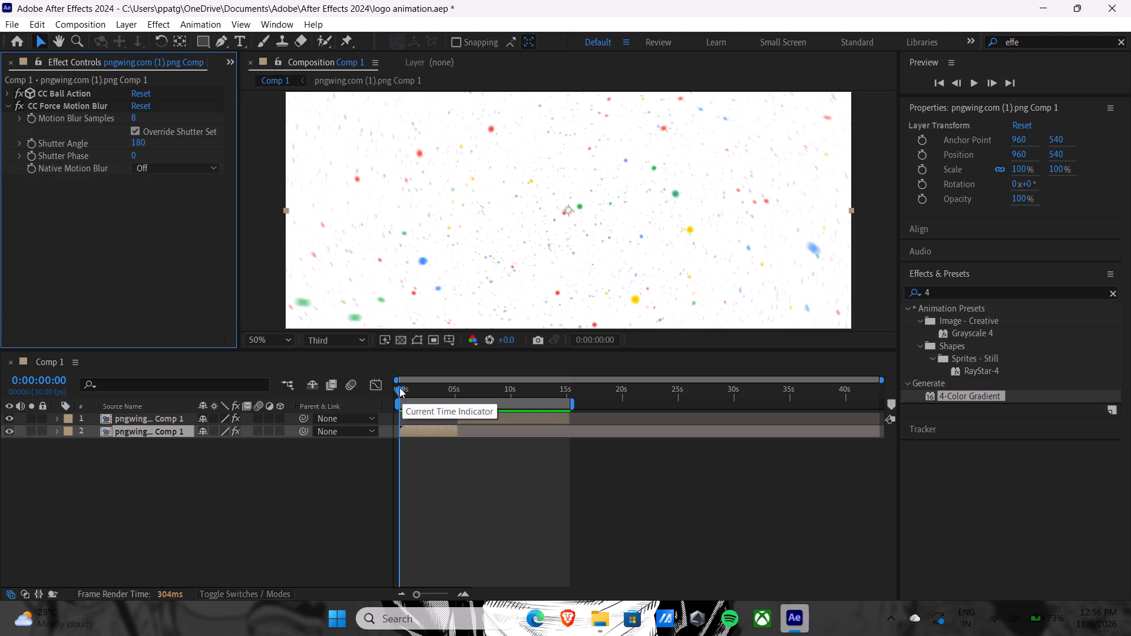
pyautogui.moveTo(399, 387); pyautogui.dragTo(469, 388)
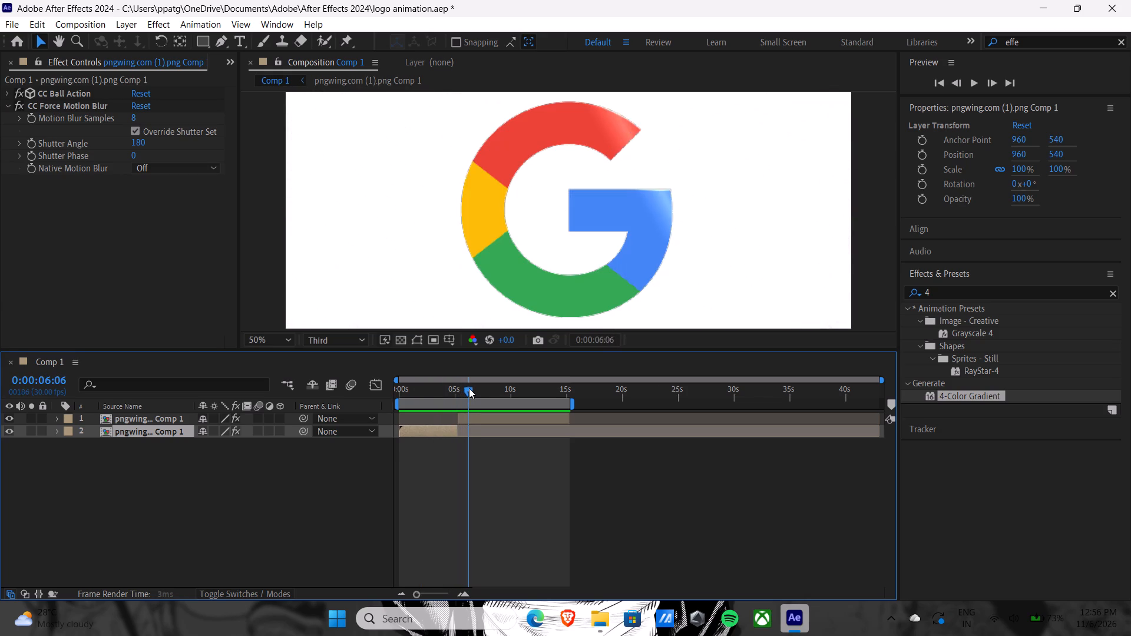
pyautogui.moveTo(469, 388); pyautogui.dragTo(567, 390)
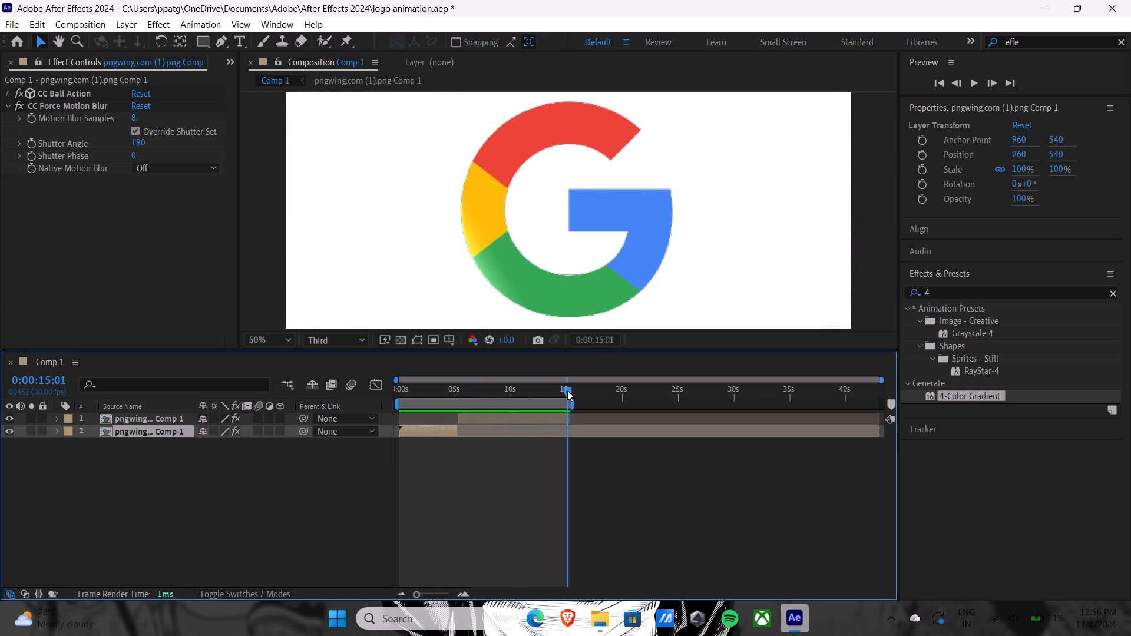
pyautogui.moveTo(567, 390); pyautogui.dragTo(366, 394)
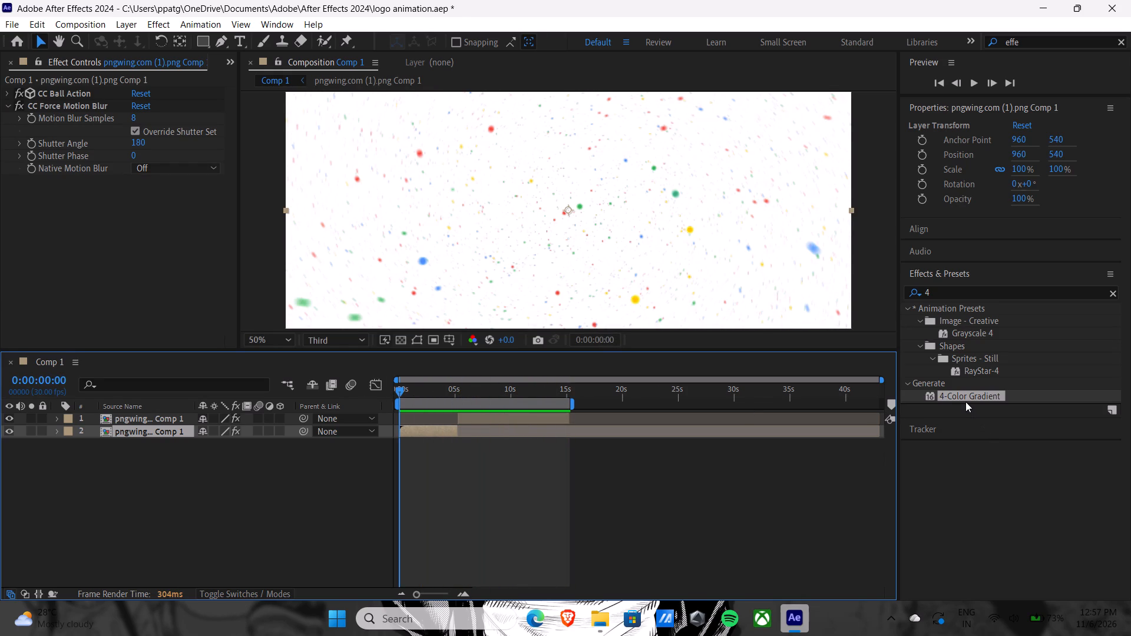
# Apply the 4-Color Gradient effect again to the first segment, the CC Ball Action particles.
pyautogui.click(3, 105)
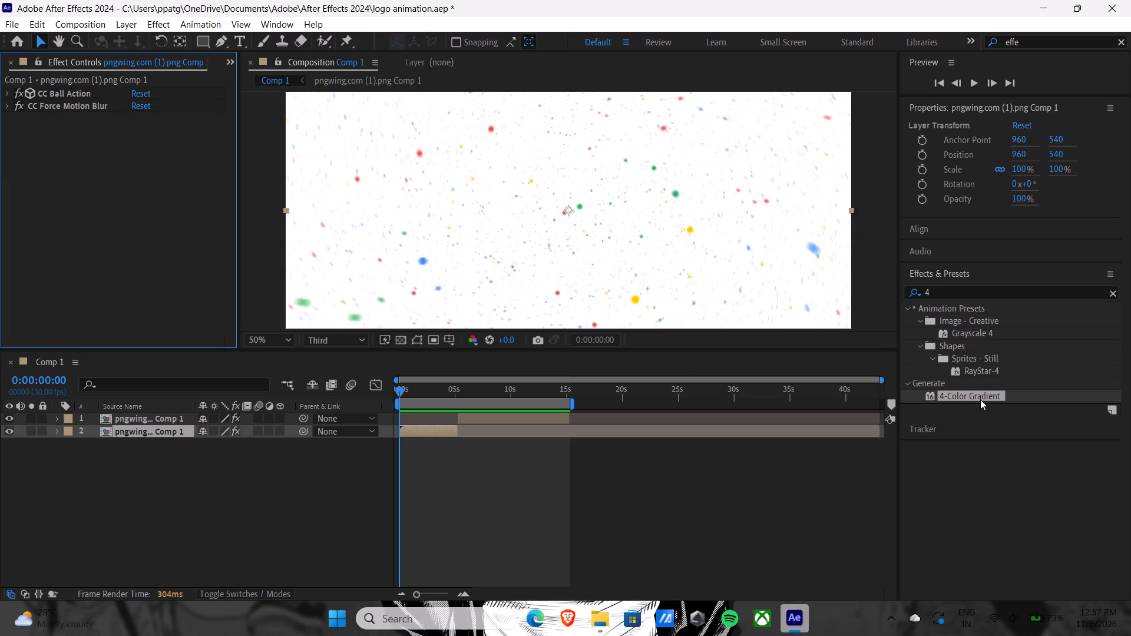
pyautogui.moveTo(979, 398); pyautogui.dragTo(597, 243)
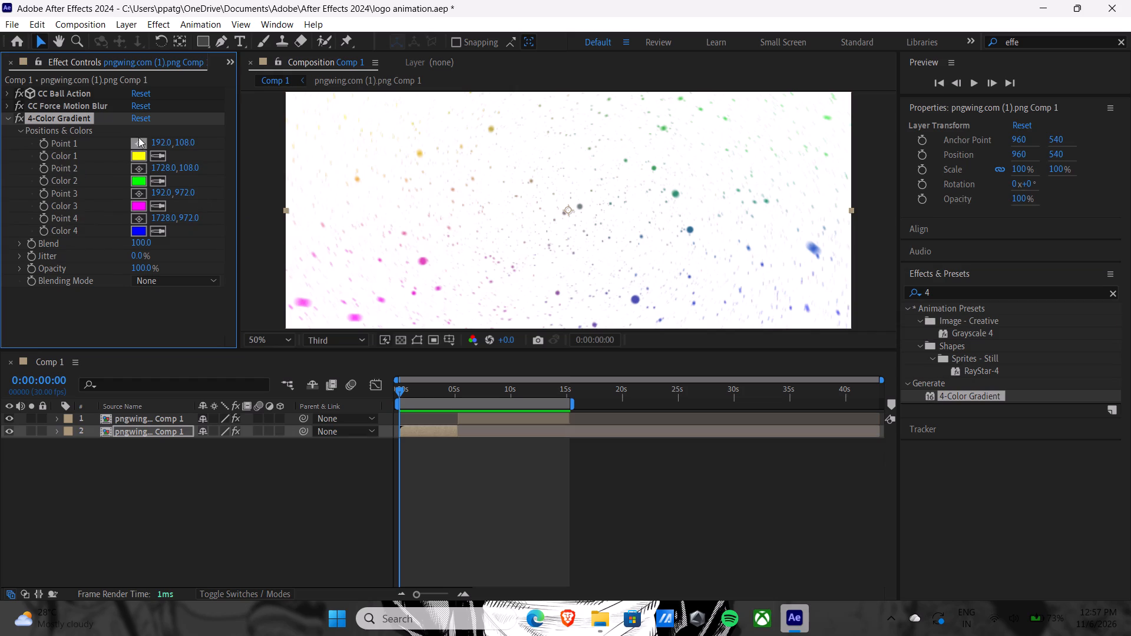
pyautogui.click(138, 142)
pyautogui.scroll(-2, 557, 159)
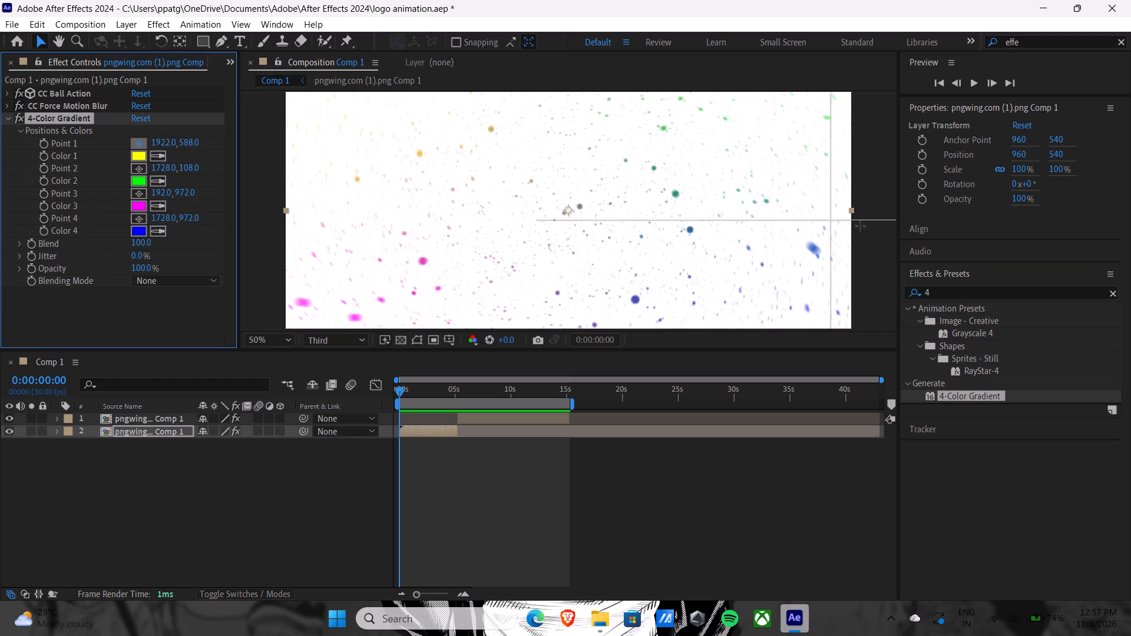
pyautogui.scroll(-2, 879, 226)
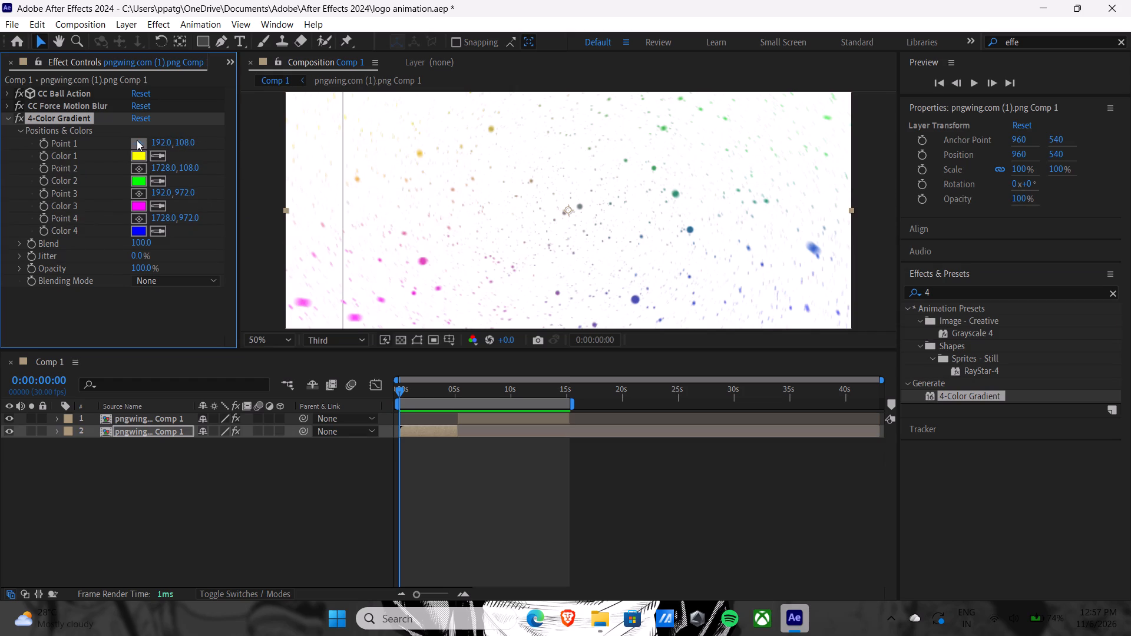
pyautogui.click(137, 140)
# At 0:00:05:20, sample the logo's red, yellow, green and blue as Color 1, 2, 3 and 4 of the 4-Color Gradient.
pyautogui.scroll(-3, 507, 191)
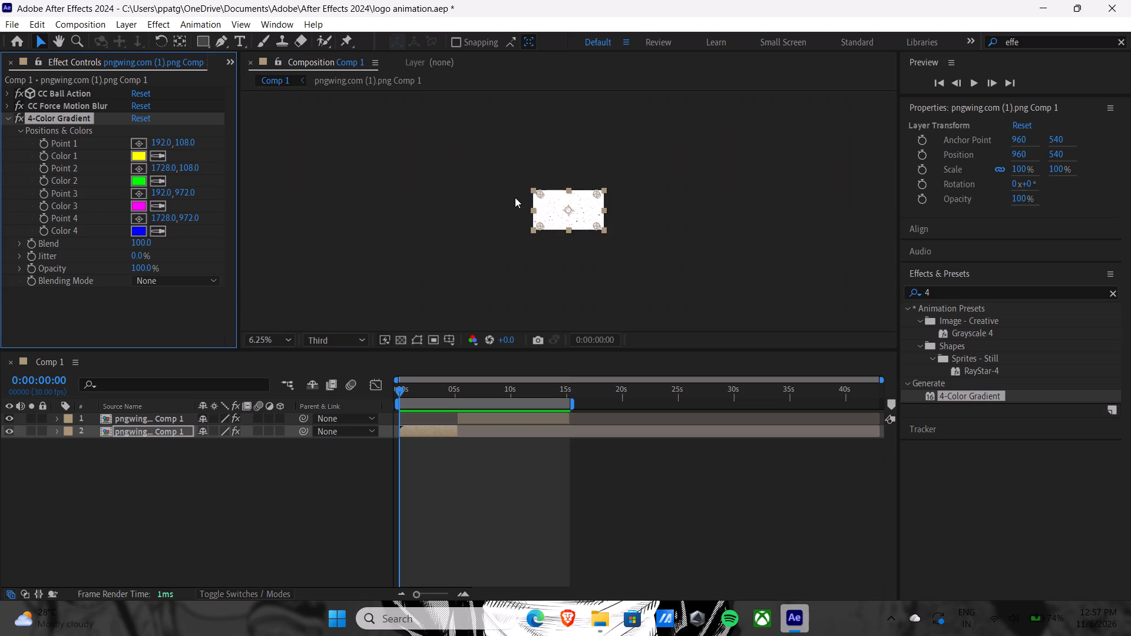
pyautogui.scroll(2, 515, 197)
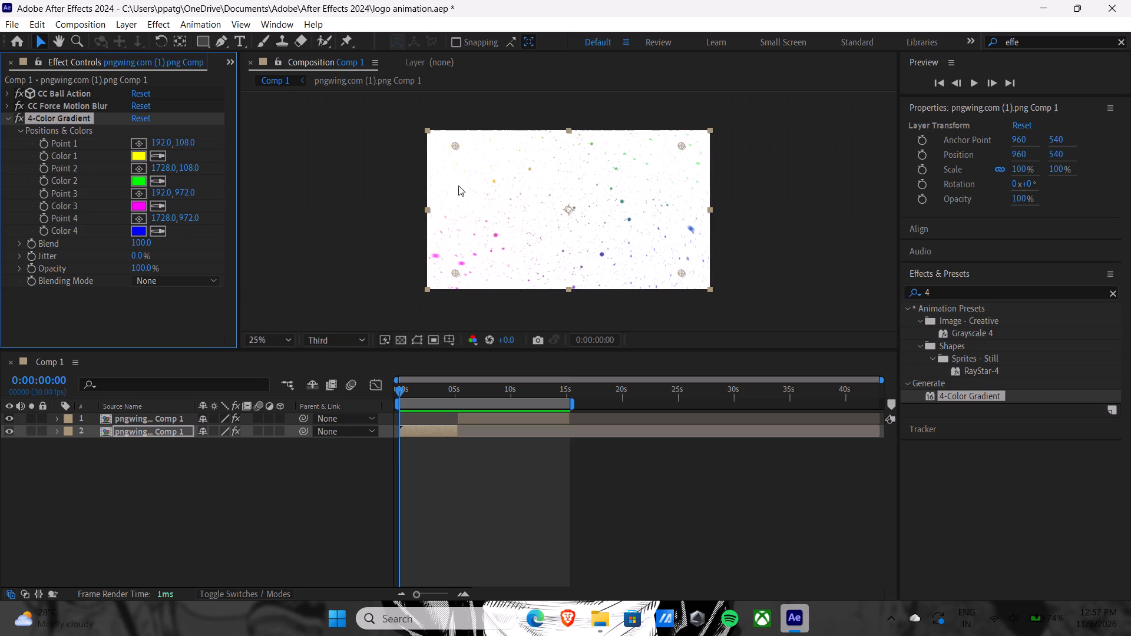
pyautogui.moveTo(402, 390); pyautogui.dragTo(460, 395)
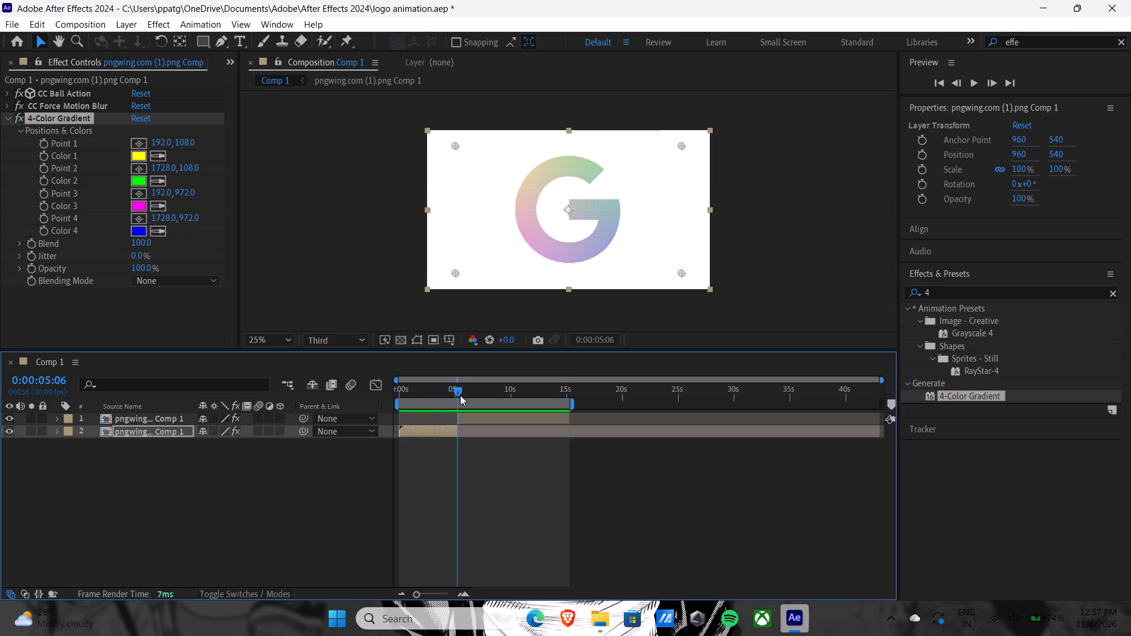
pyautogui.moveTo(460, 395); pyautogui.dragTo(467, 395)
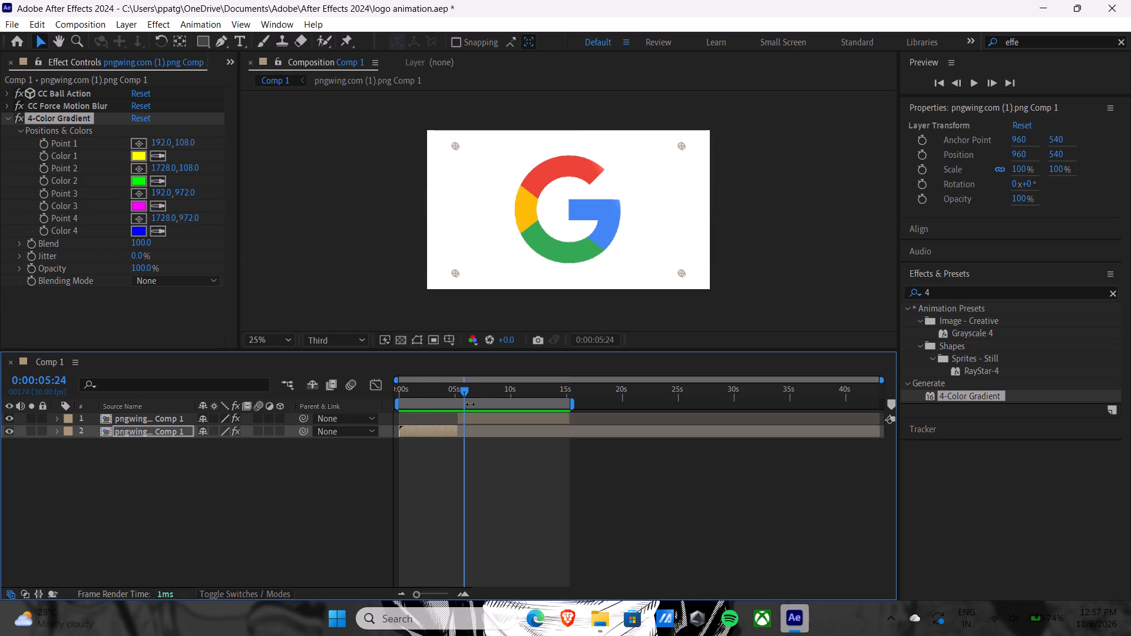
pyautogui.click(464, 395)
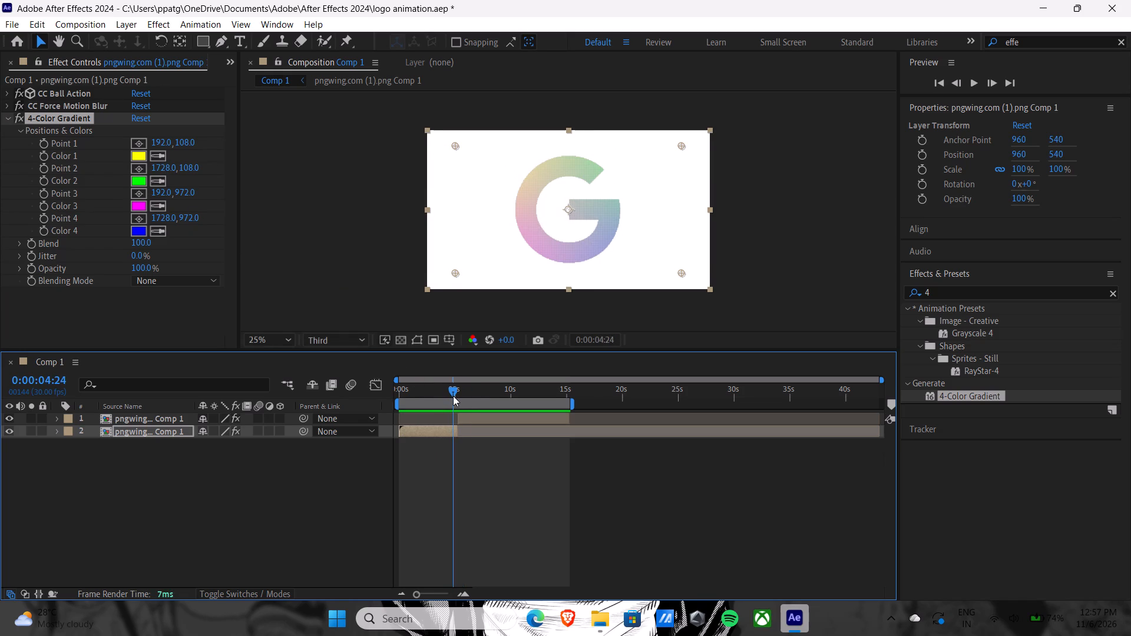
pyautogui.click(157, 158)
pyautogui.click(553, 173)
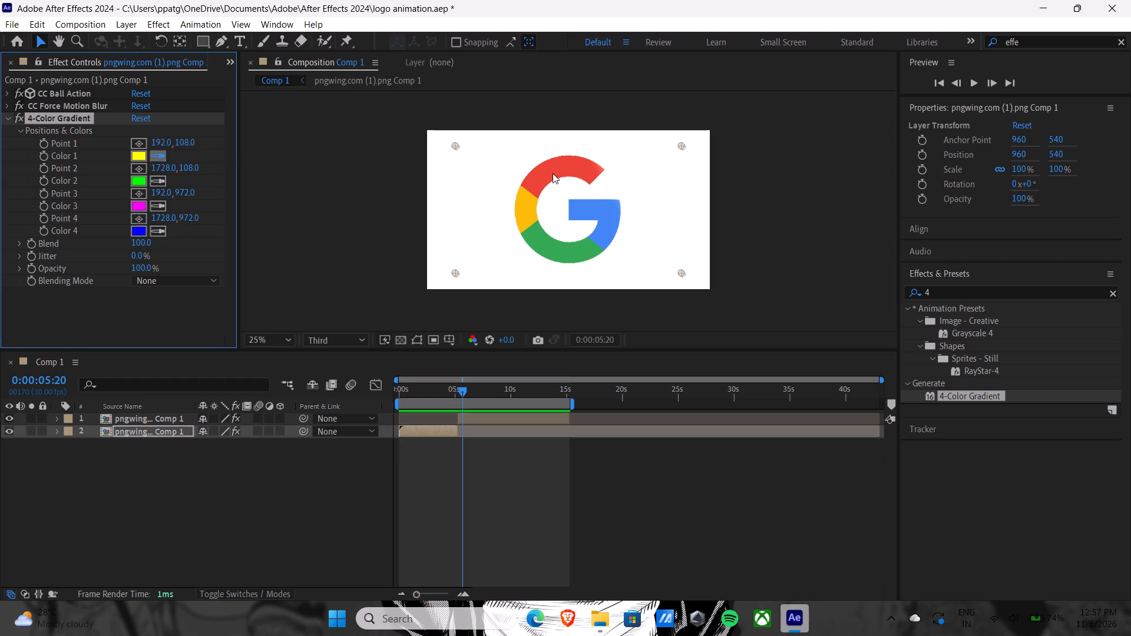
pyautogui.click(159, 177)
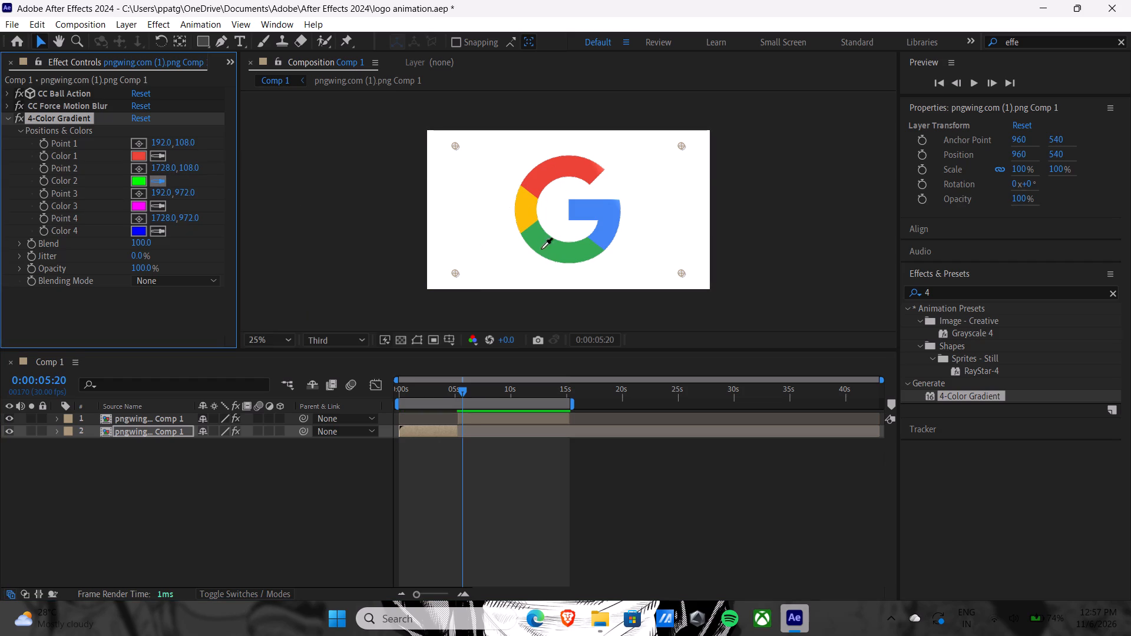
pyautogui.click(522, 209)
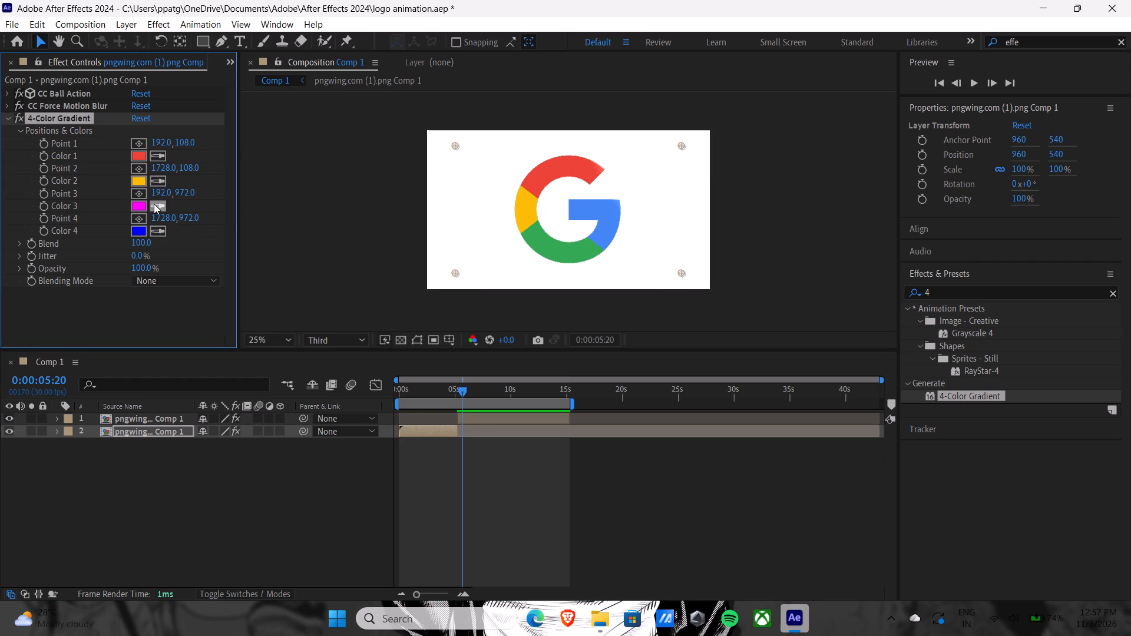
pyautogui.click(154, 204)
pyautogui.click(563, 250)
pyautogui.click(155, 234)
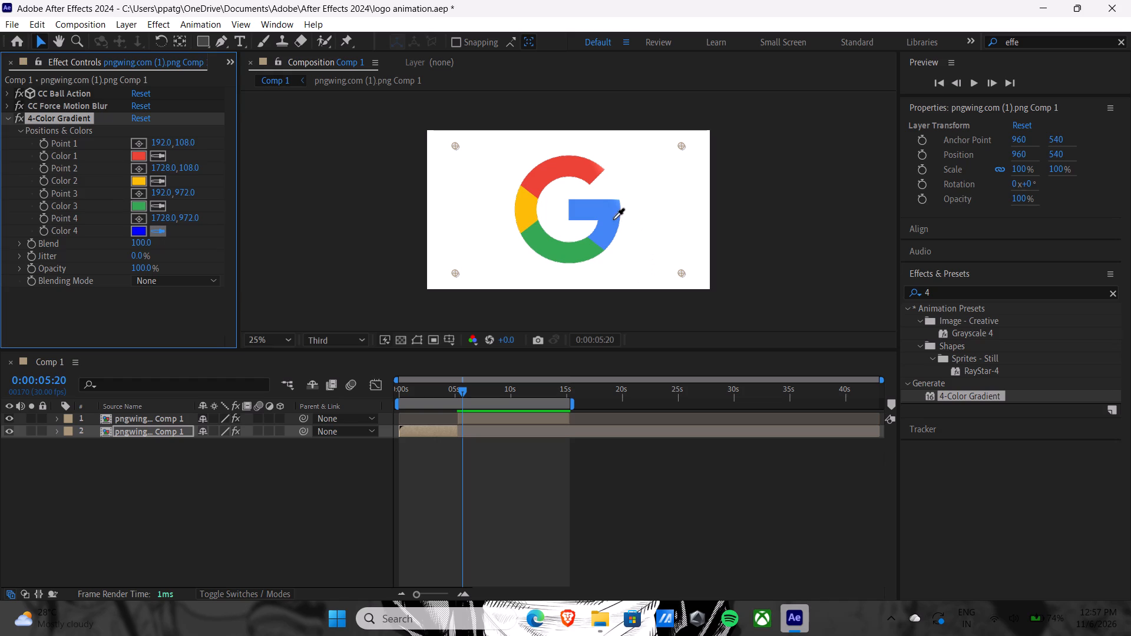
pyautogui.click(613, 220)
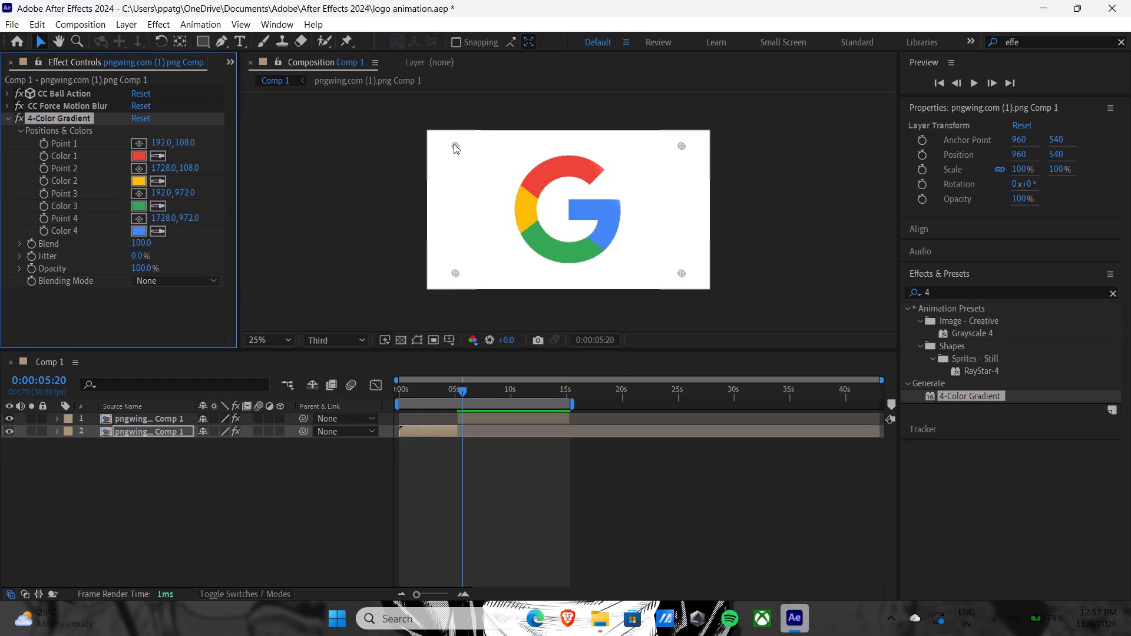
# Reposition the gradient points around the logo: Point 1 about 568,108, Point 2 about 1596,612, Point 3 about 160,608, Point 4 about 944,1016.
pyautogui.moveTo(454, 144); pyautogui.dragTo(509, 144)
pyautogui.moveTo(455, 272); pyautogui.dragTo(450, 227)
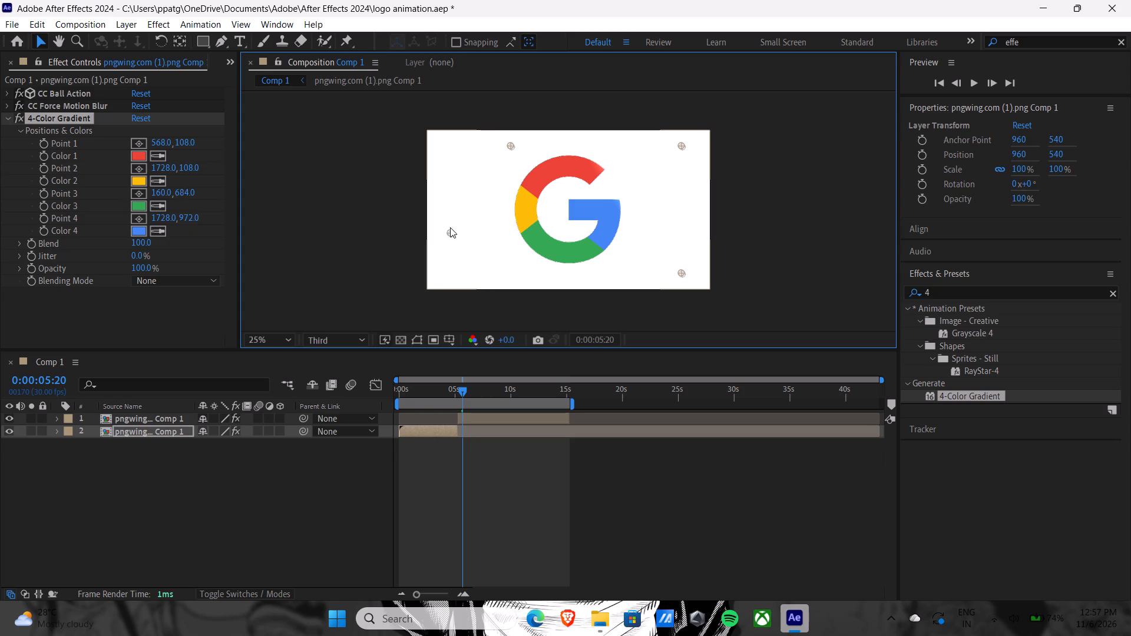
pyautogui.moveTo(450, 227); pyautogui.dragTo(450, 218)
pyautogui.moveTo(685, 276); pyautogui.dragTo(570, 283)
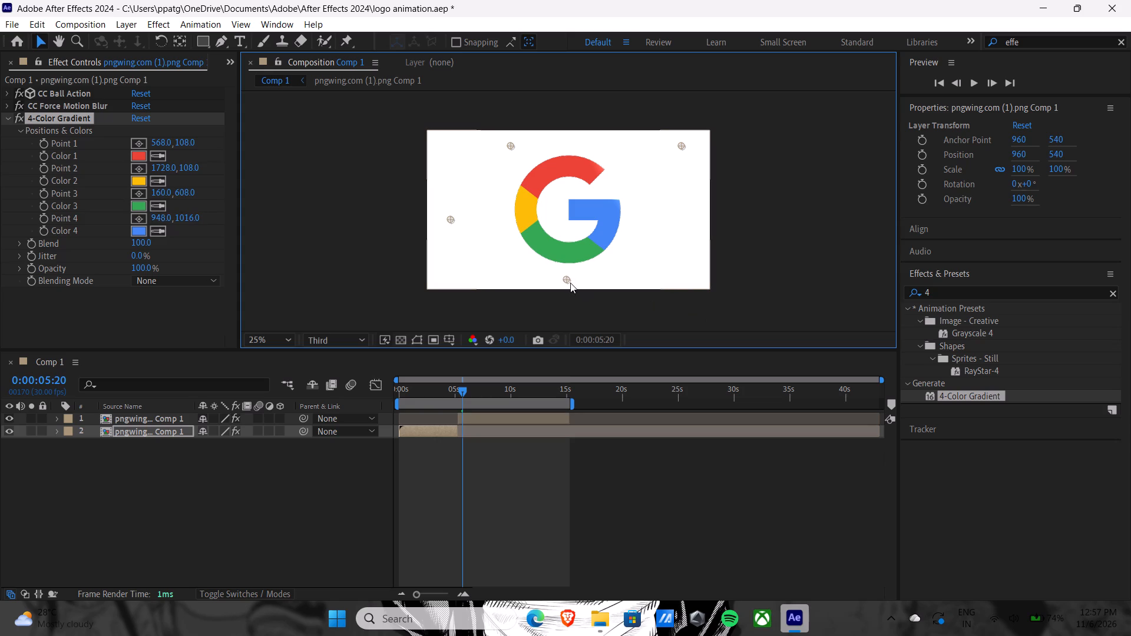
pyautogui.moveTo(570, 283); pyautogui.dragTo(570, 283)
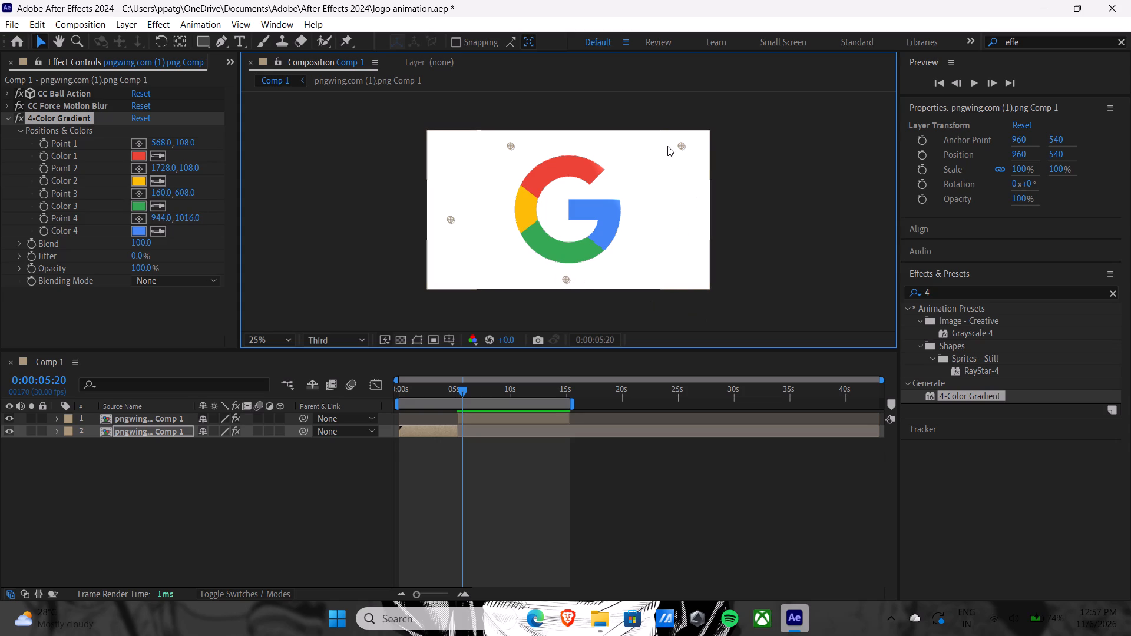
pyautogui.moveTo(679, 145); pyautogui.dragTo(660, 219)
# Preview the logo-coloured particle animation from the start through the beginning of the light sweep.
pyautogui.moveTo(461, 386); pyautogui.dragTo(391, 388)
pyautogui.press('space')
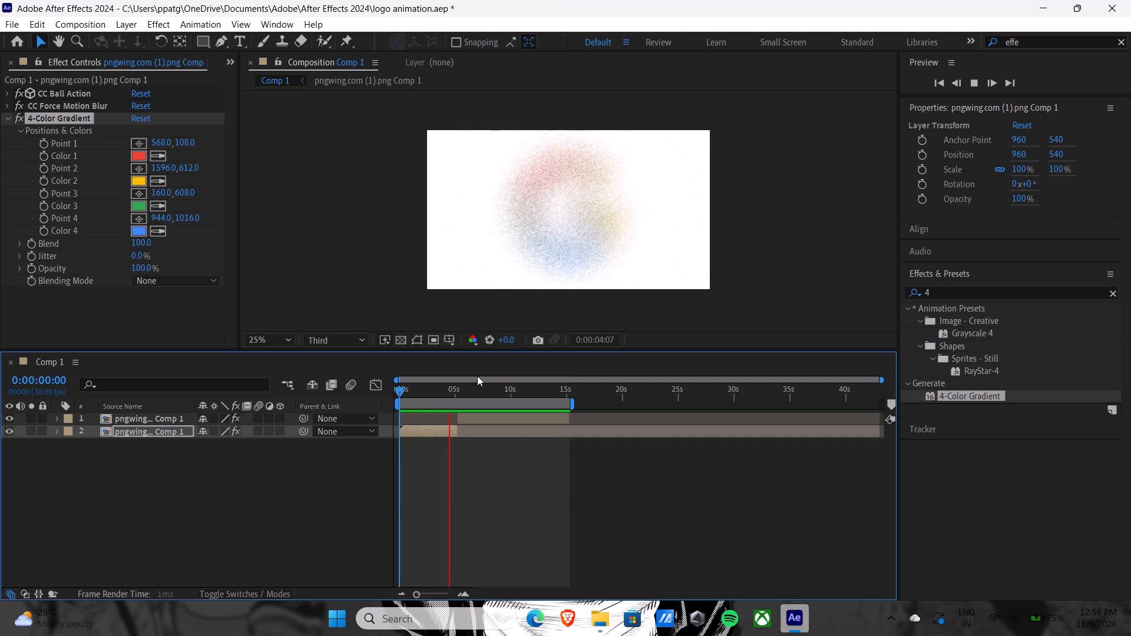
pyautogui.press('space')
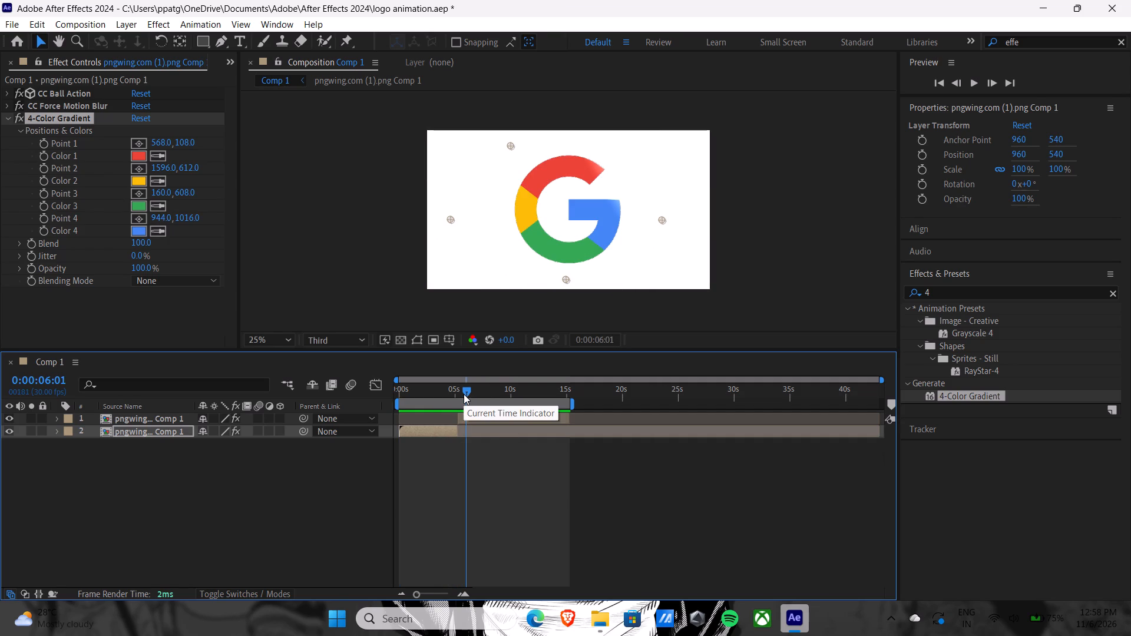
# Extend the start of the second logo segment slightly earlier so it overlaps the end of the particle segment.
pyautogui.moveTo(457, 416); pyautogui.dragTo(451, 417)
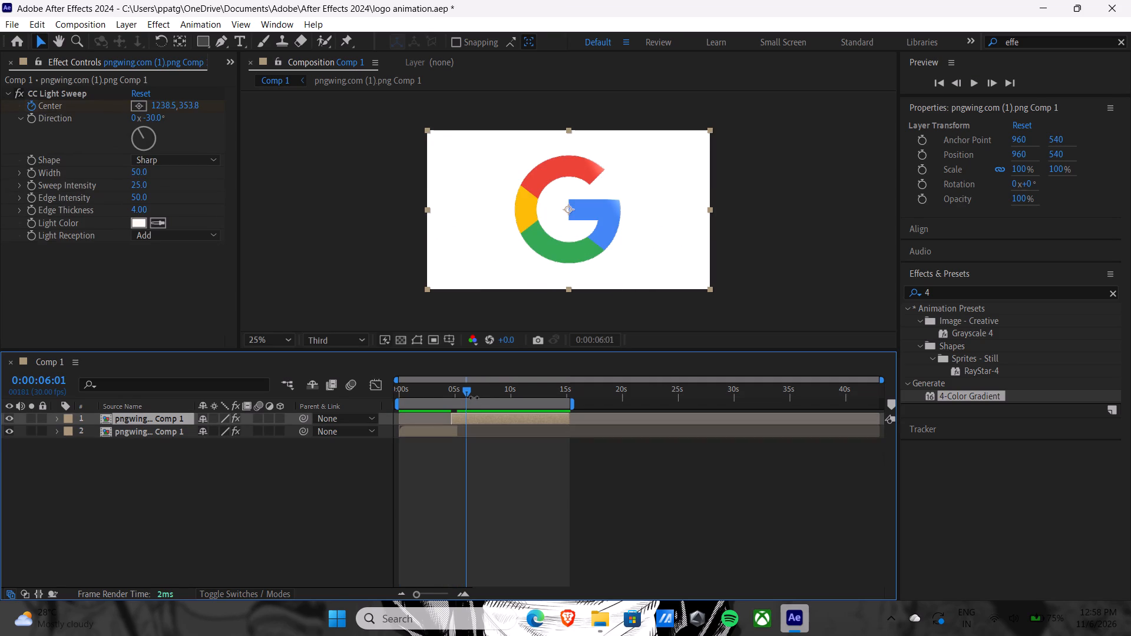
# Preview the overlapping segments from the start and return the current time to 0:00:00:00.
pyautogui.moveTo(467, 390); pyautogui.dragTo(384, 400)
pyautogui.press('space')
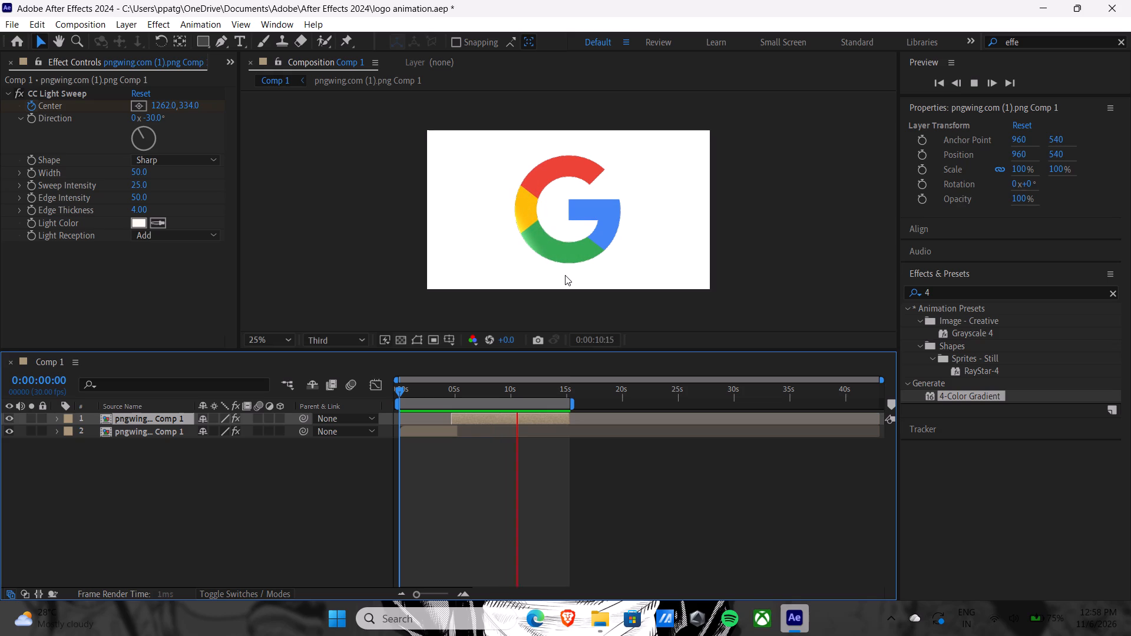
pyautogui.press('space')
pyautogui.moveTo(525, 389); pyautogui.dragTo(460, 390)
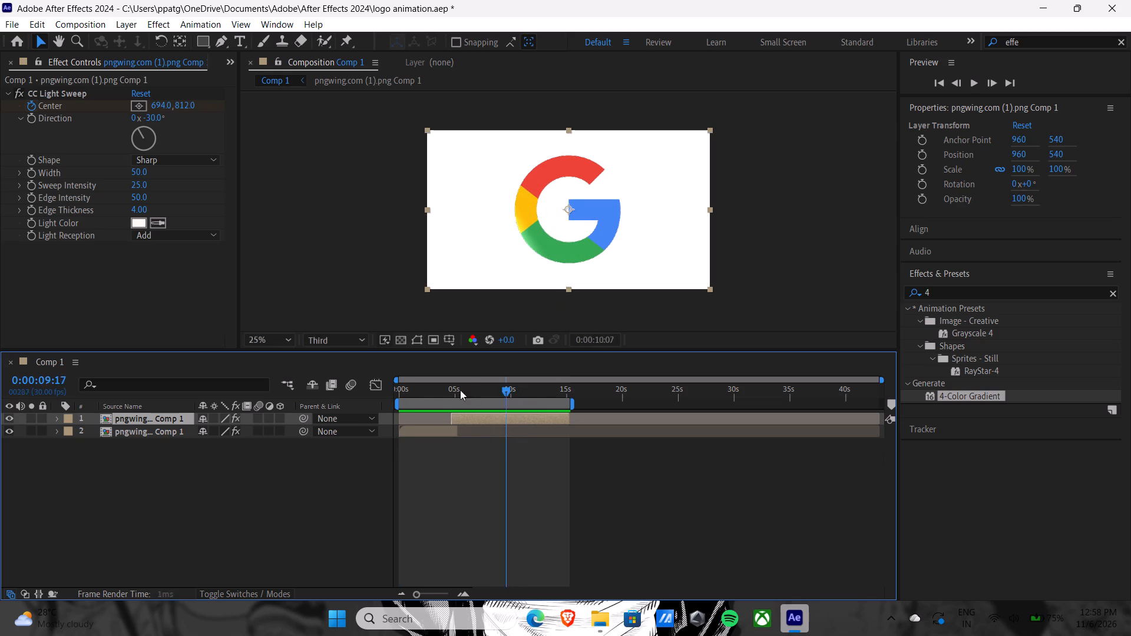
pyautogui.moveTo(460, 390); pyautogui.dragTo(406, 394)
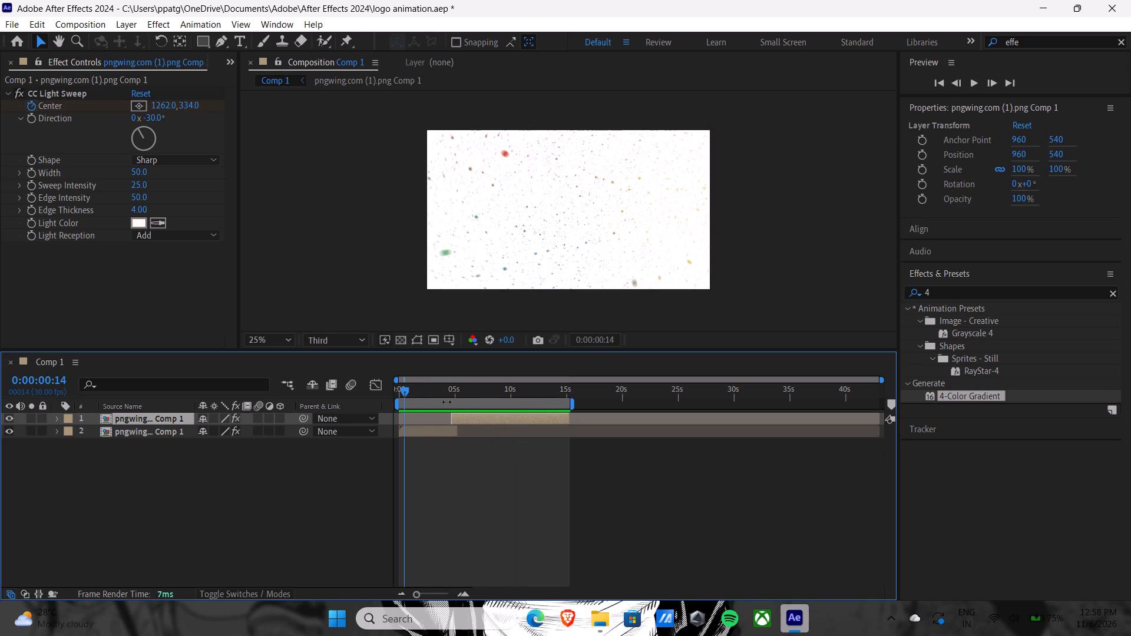
pyautogui.moveTo(404, 392); pyautogui.dragTo(380, 390)
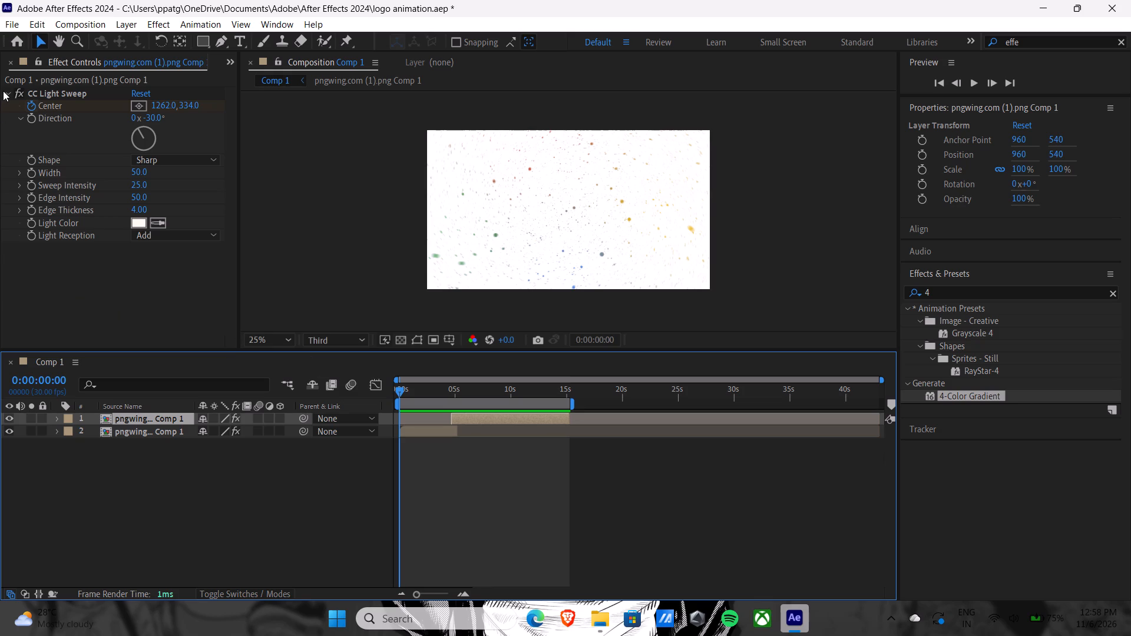
# Expand the particle layer's effects and select its 4-Color Gradient for inspection.
pyautogui.click(5, 91)
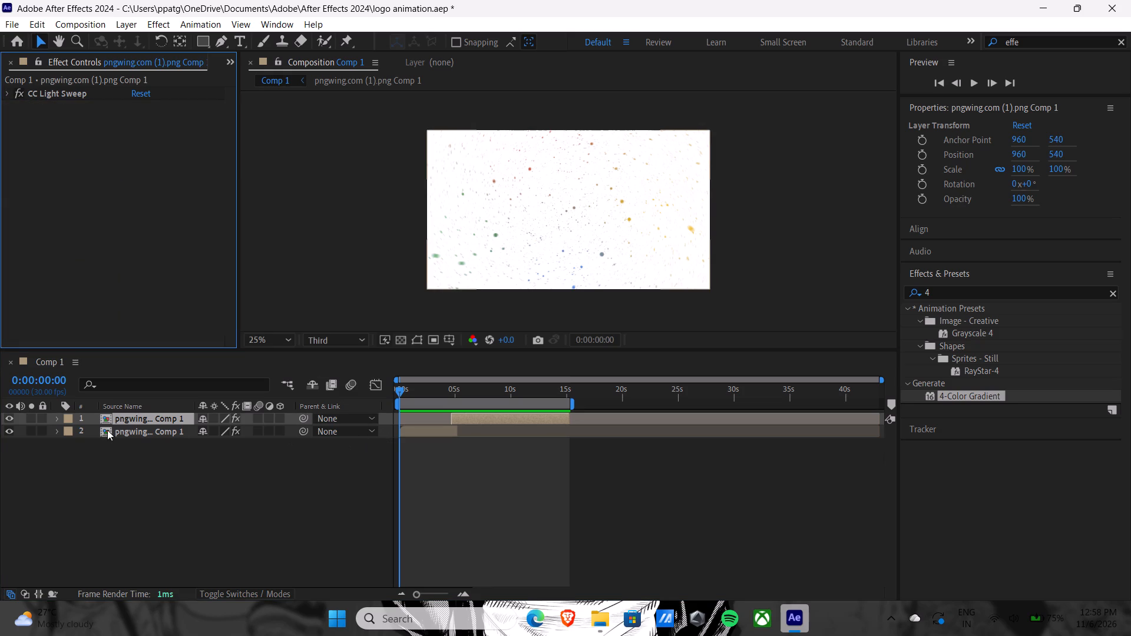
pyautogui.click(56, 432)
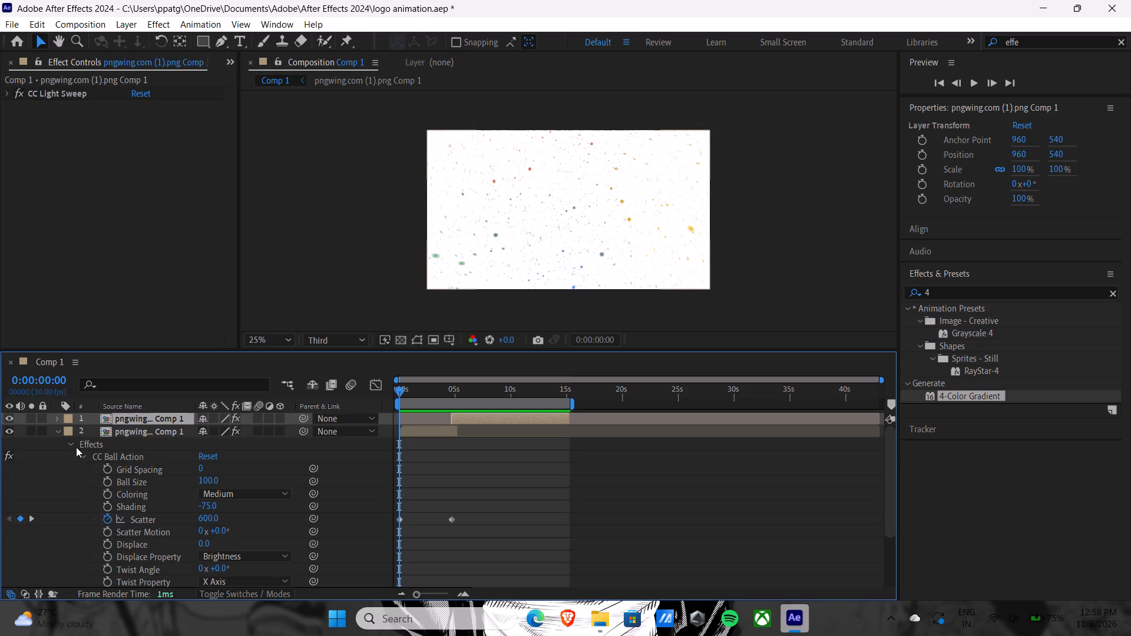
pyautogui.click(80, 455)
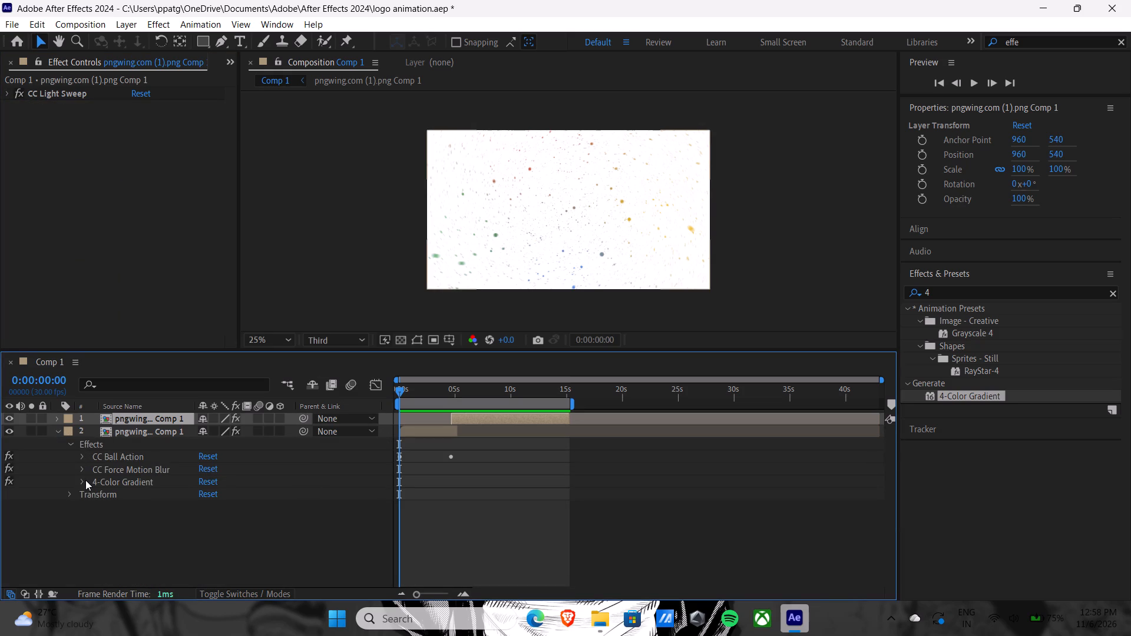
pyautogui.click(85, 480)
pyautogui.click(101, 481)
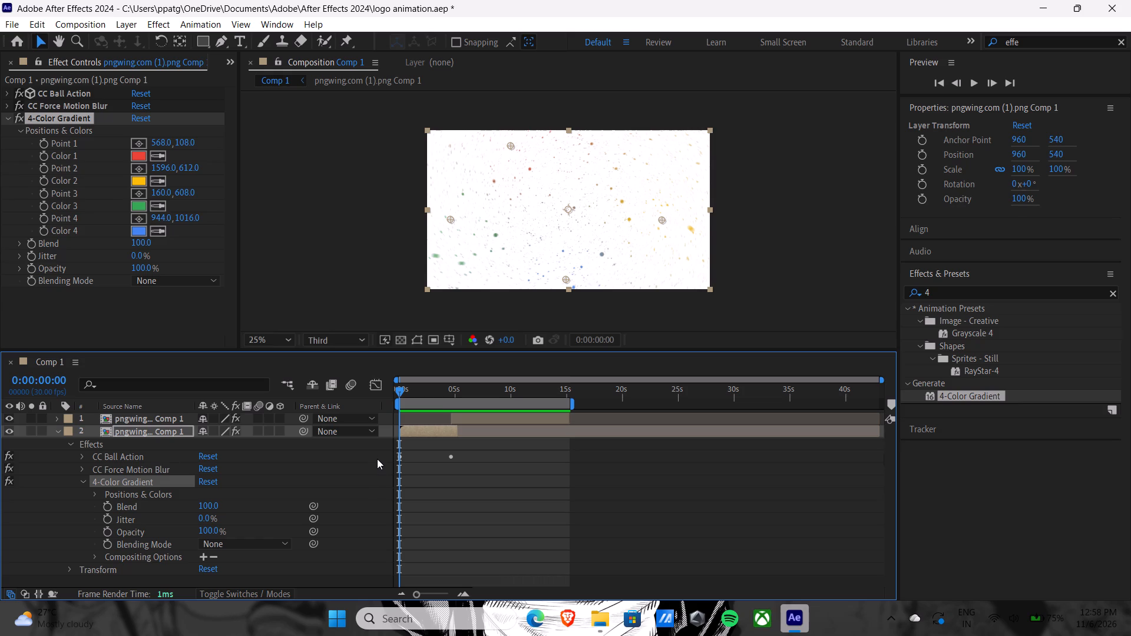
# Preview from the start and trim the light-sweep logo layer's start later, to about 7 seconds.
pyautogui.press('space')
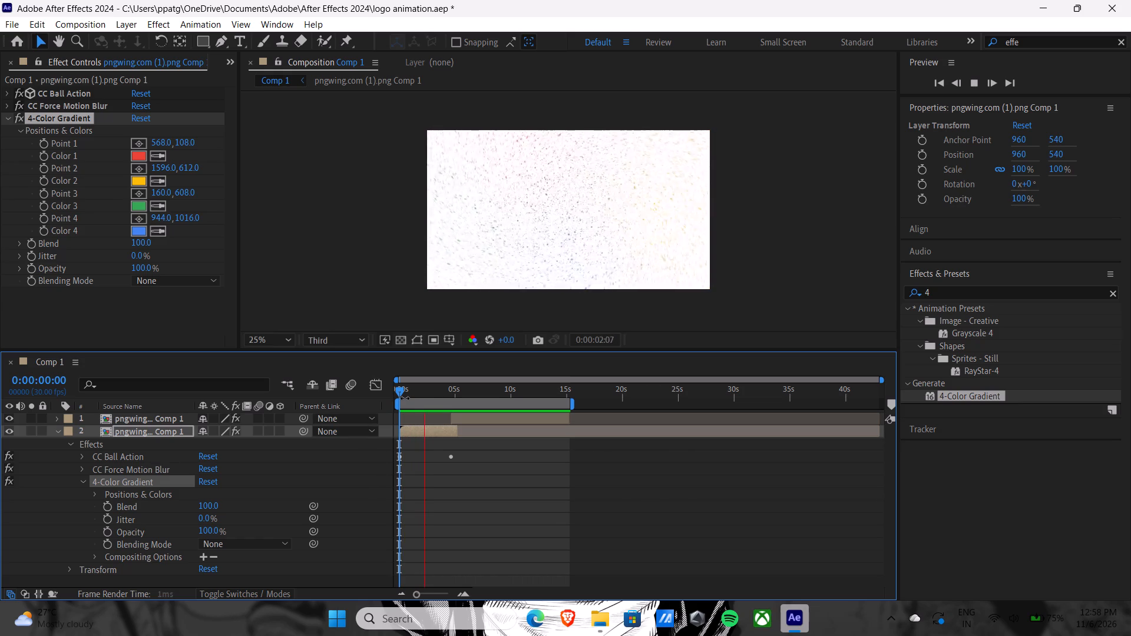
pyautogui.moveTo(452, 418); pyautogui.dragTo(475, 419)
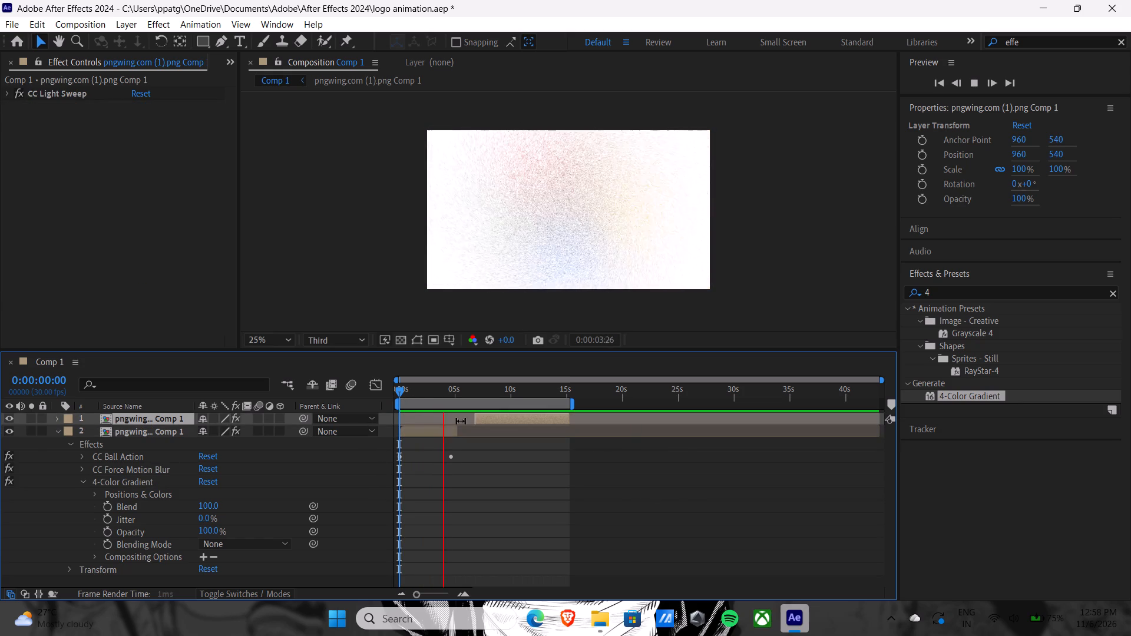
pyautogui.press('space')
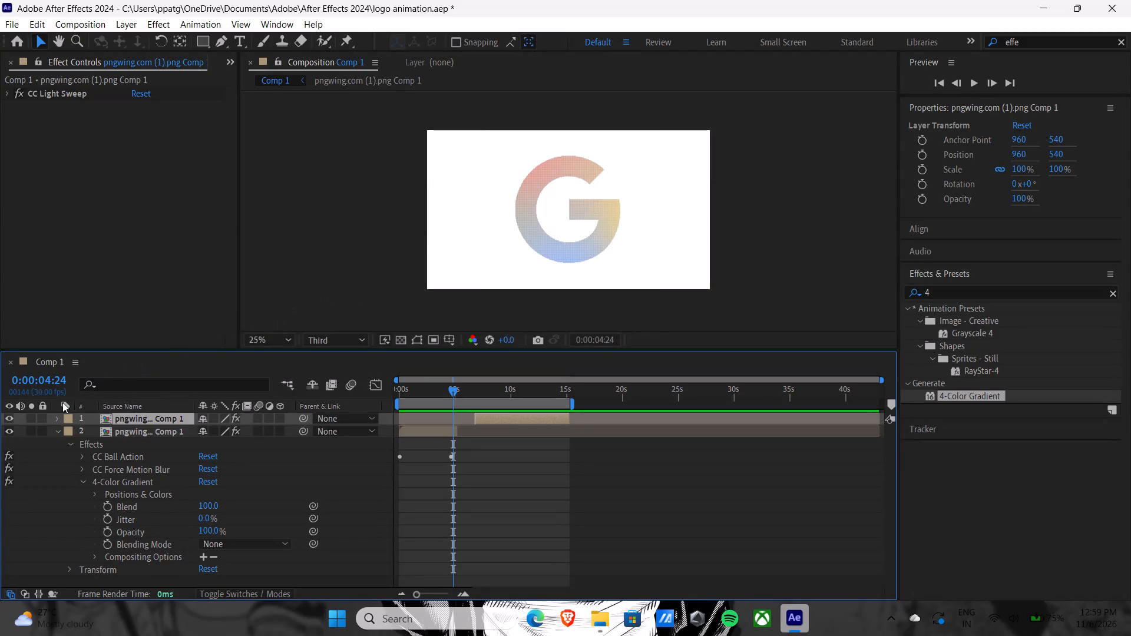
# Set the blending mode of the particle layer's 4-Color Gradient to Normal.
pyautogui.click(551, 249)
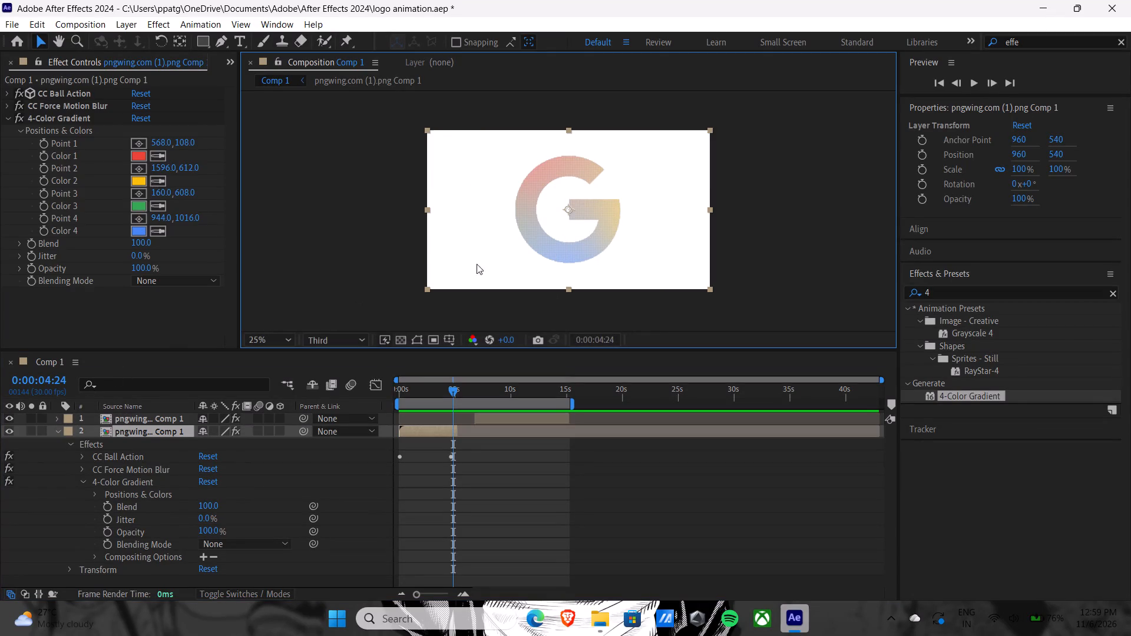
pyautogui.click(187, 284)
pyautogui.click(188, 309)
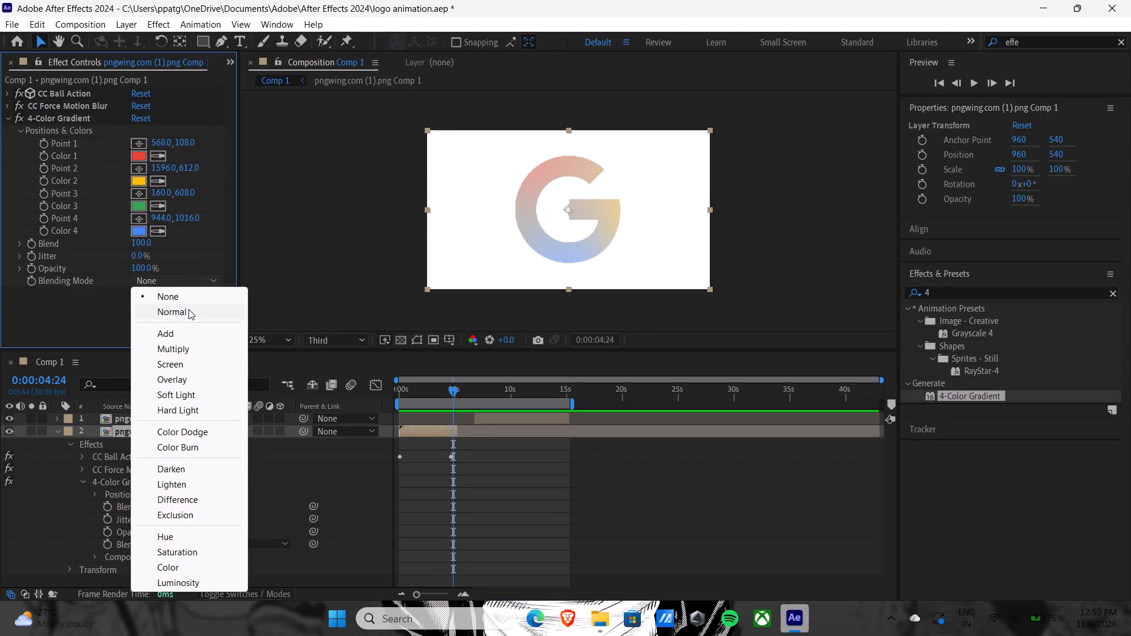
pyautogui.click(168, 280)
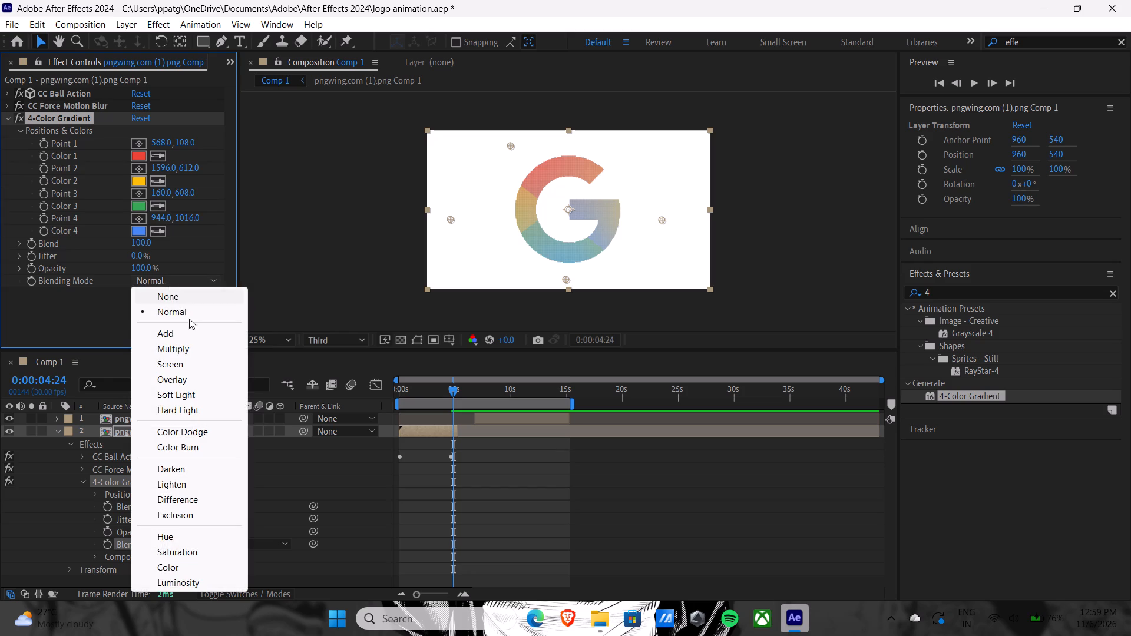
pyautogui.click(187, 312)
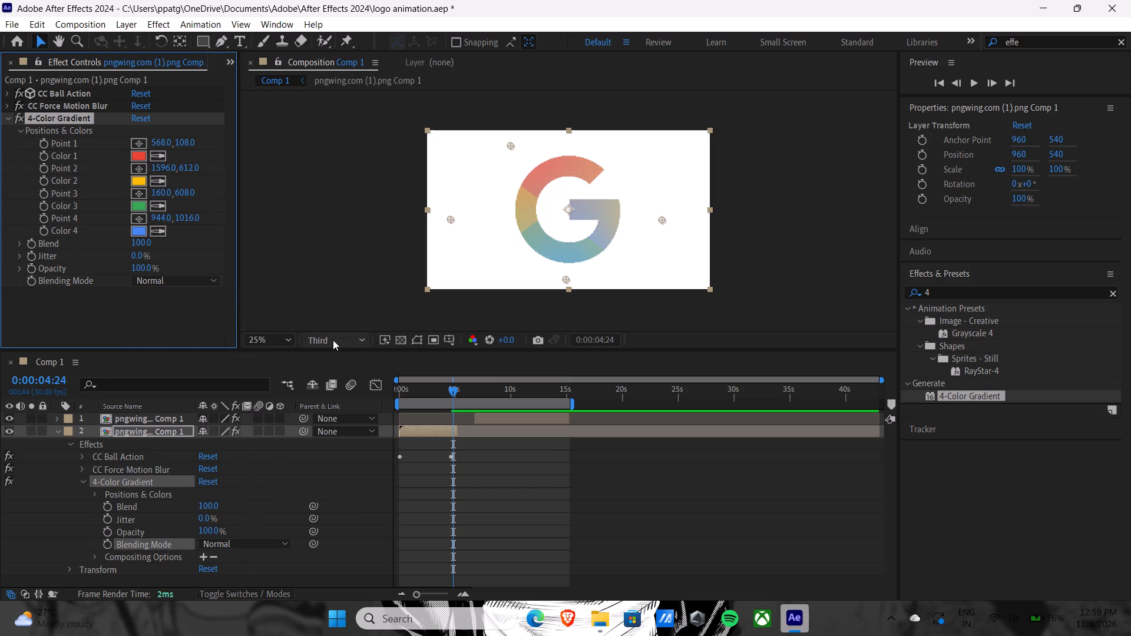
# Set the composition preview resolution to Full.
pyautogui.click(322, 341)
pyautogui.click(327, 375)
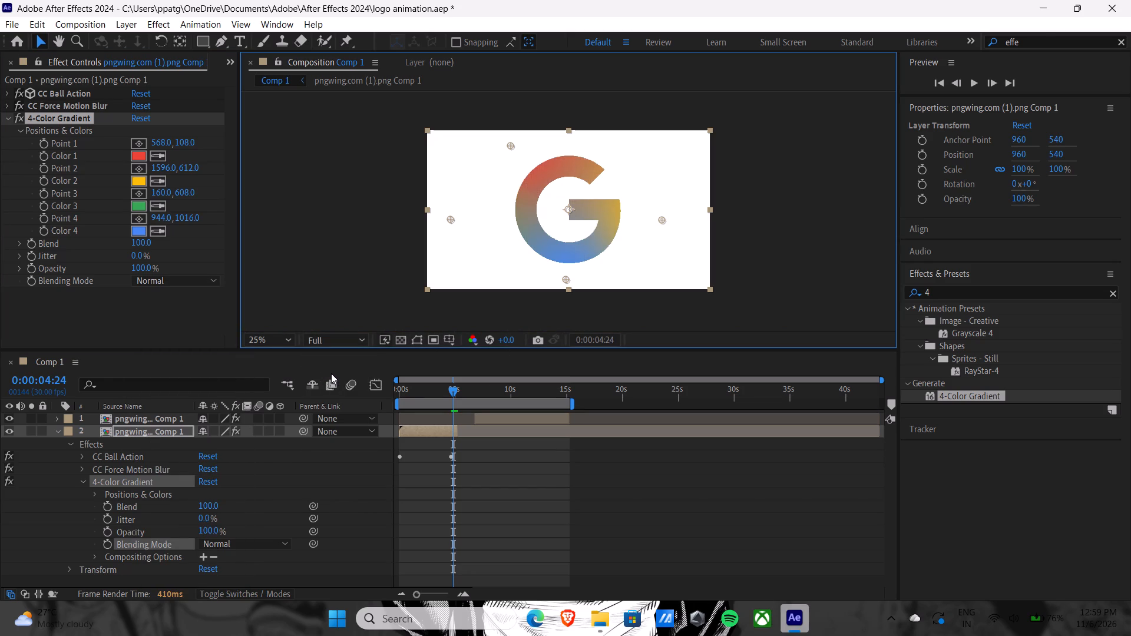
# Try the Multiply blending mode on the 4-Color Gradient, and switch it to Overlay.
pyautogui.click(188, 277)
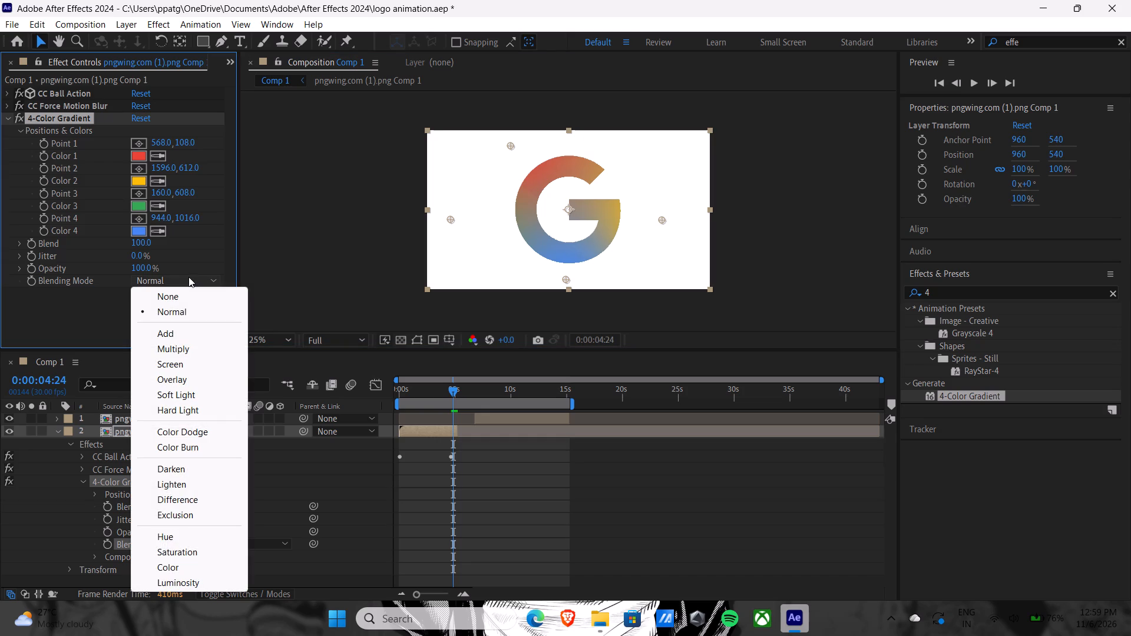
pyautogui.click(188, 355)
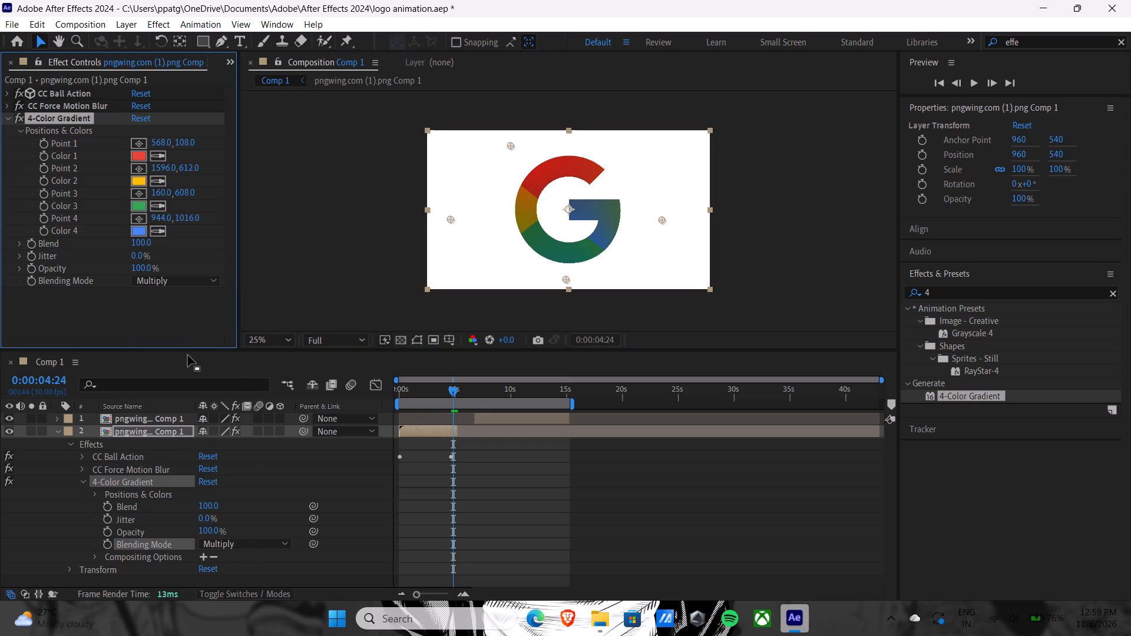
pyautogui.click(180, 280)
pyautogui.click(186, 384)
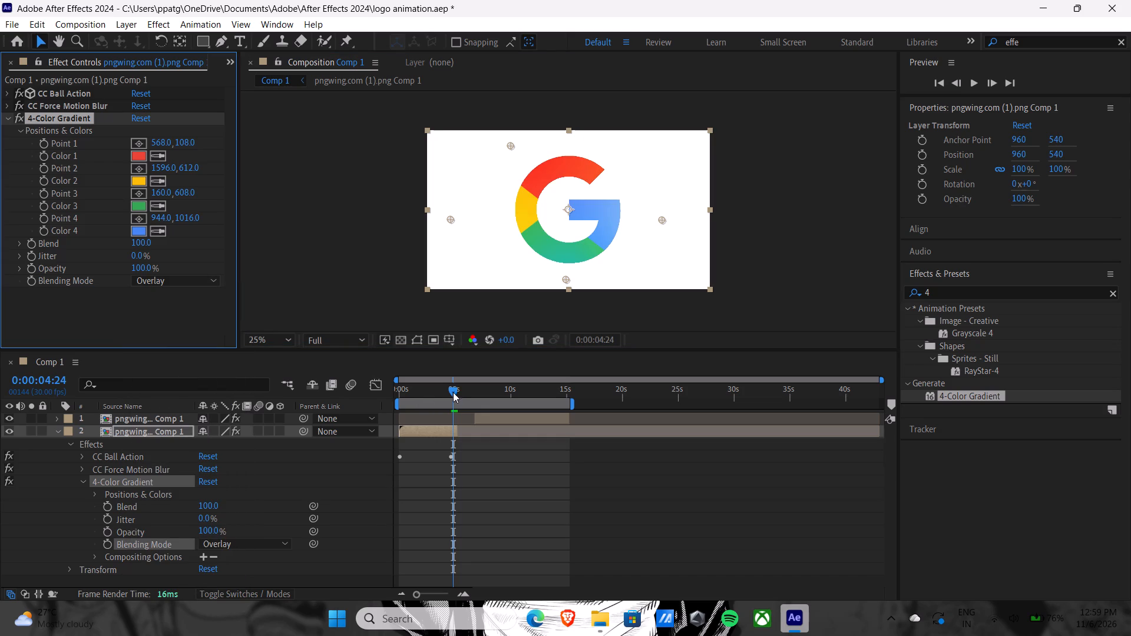
# Return the current time to 0:00:00:00 and reduce the composition preview resolution to Quarter.
pyautogui.moveTo(453, 390); pyautogui.dragTo(388, 392)
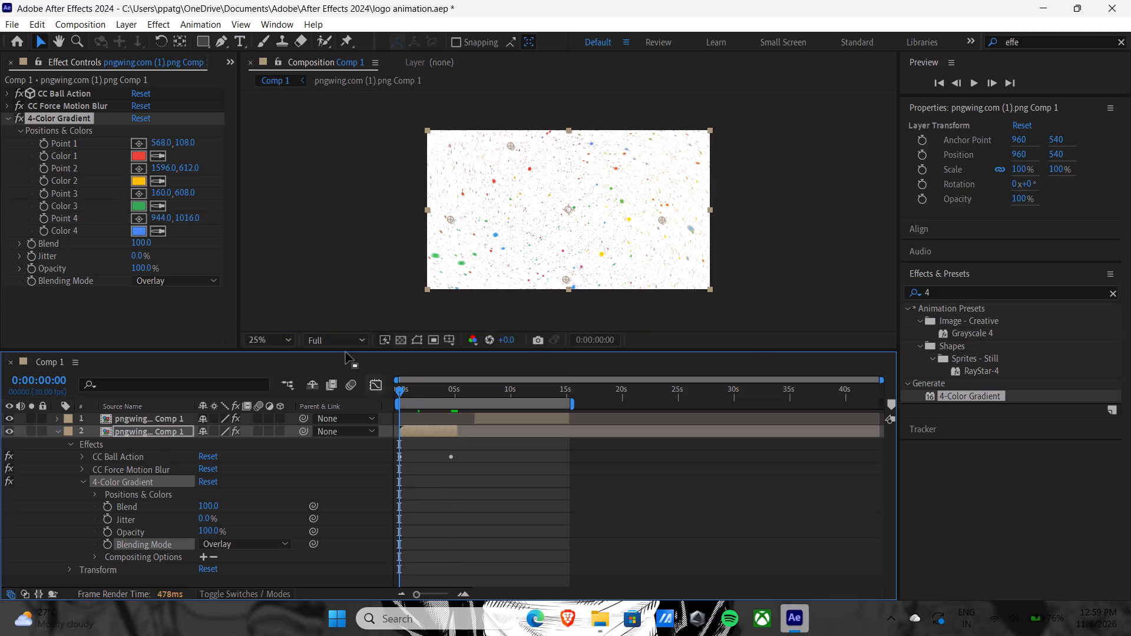
pyautogui.click(330, 340)
pyautogui.click(338, 389)
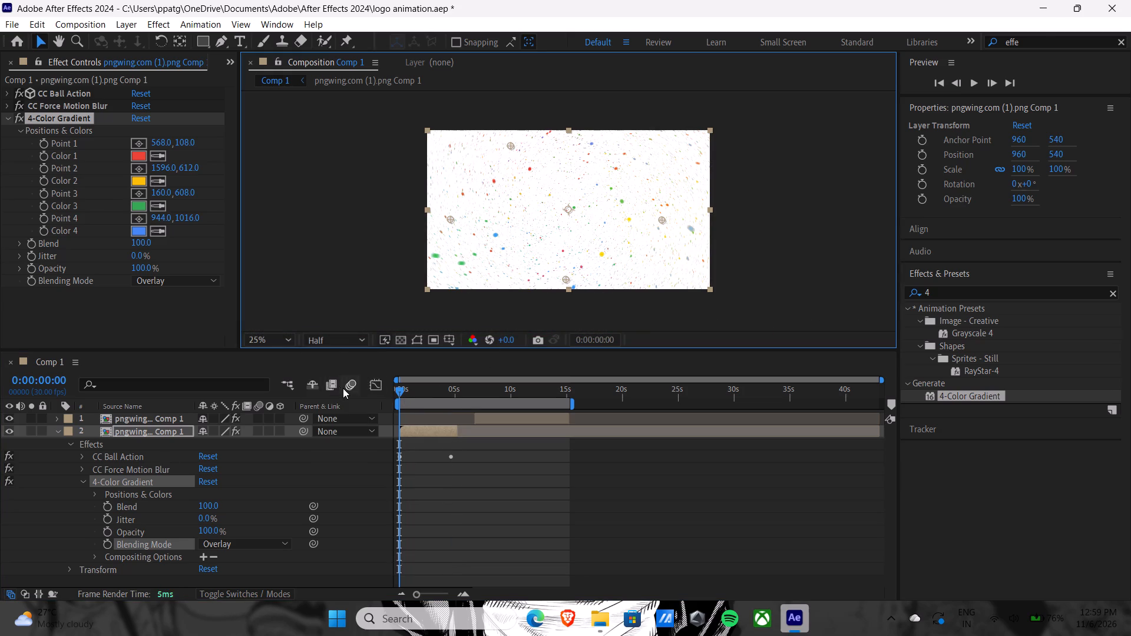
pyautogui.click(333, 338)
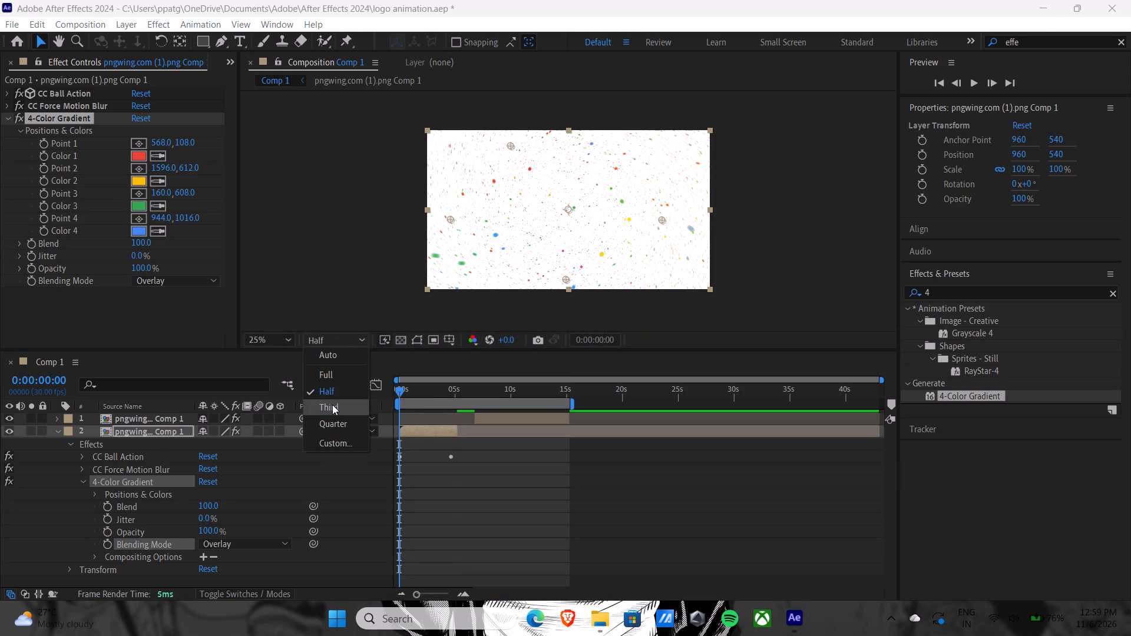
pyautogui.click(332, 405)
pyautogui.click(340, 343)
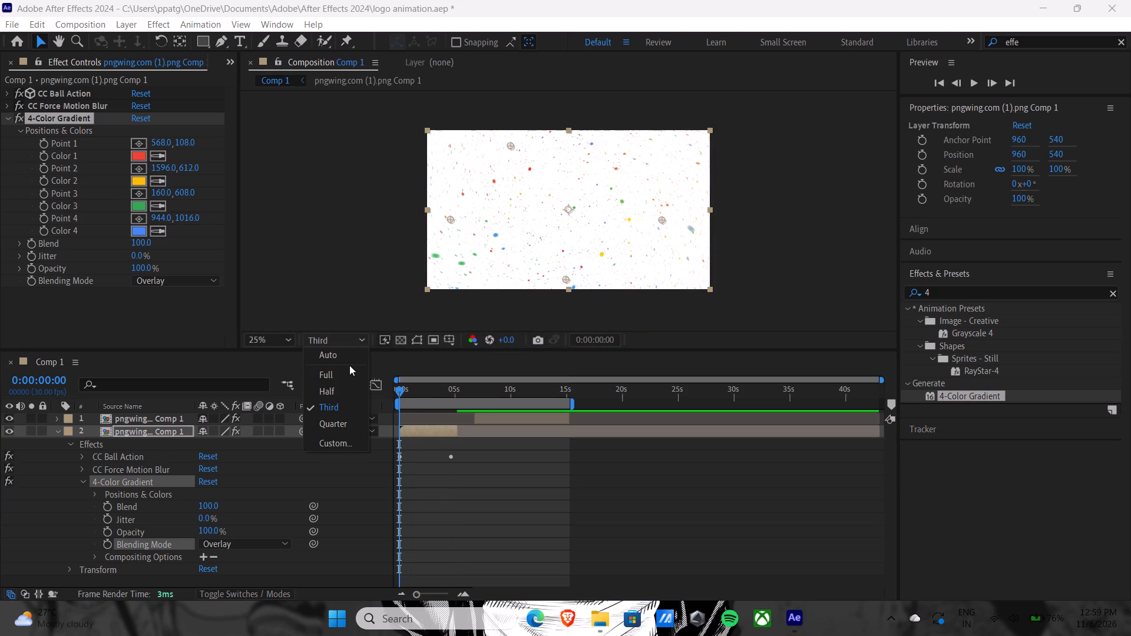
pyautogui.click(332, 428)
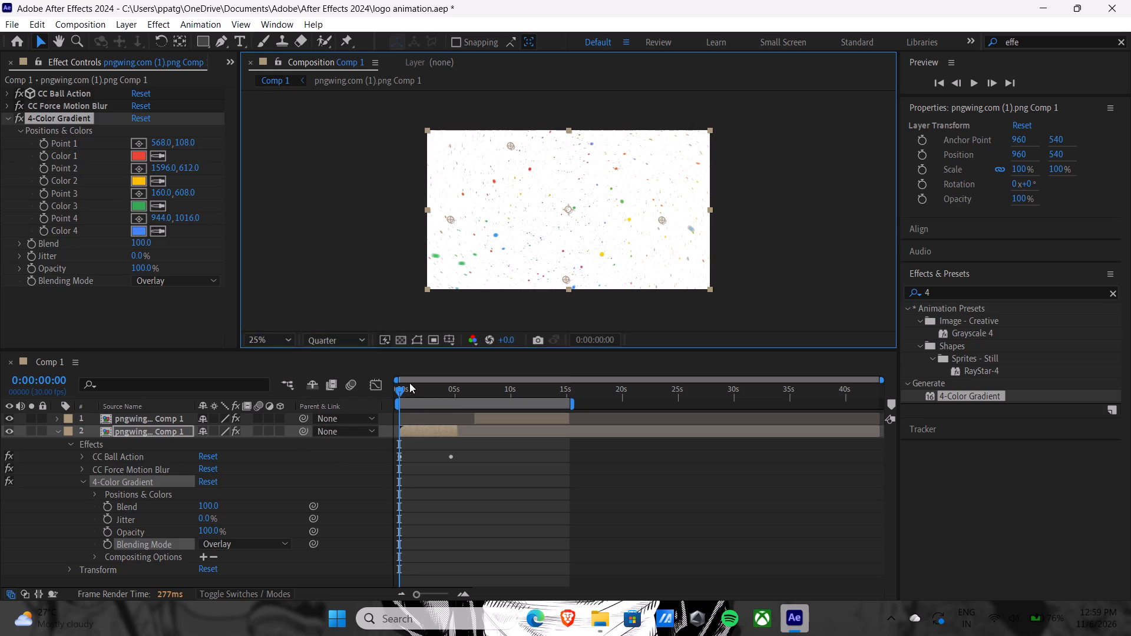
# Preview the animation and extend the light-sweep logo layer's start earlier so it meets the end of the particle segment.
pyautogui.press('space')
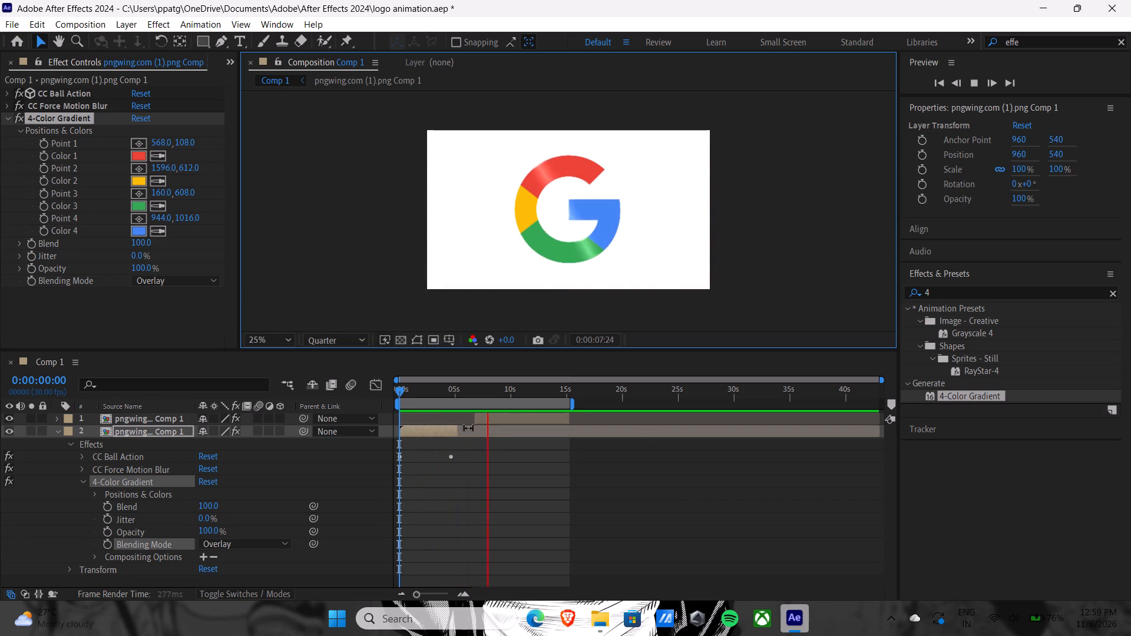
pyautogui.moveTo(476, 420); pyautogui.dragTo(459, 421)
pyautogui.press('space')
# Preview the animation from 0:00:00:00 through the transition into the light-sweep logo segment.
pyautogui.moveTo(516, 390); pyautogui.dragTo(399, 399)
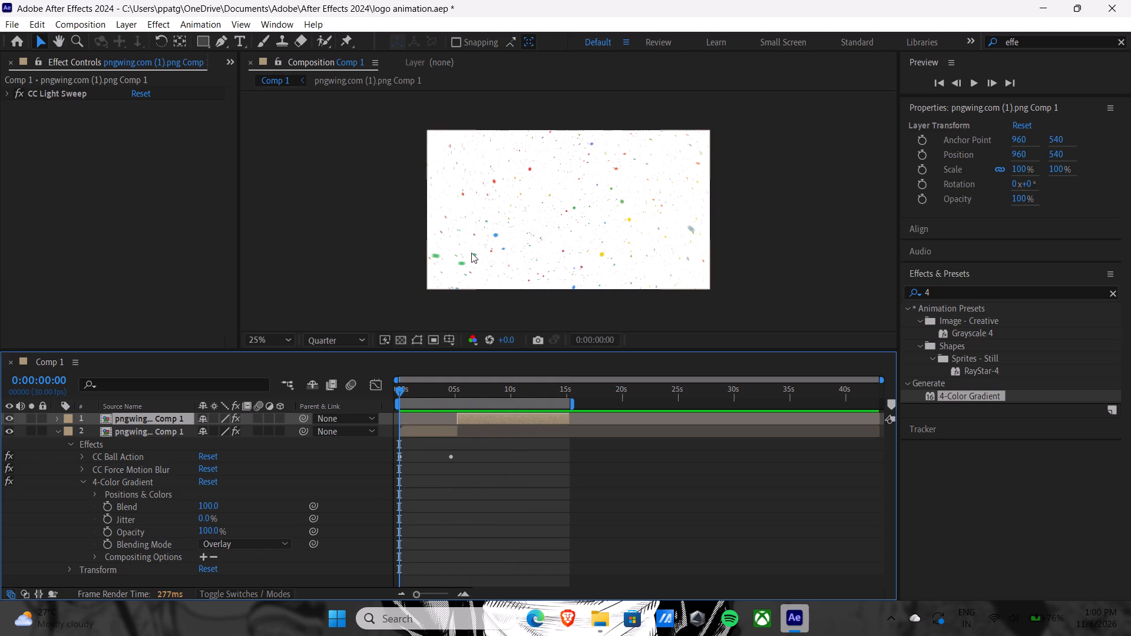
pyautogui.press('space')
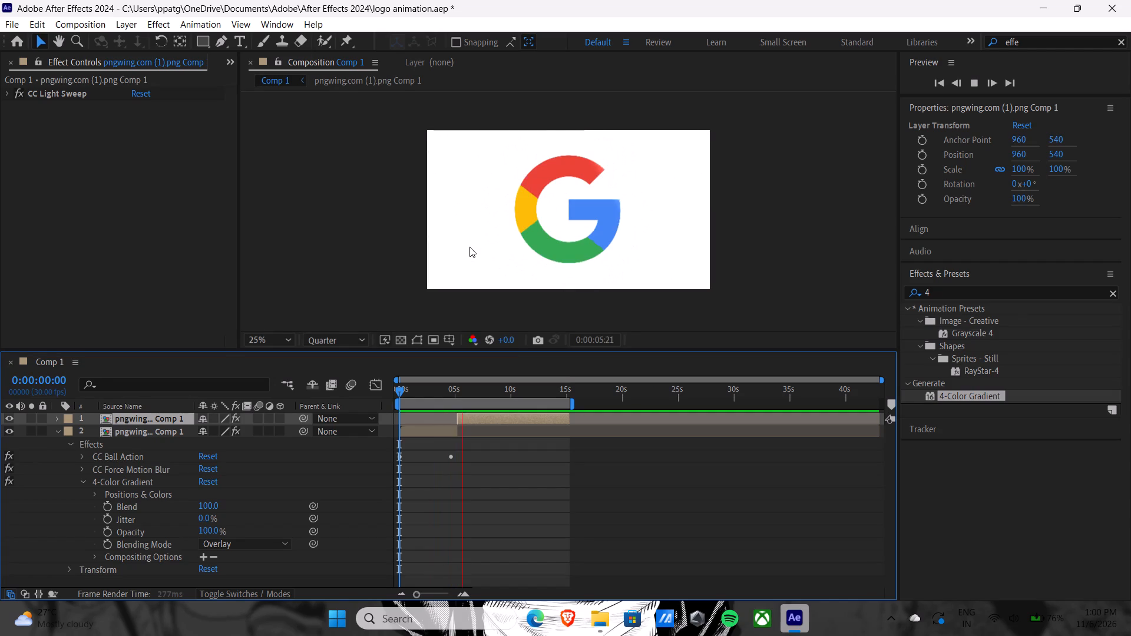
pyautogui.press('space')
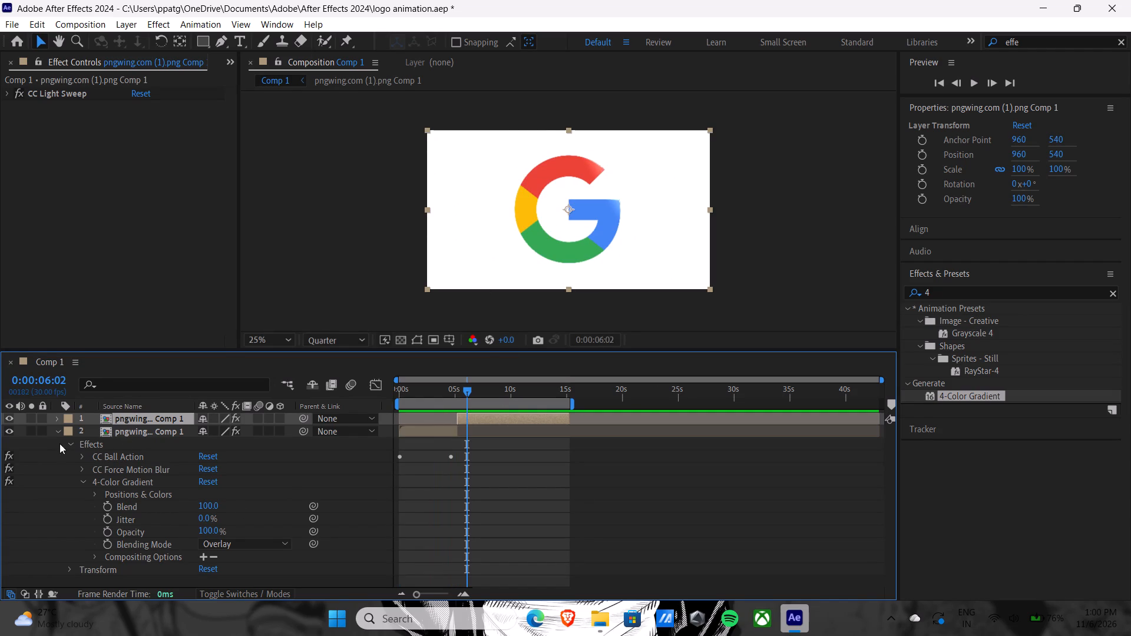
# Delete the 4-Color Gradient effect from the particle layer.
pyautogui.click(113, 483)
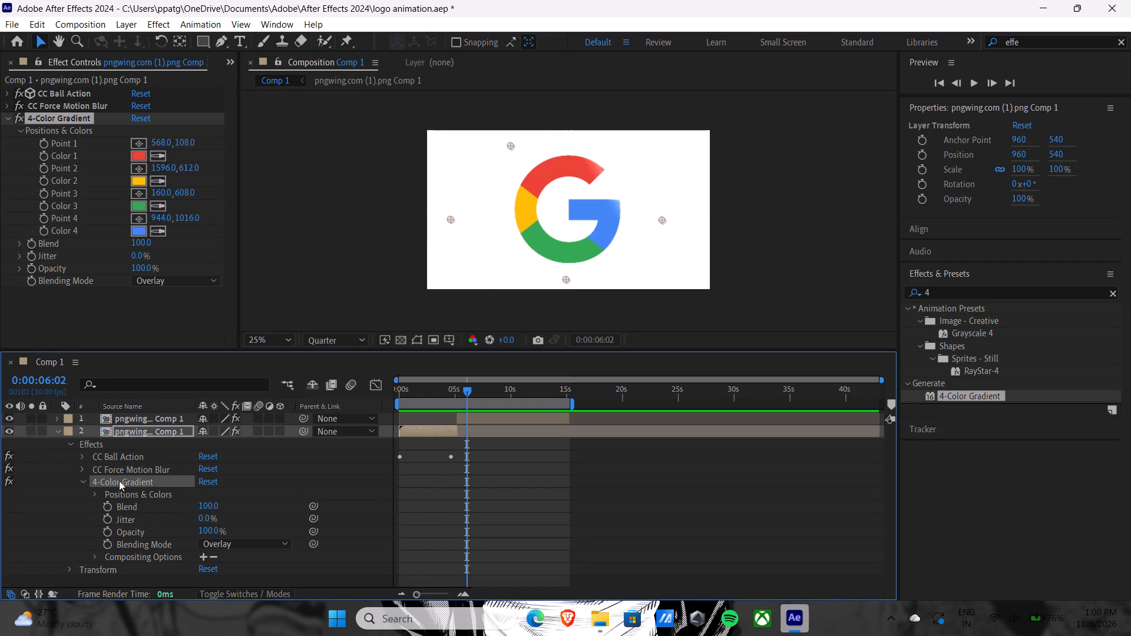
pyautogui.press('Delete')
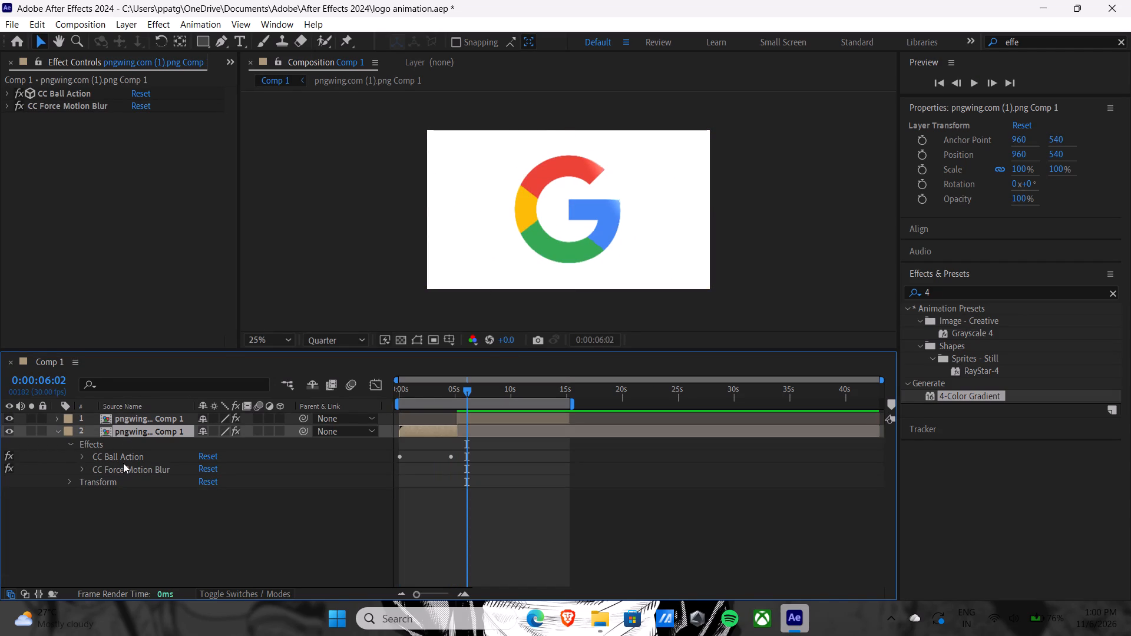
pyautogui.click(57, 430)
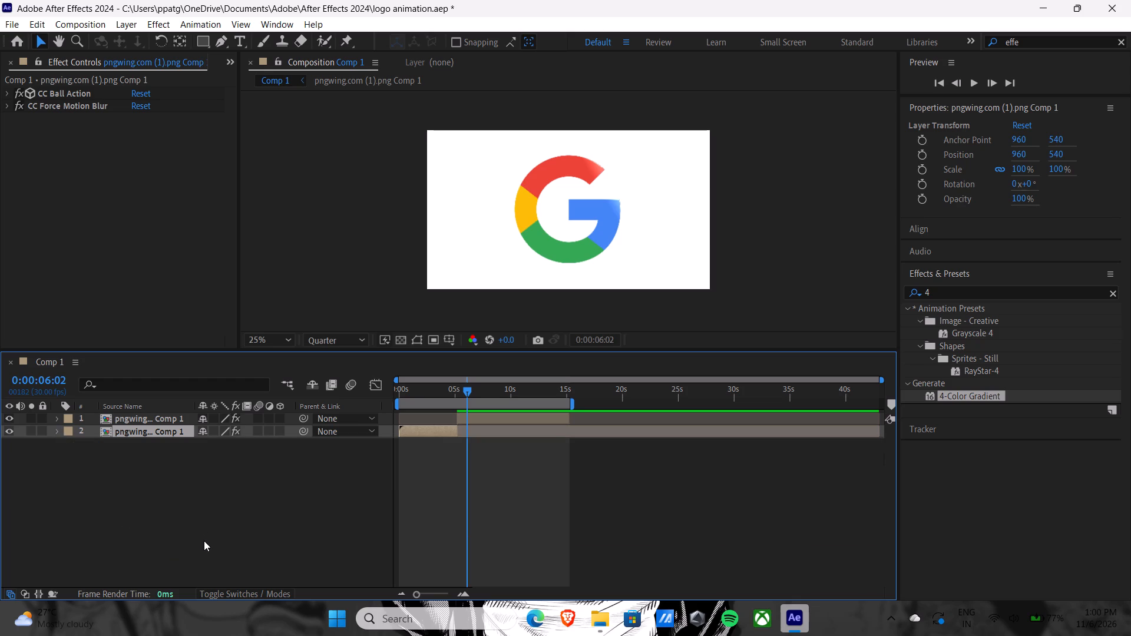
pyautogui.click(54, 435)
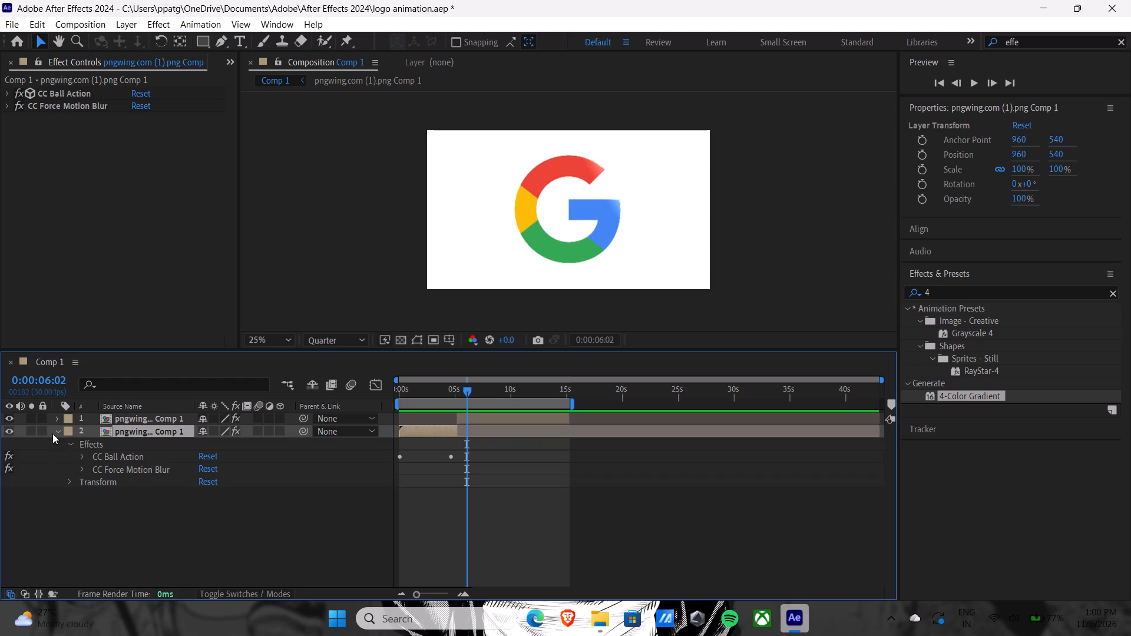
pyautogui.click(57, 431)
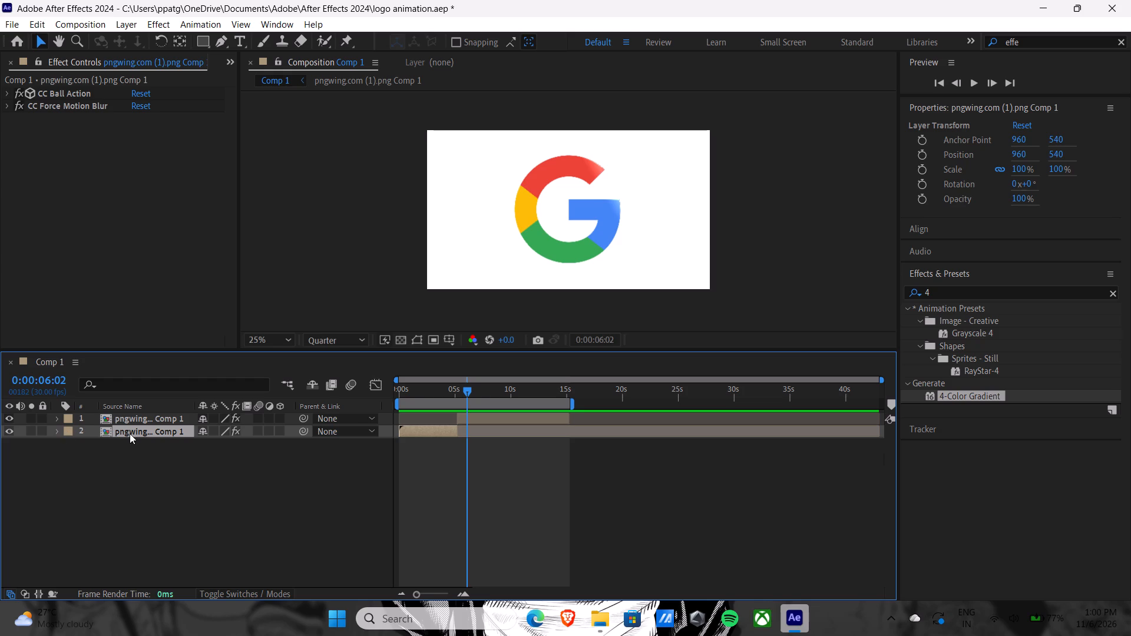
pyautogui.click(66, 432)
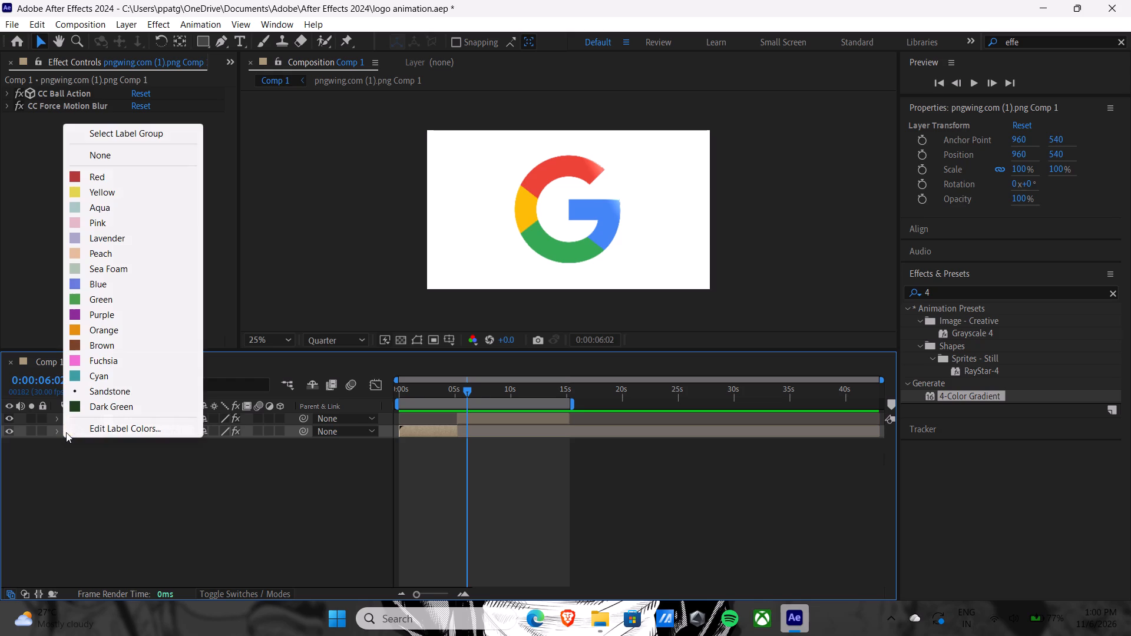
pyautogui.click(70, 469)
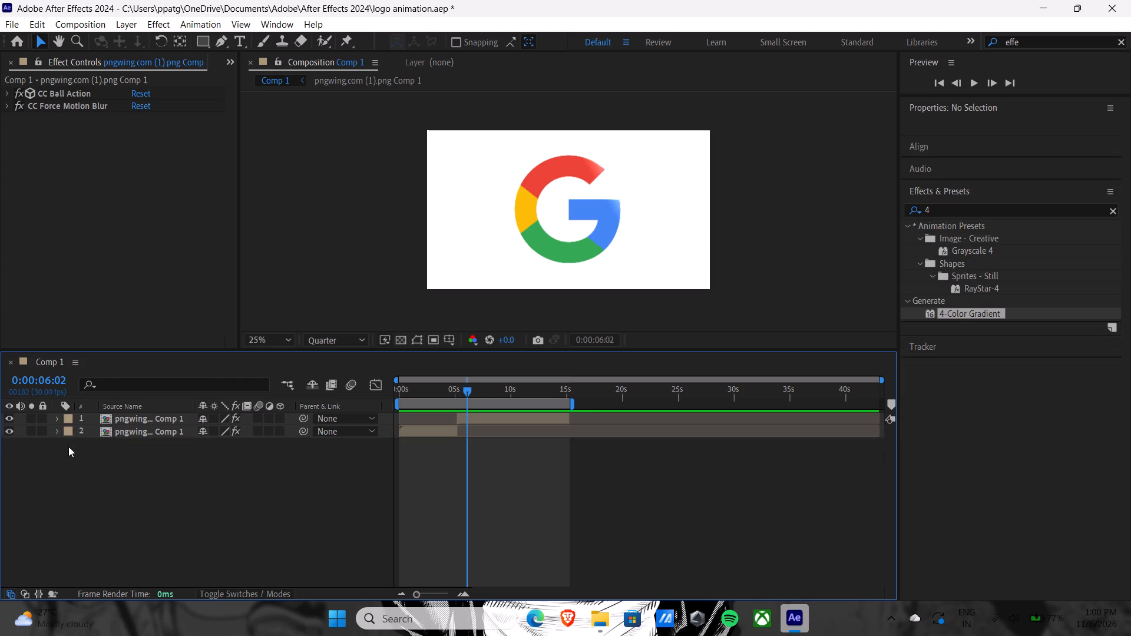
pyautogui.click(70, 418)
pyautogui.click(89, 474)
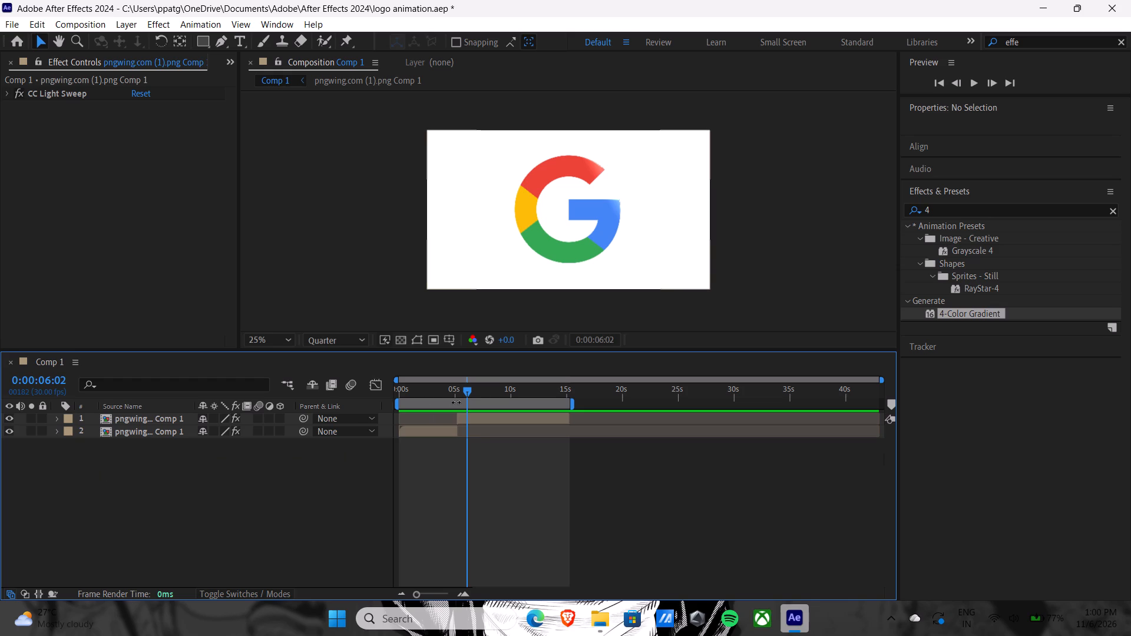
# Scrub through the particle assembly and stop at 0:00:04:26 to examine the logo colours just before the transition.
pyautogui.moveTo(465, 392); pyautogui.dragTo(438, 396)
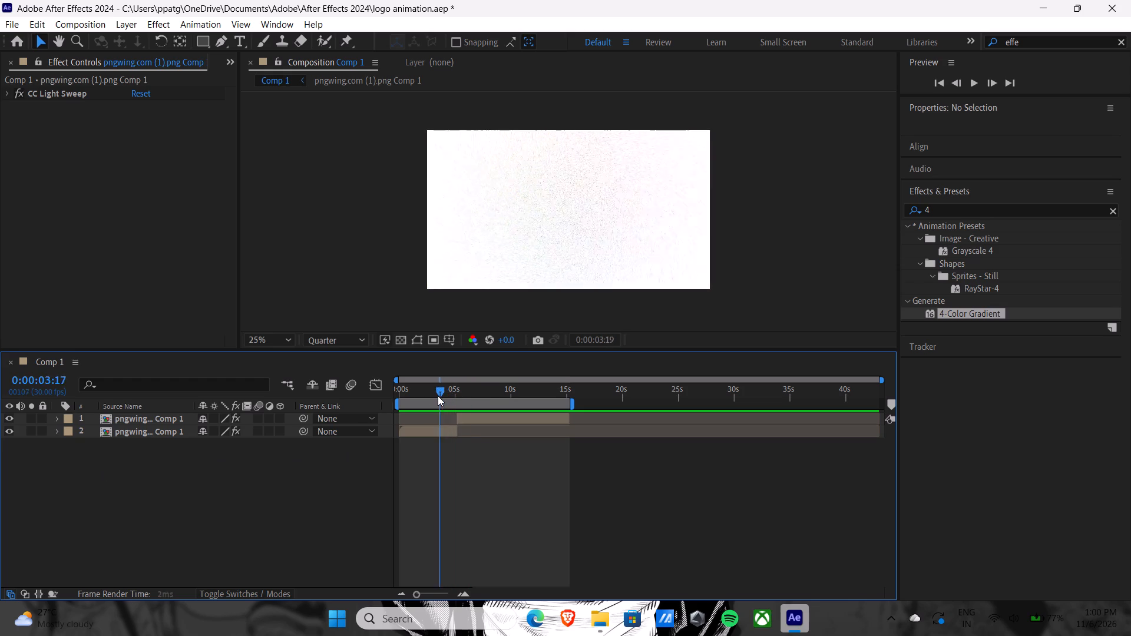
pyautogui.moveTo(438, 396); pyautogui.dragTo(457, 396)
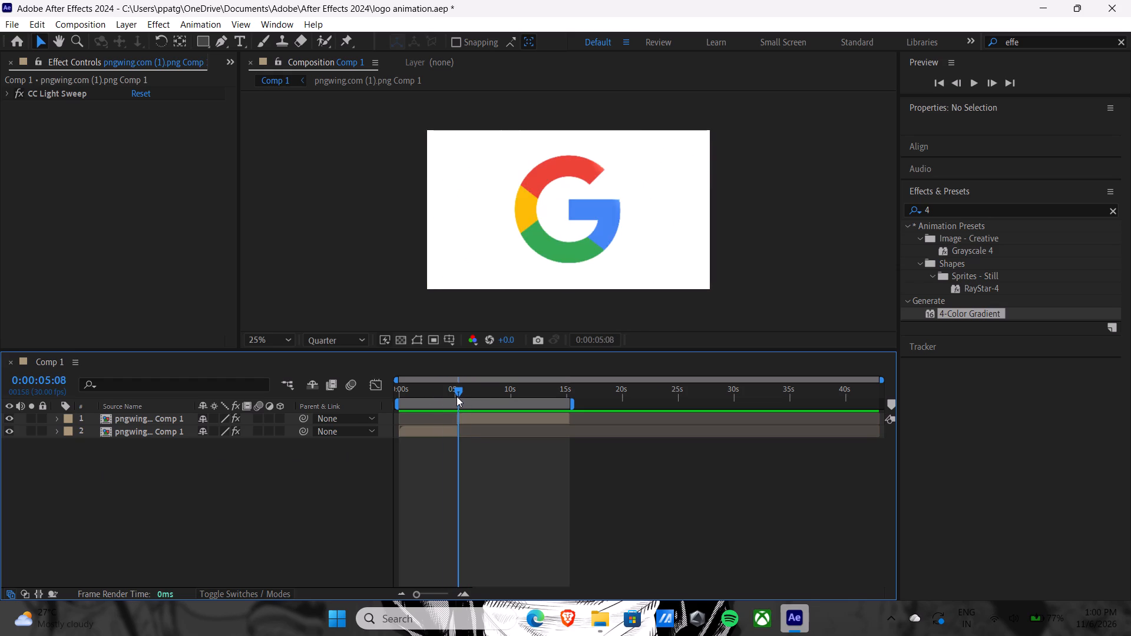
pyautogui.moveTo(457, 396); pyautogui.dragTo(452, 397)
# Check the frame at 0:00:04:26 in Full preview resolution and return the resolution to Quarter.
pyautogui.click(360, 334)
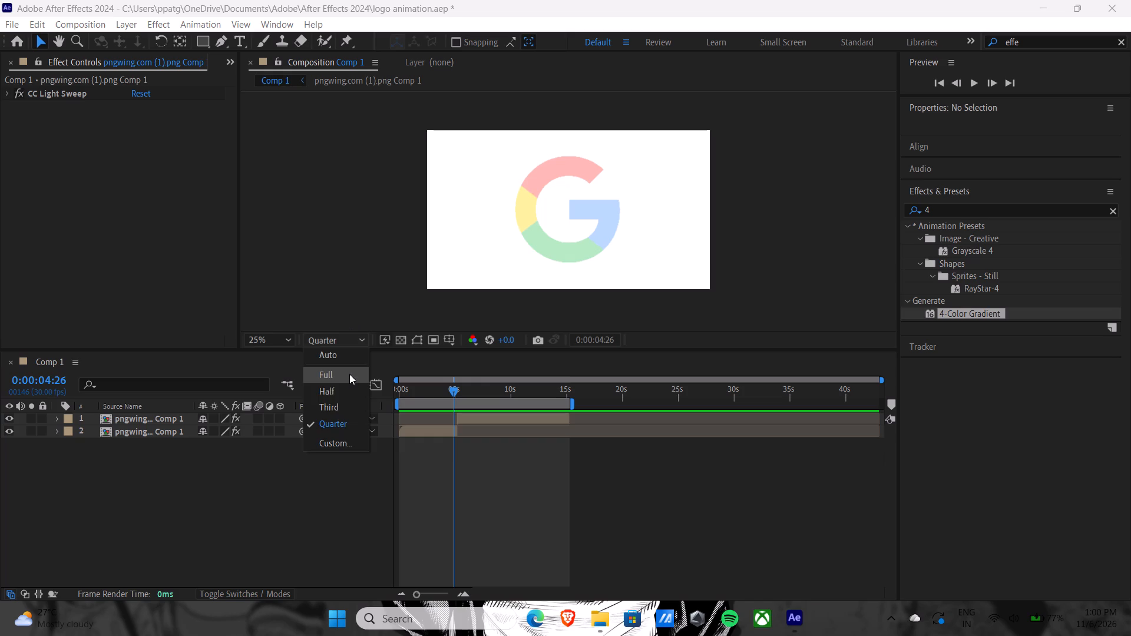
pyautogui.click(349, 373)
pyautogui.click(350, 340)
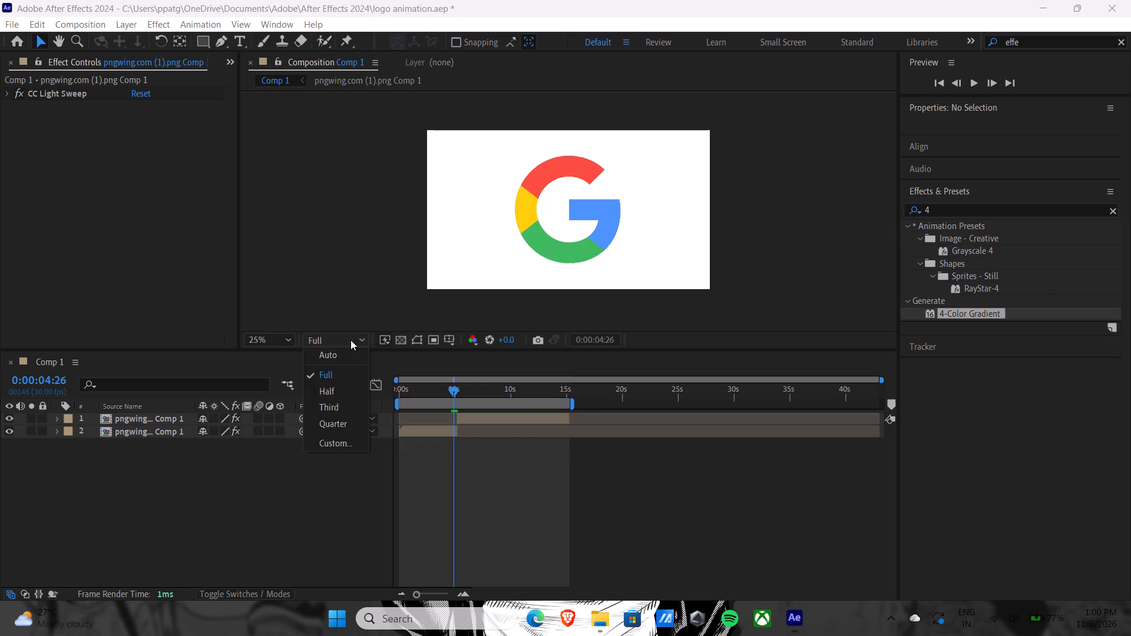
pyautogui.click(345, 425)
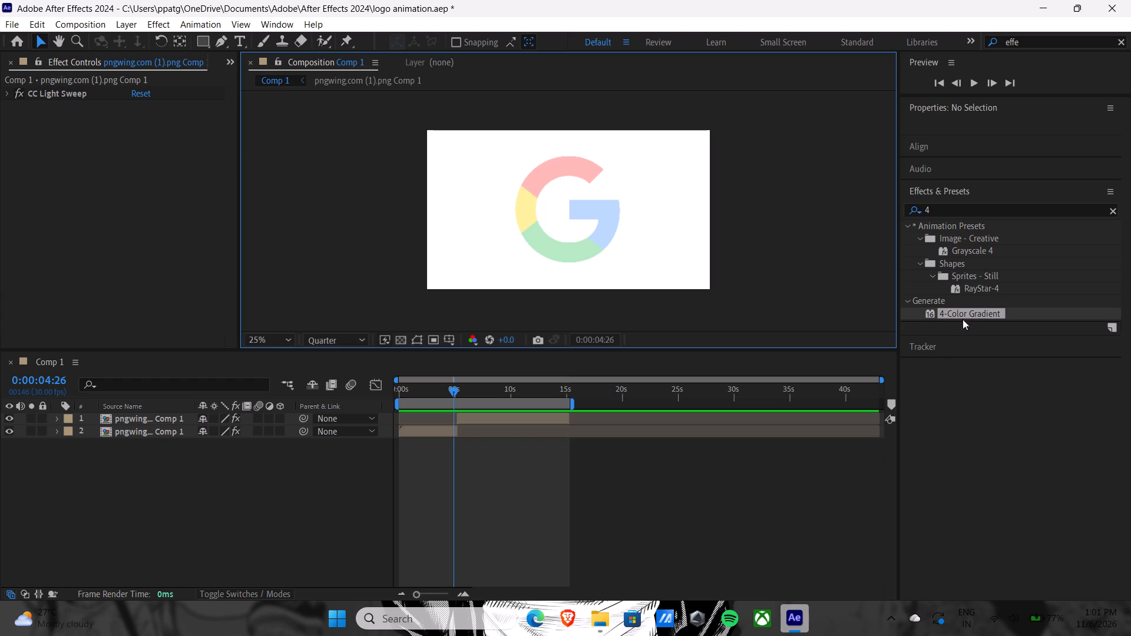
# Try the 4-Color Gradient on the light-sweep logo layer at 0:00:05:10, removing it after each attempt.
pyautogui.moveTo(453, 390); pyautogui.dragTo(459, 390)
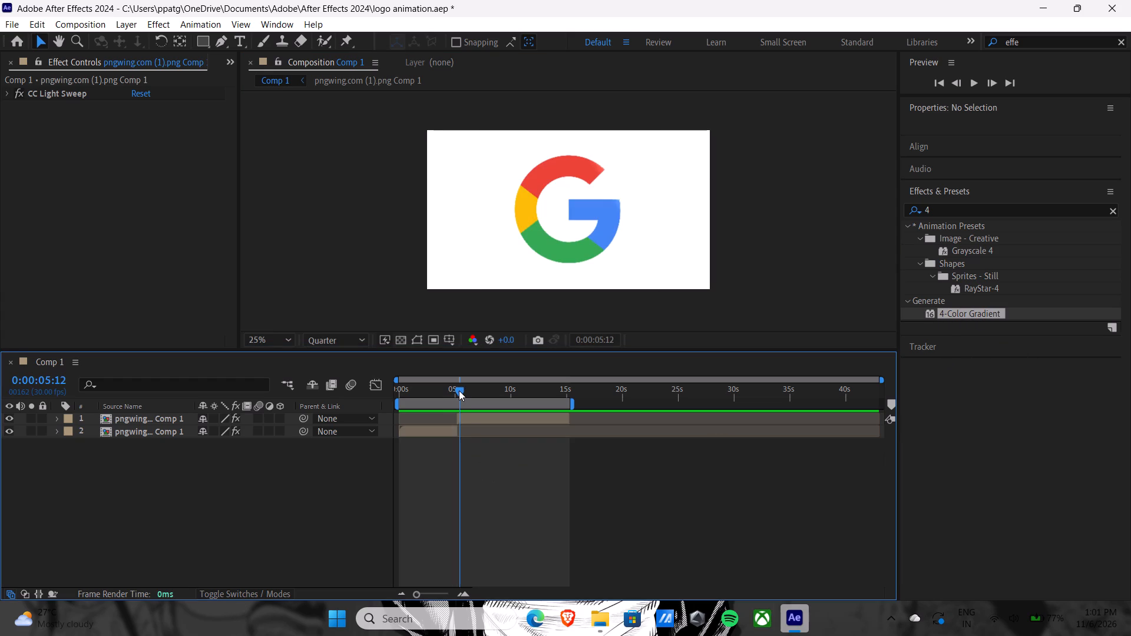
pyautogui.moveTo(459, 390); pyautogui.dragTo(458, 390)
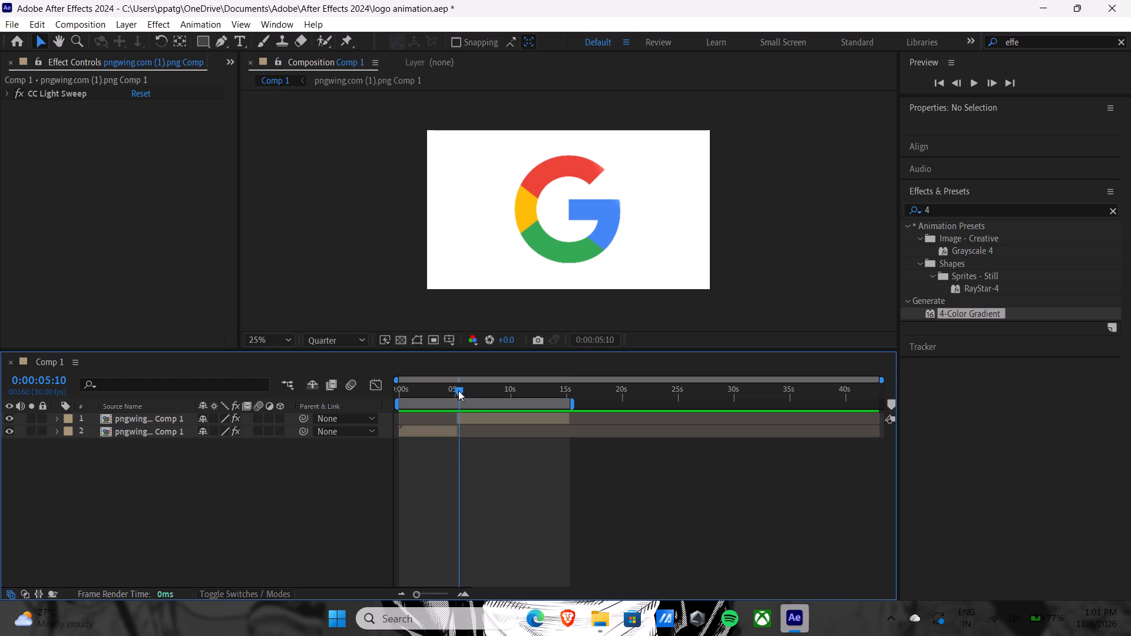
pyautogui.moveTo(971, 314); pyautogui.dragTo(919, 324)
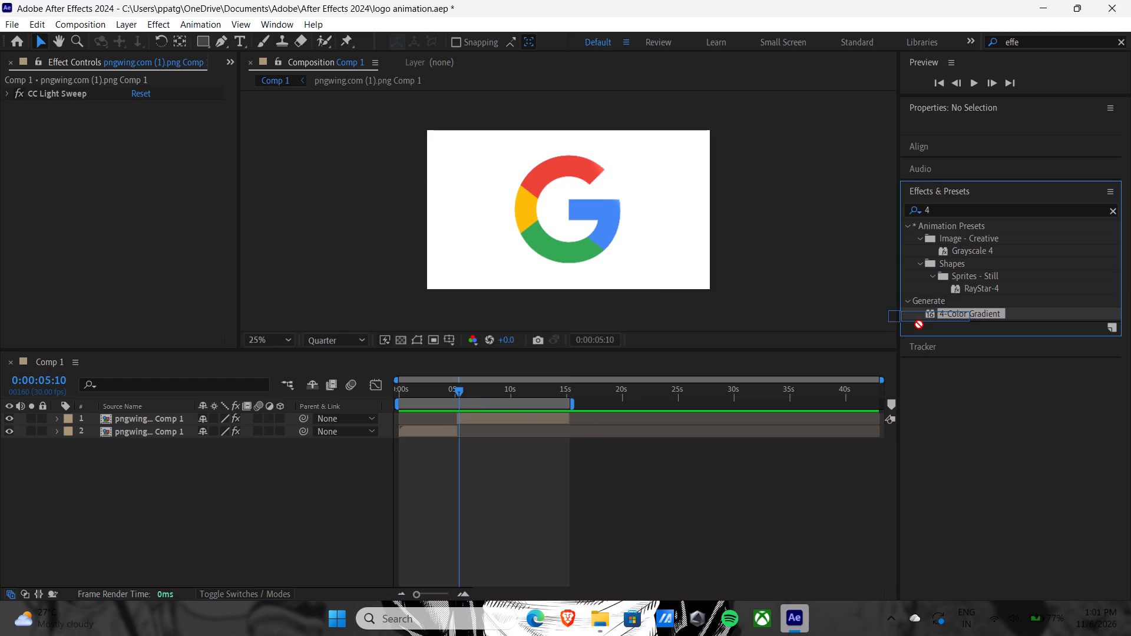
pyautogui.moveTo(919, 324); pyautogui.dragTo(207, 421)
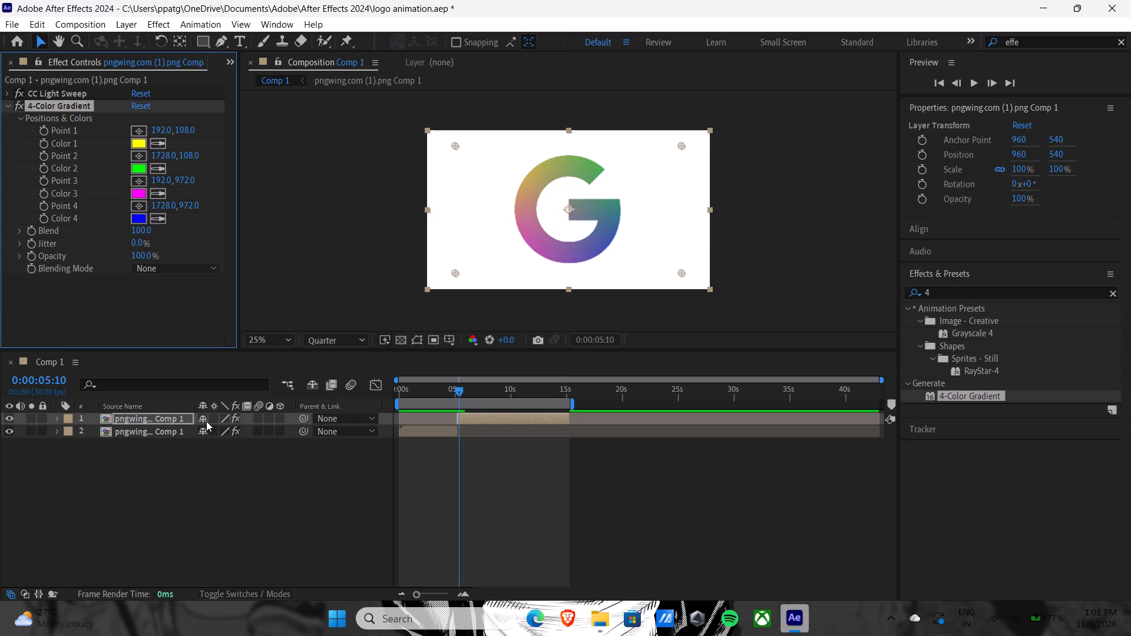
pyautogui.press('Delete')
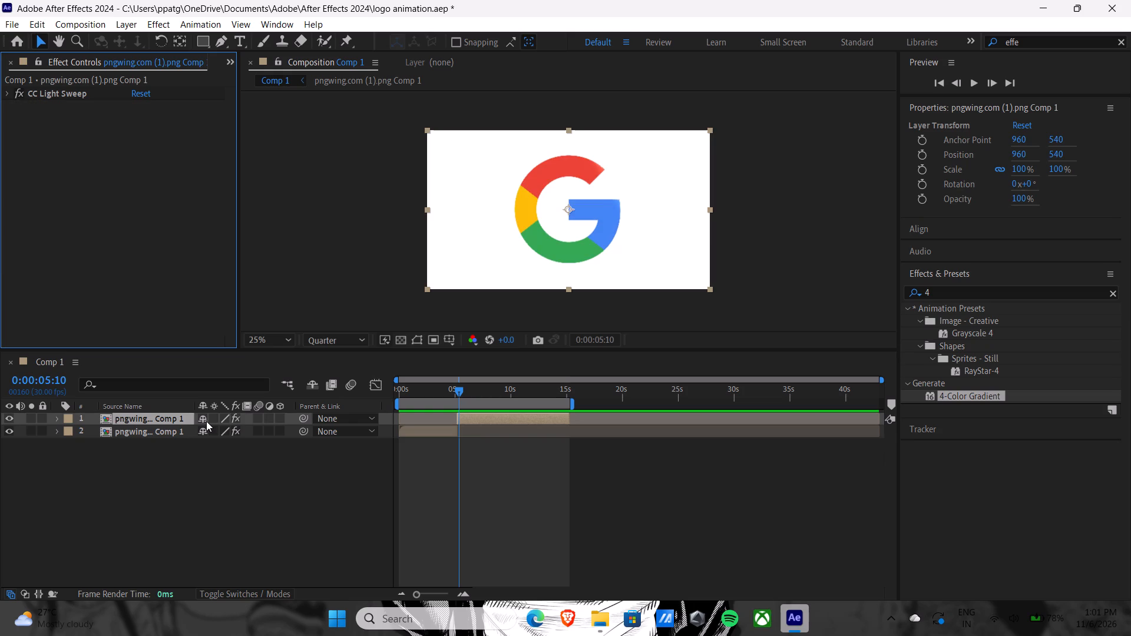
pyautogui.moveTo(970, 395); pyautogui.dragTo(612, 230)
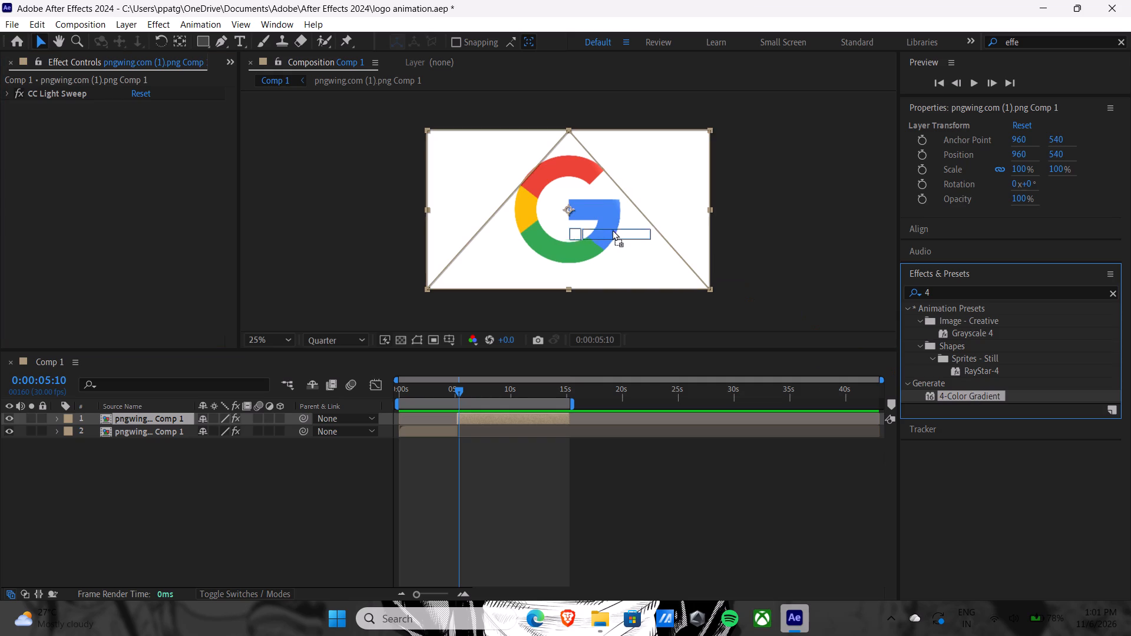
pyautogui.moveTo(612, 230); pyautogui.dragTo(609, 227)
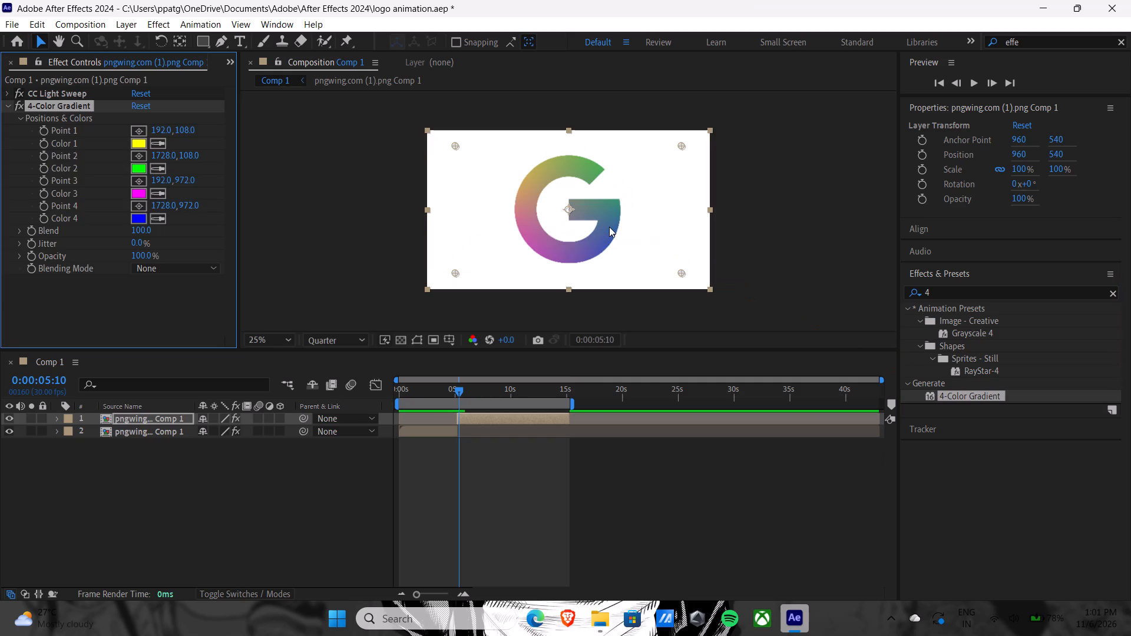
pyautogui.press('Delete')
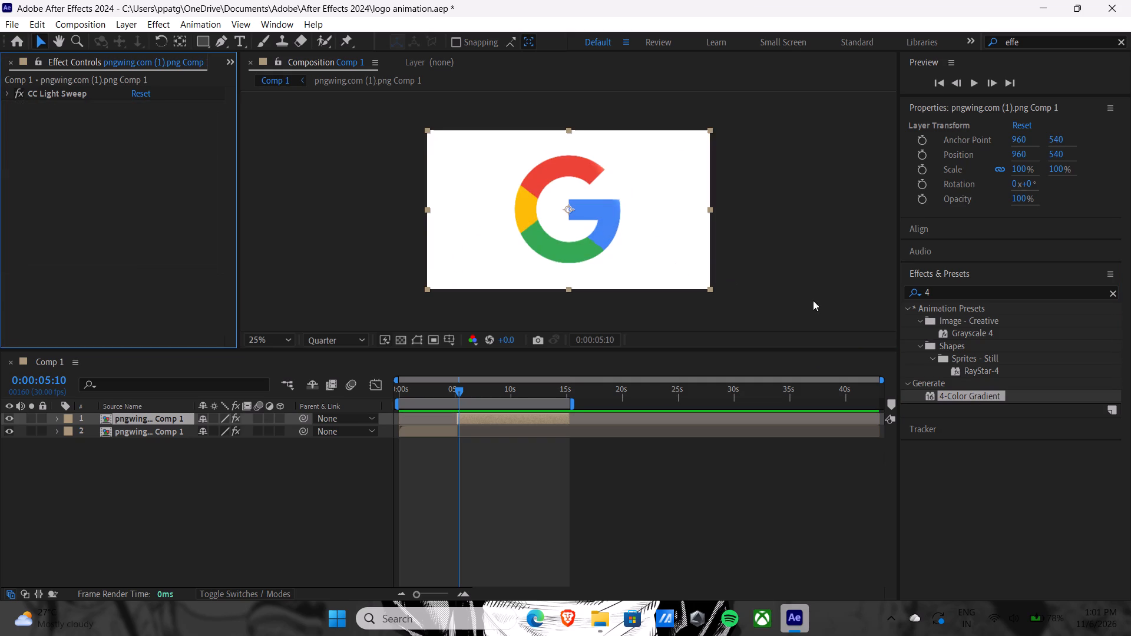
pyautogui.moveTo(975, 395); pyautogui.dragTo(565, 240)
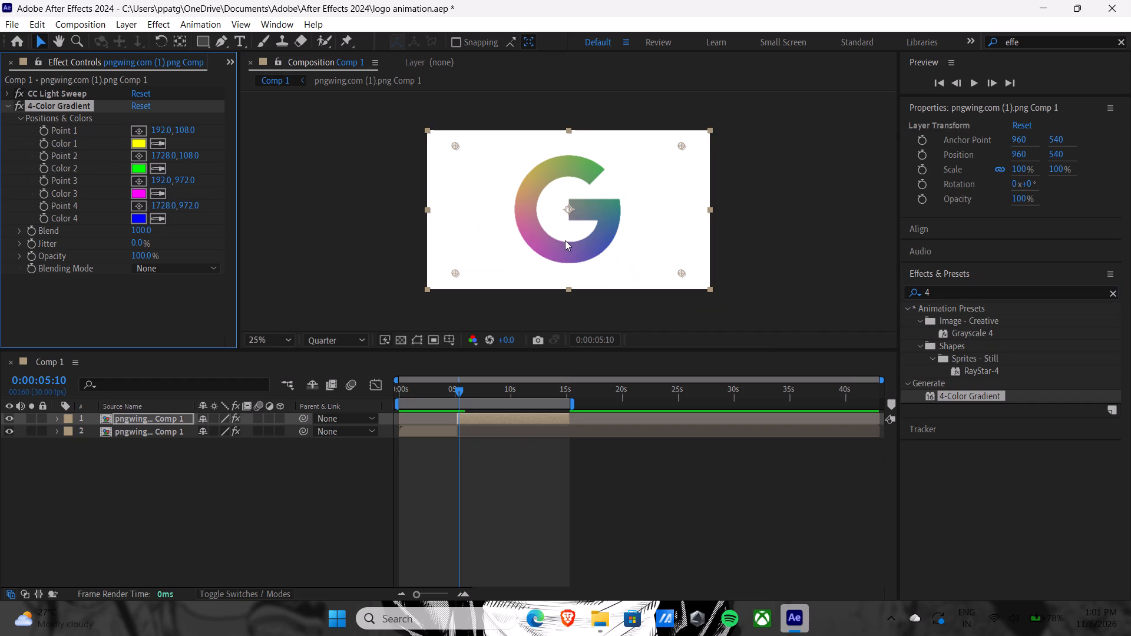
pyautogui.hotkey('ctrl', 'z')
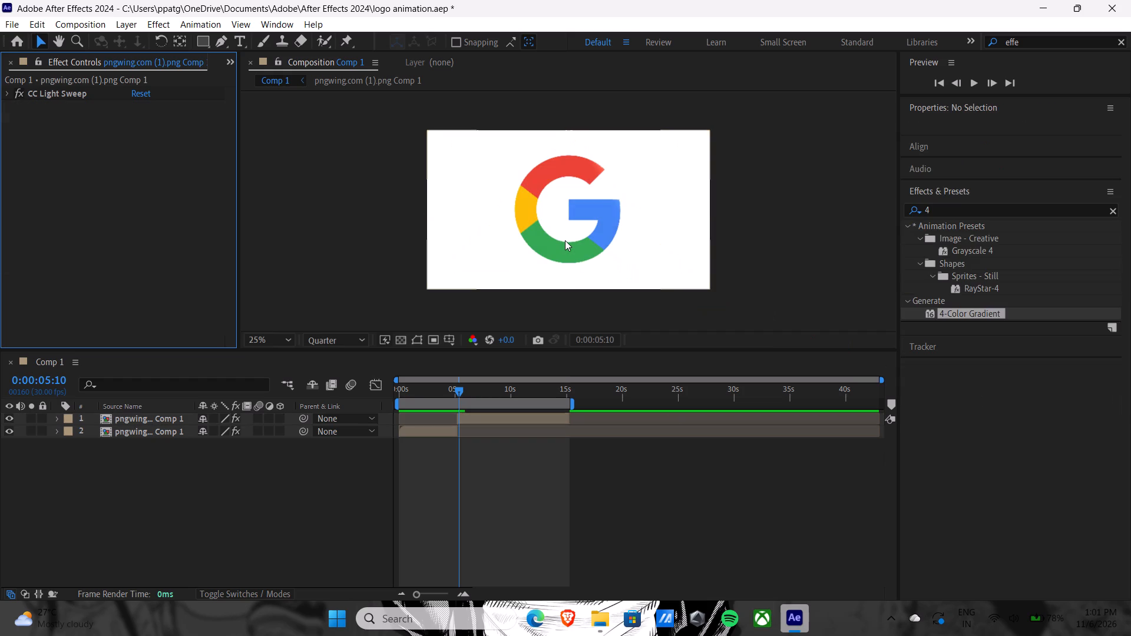
# Create a new black solid layer in Comp 1.
pyautogui.click(94, 496)
pyautogui.rightClick(108, 479)
pyautogui.click(194, 314)
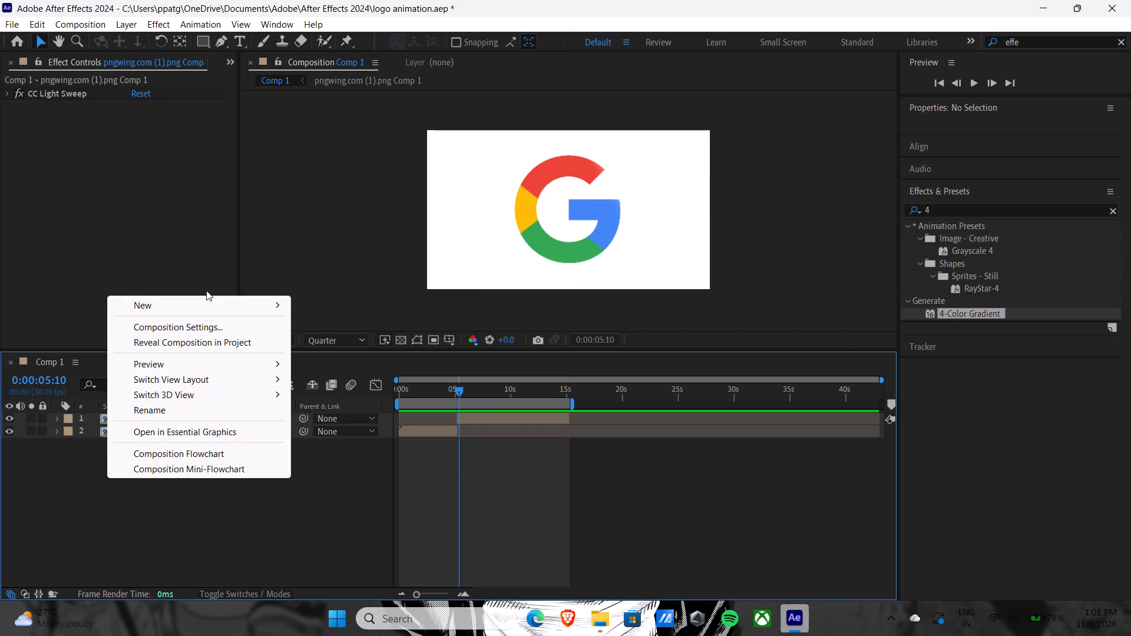
pyautogui.click(200, 303)
pyautogui.click(336, 349)
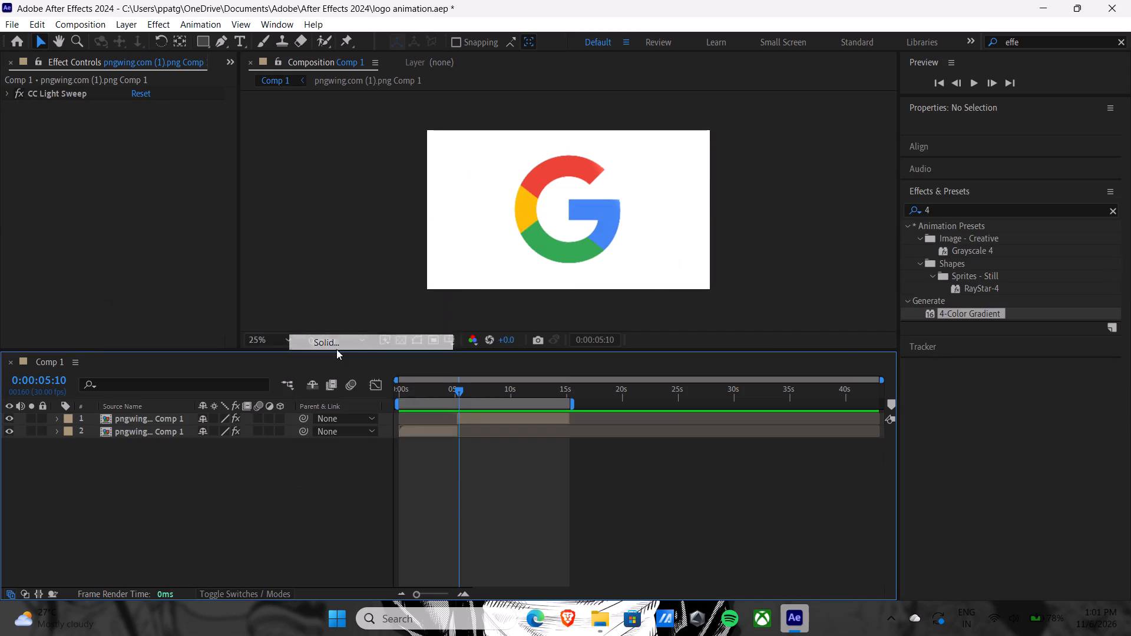
pyautogui.click(616, 442)
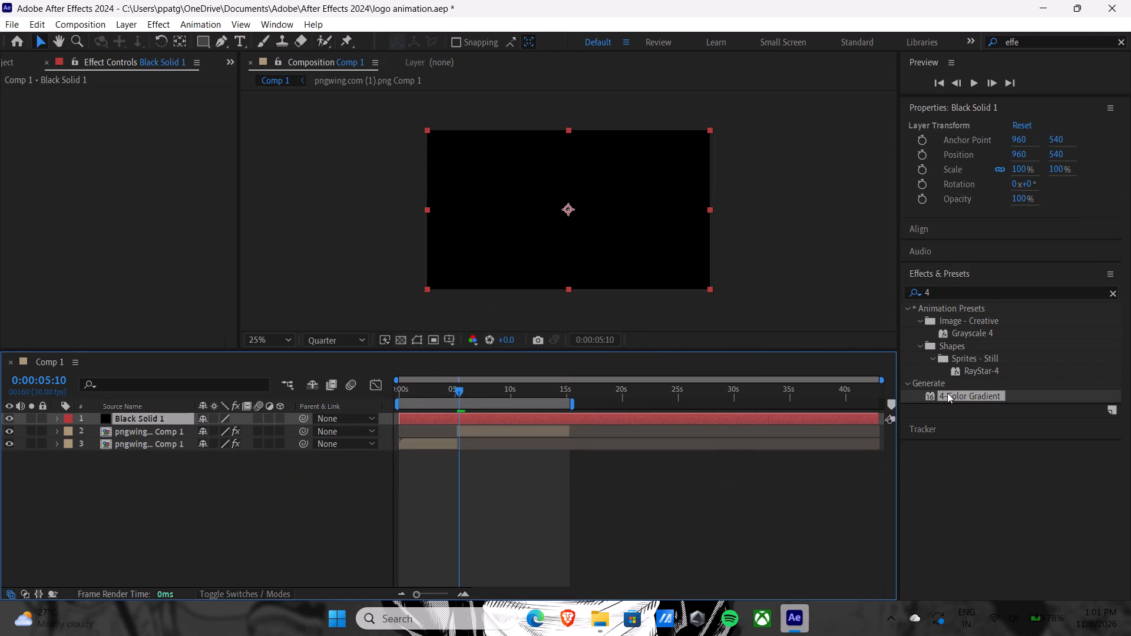
# Apply 4-Color Gradient to the black solid and place the solid beneath both logo layers.
pyautogui.moveTo(961, 396); pyautogui.dragTo(134, 417)
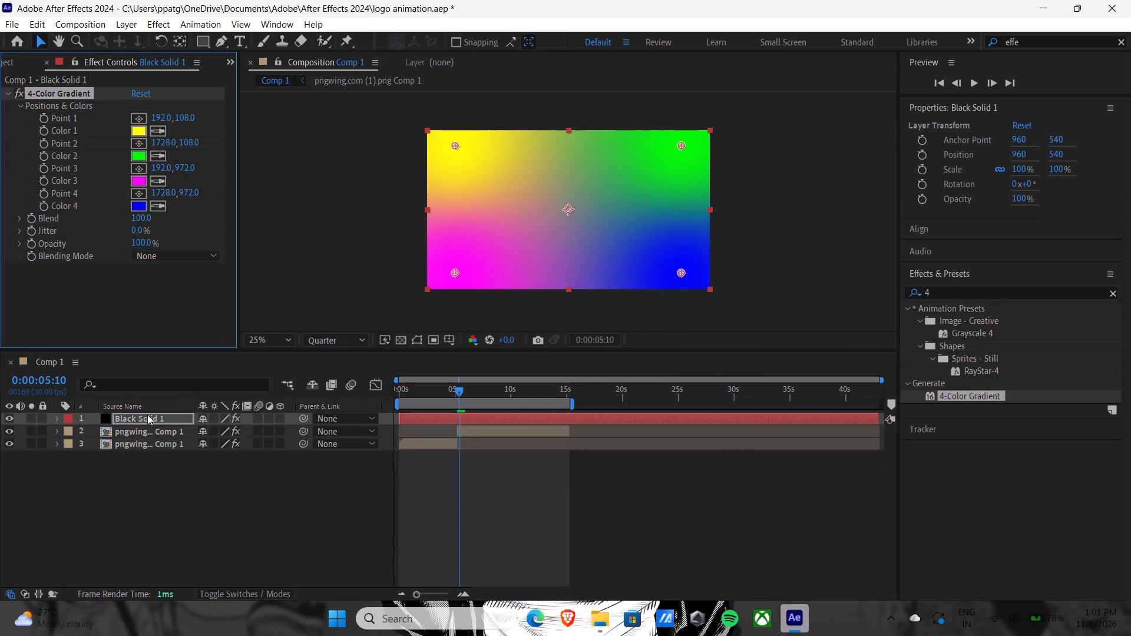
pyautogui.moveTo(147, 415); pyautogui.dragTo(138, 450)
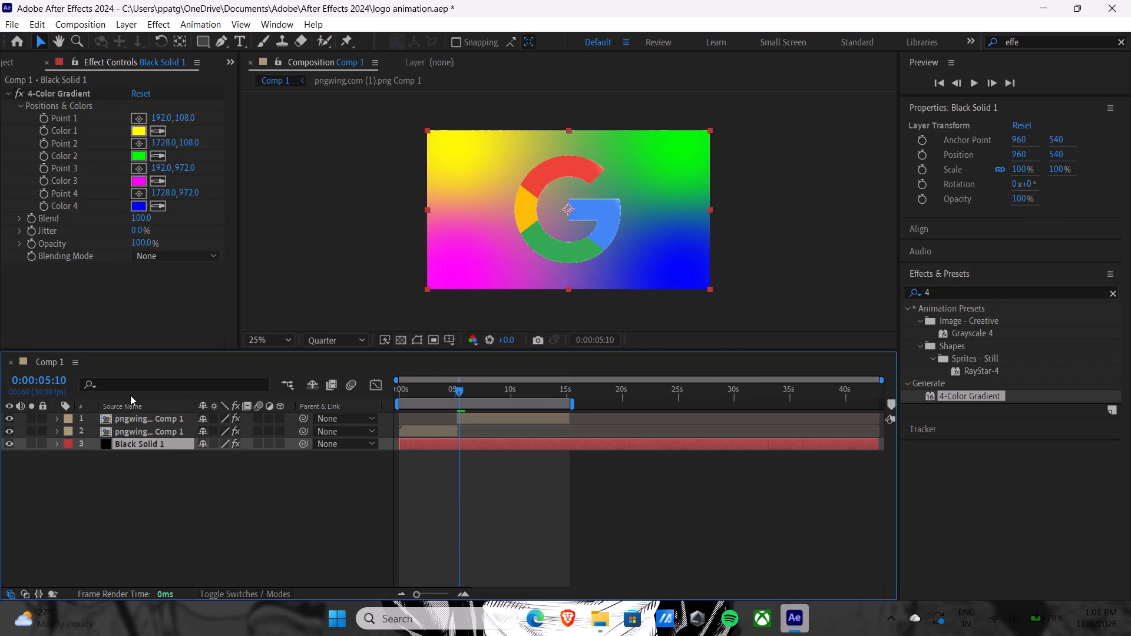
# Sample the gradient's colours from the logo at 0:00:05:20: Color 1 red, Color 2 yellow, Color 3 green and Color 4 blue.
pyautogui.click(458, 389)
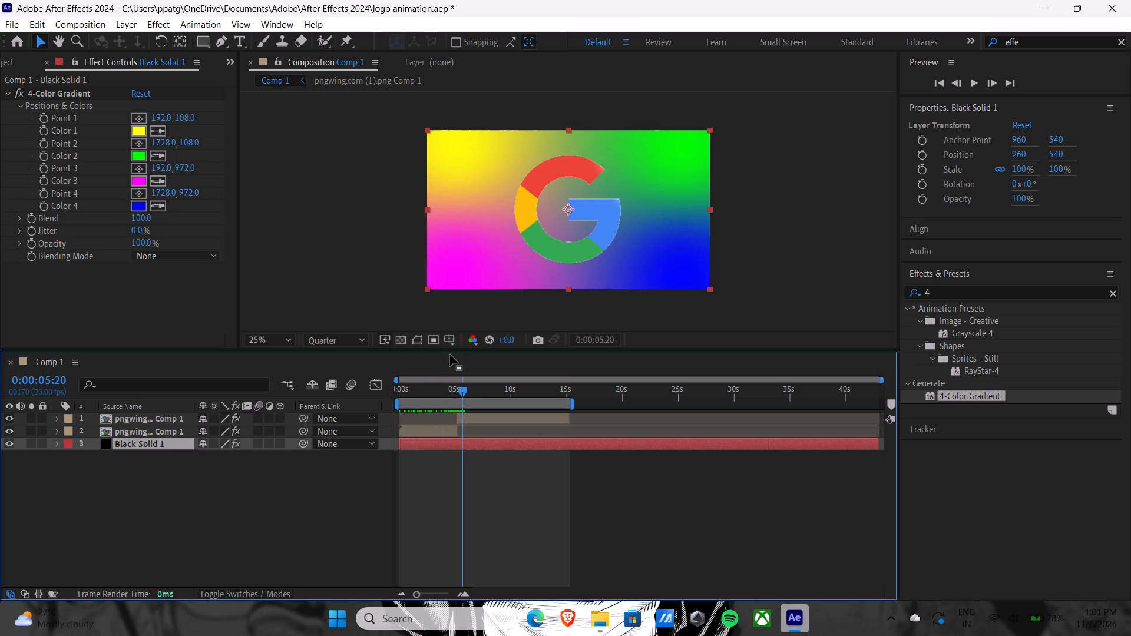
pyautogui.click(45, 91)
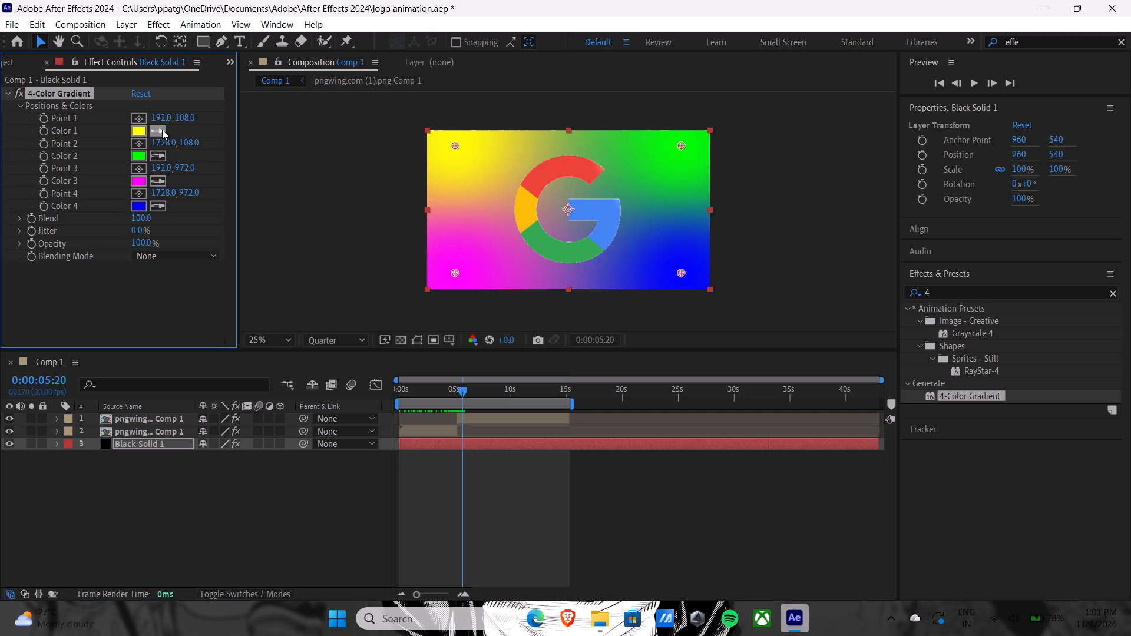
pyautogui.click(162, 130)
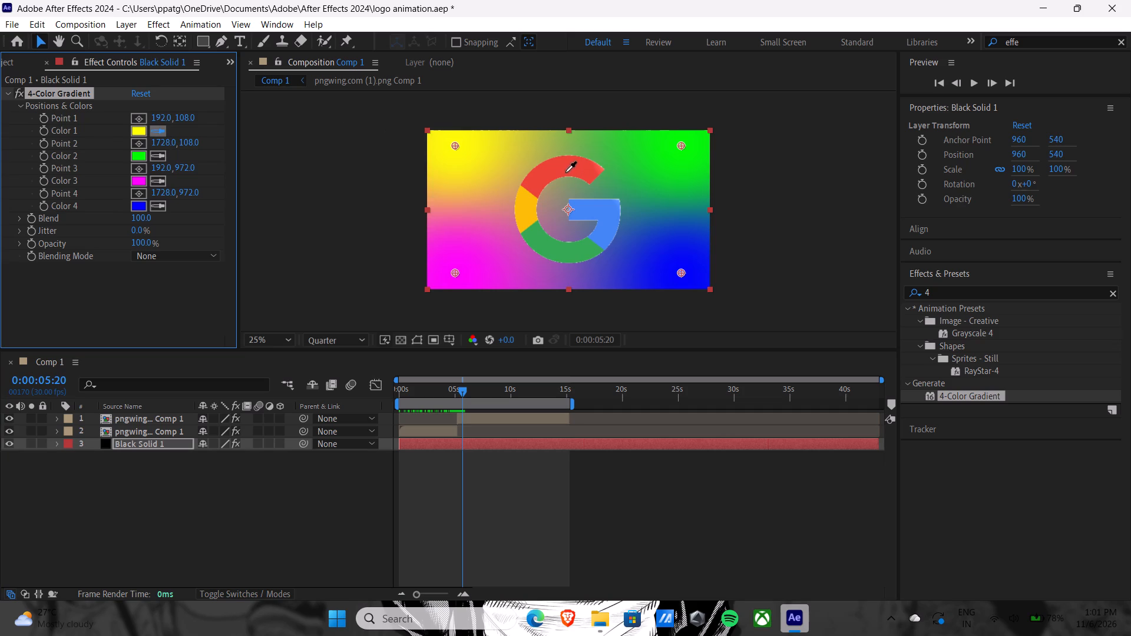
pyautogui.click(565, 171)
pyautogui.click(159, 156)
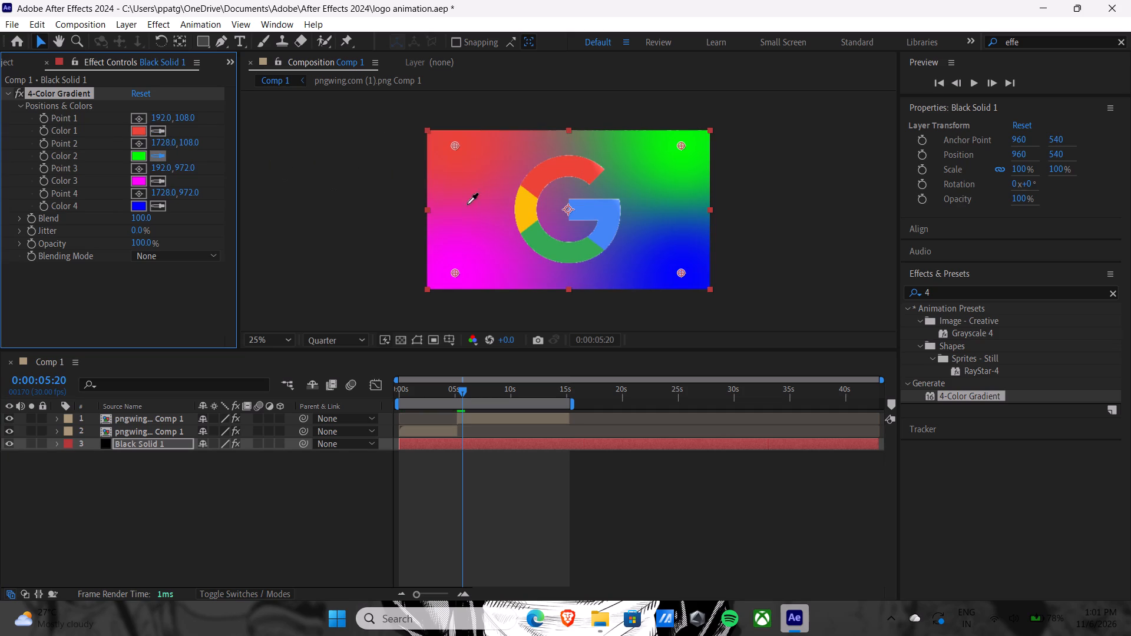
pyautogui.click(524, 210)
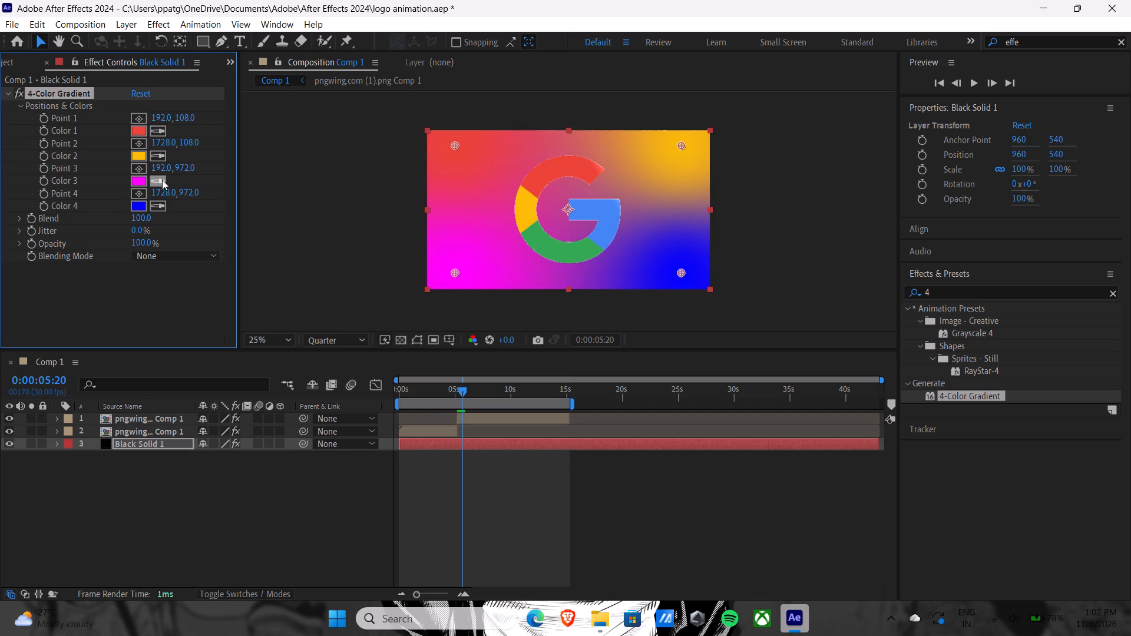
pyautogui.click(156, 180)
pyautogui.click(555, 247)
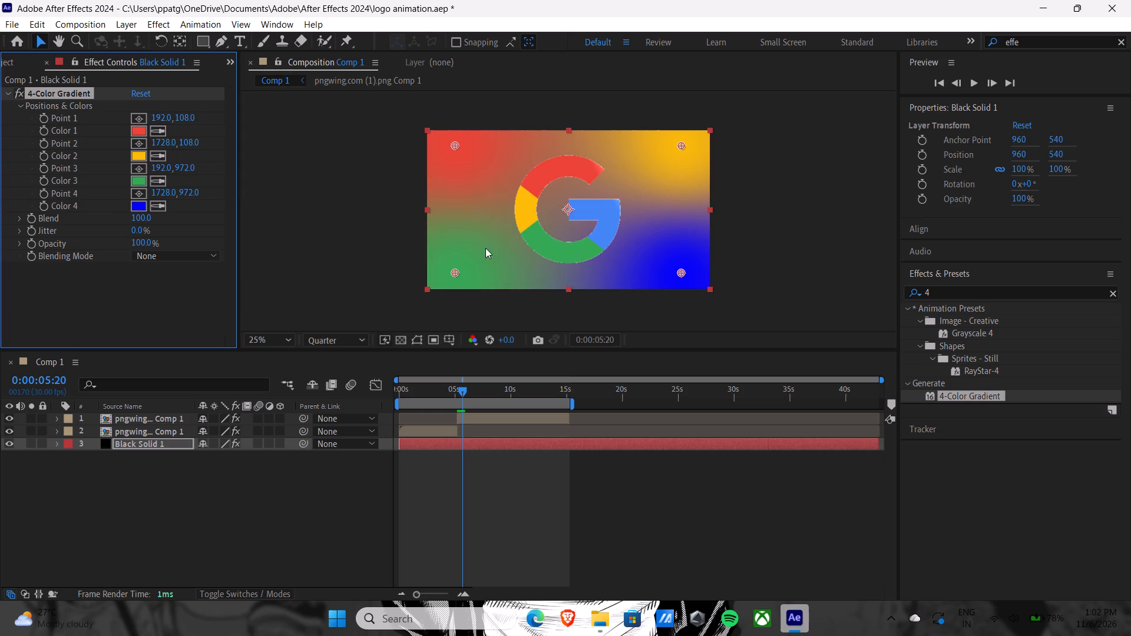
pyautogui.click(157, 207)
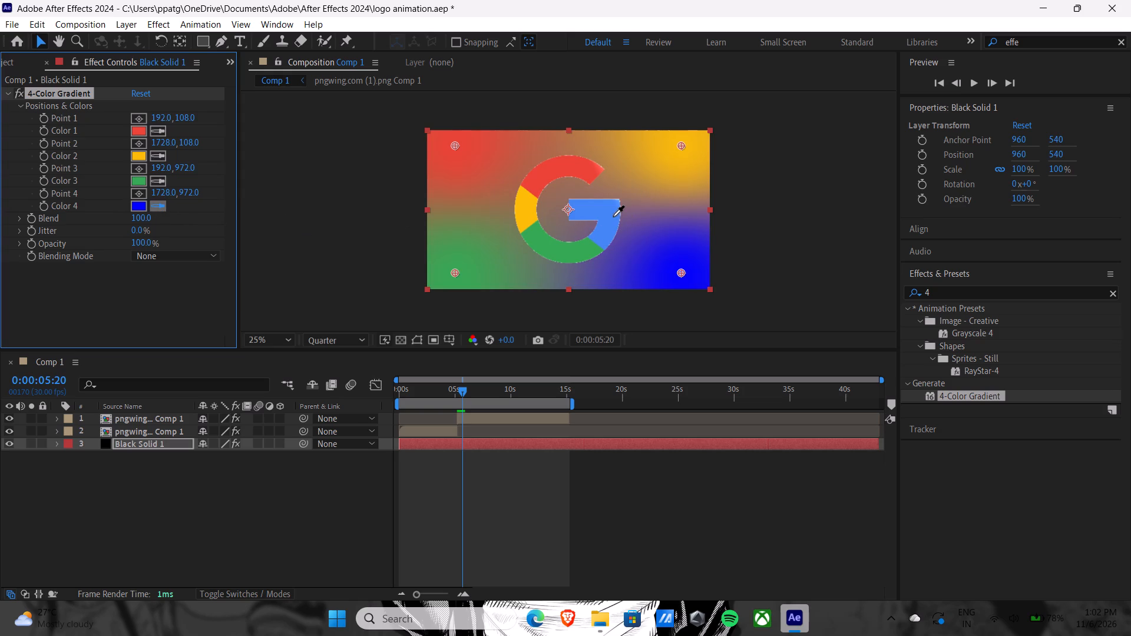
pyautogui.click(613, 217)
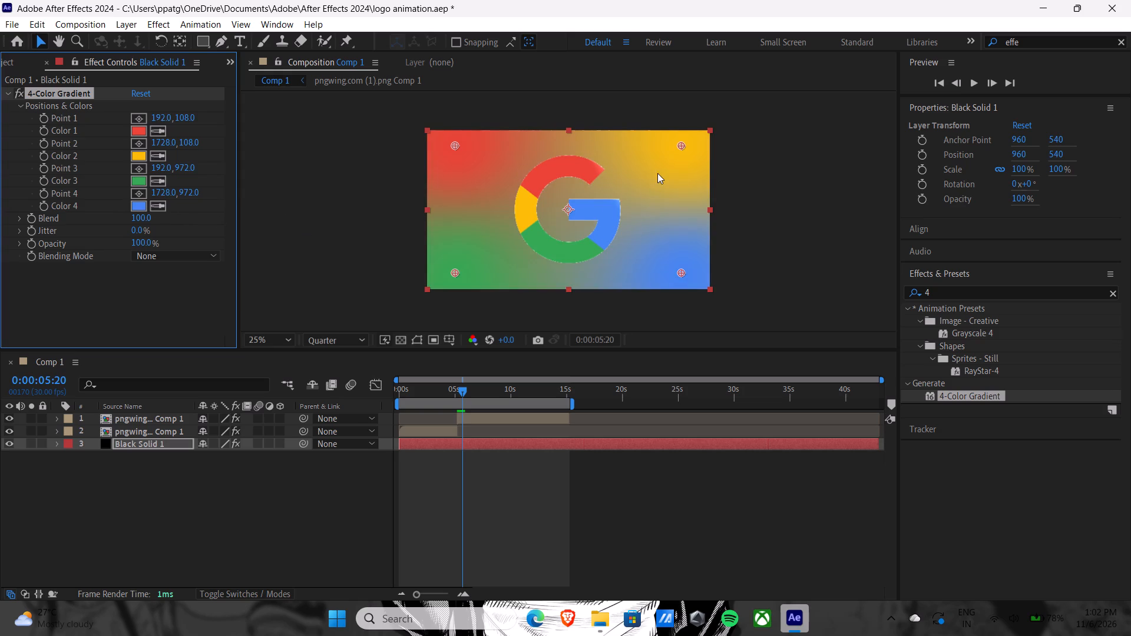
# Move the gradient's red Point 1 above the logo to about 892, 136.
pyautogui.moveTo(453, 144); pyautogui.dragTo(551, 148)
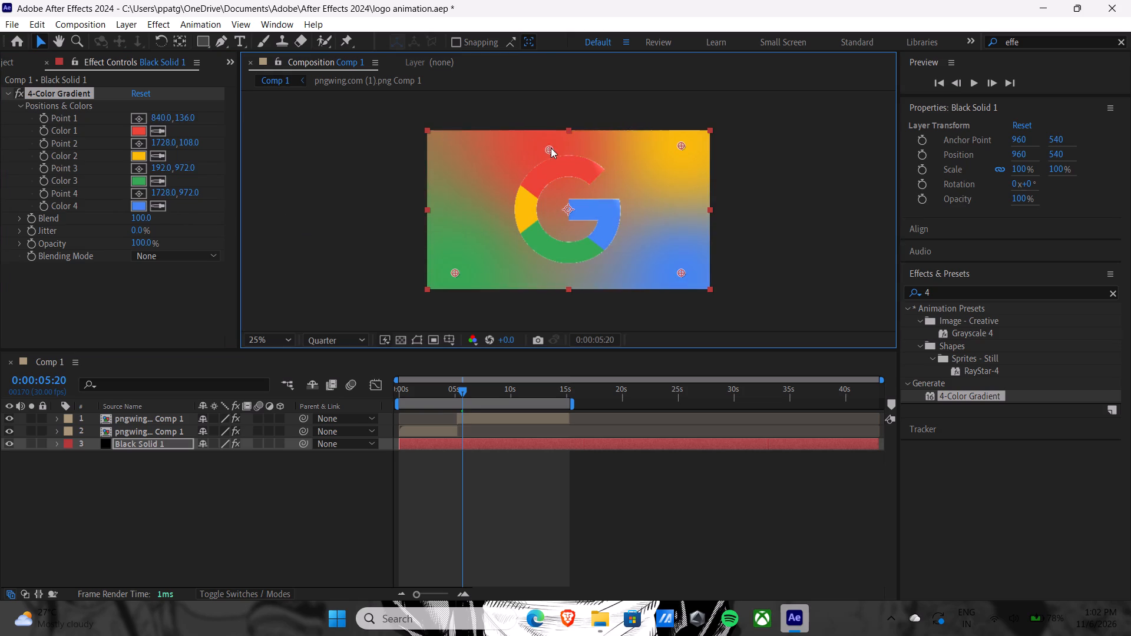
pyautogui.moveTo(551, 148); pyautogui.dragTo(556, 148)
# Resample the gradient colours from the logo, making Color 2 blue, Color 3 yellow and Color 4 green.
pyautogui.click(165, 153)
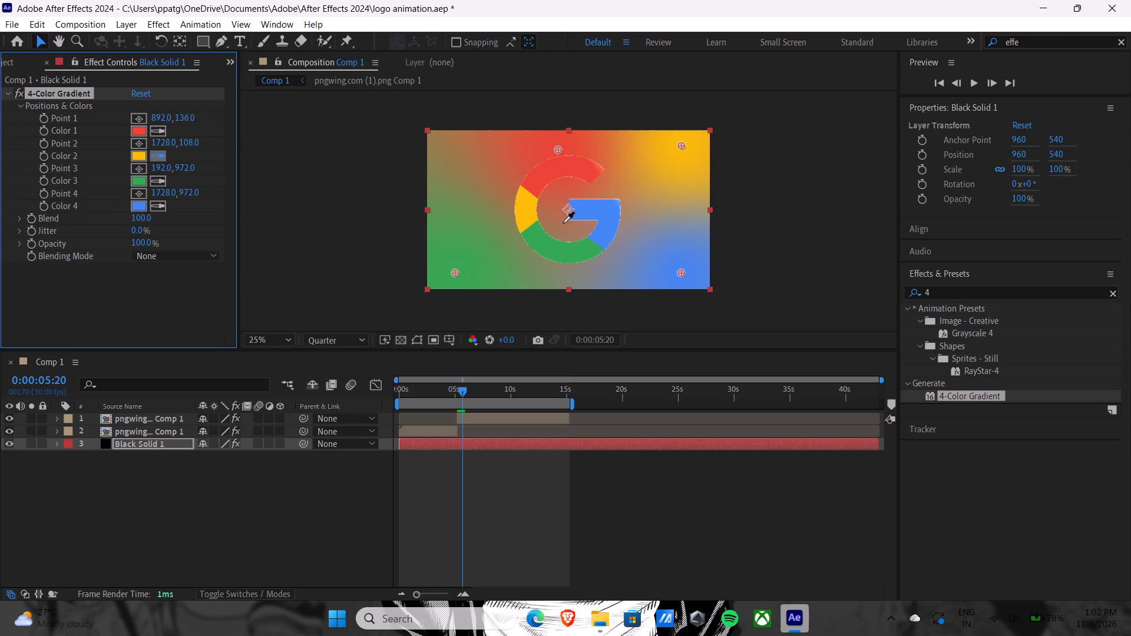
pyautogui.click(614, 208)
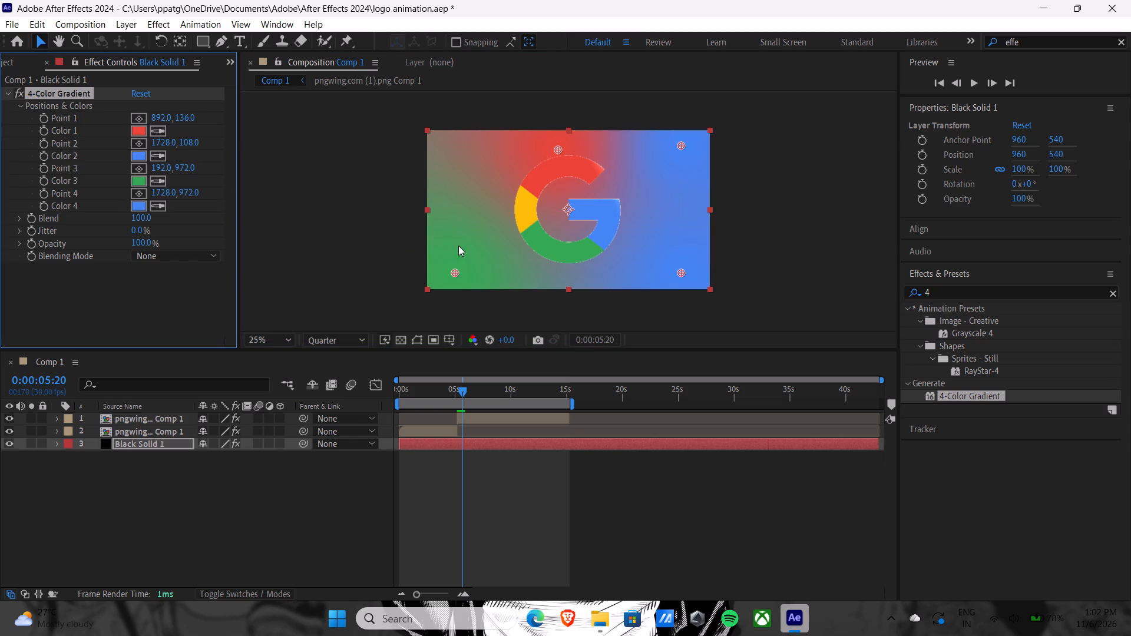
pyautogui.click(161, 181)
pyautogui.click(529, 206)
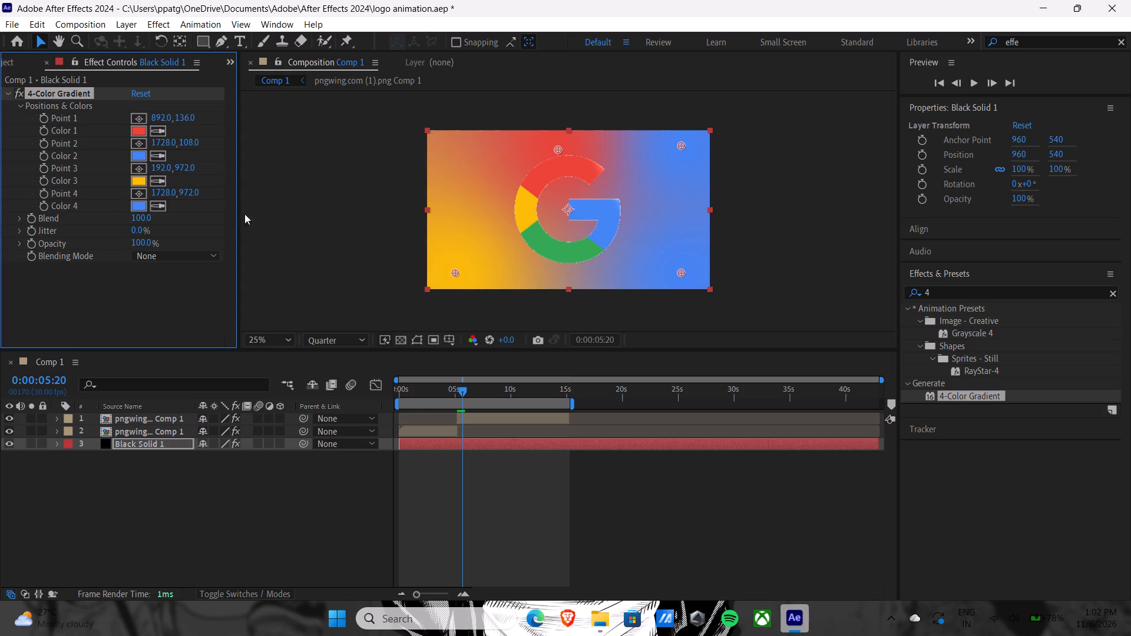
pyautogui.click(160, 201)
pyautogui.click(574, 249)
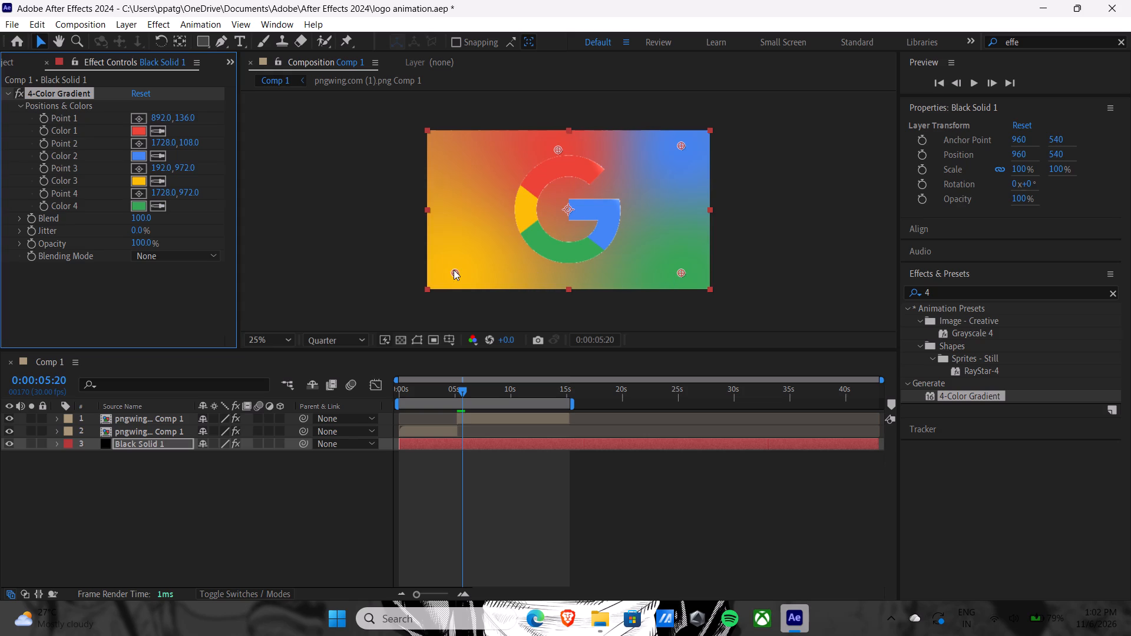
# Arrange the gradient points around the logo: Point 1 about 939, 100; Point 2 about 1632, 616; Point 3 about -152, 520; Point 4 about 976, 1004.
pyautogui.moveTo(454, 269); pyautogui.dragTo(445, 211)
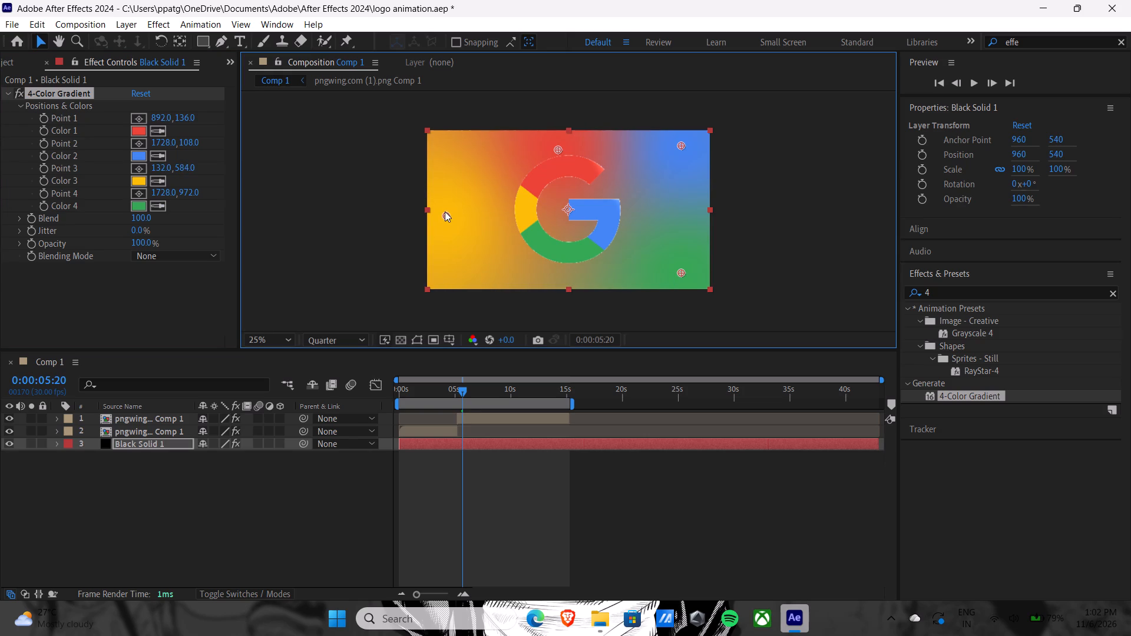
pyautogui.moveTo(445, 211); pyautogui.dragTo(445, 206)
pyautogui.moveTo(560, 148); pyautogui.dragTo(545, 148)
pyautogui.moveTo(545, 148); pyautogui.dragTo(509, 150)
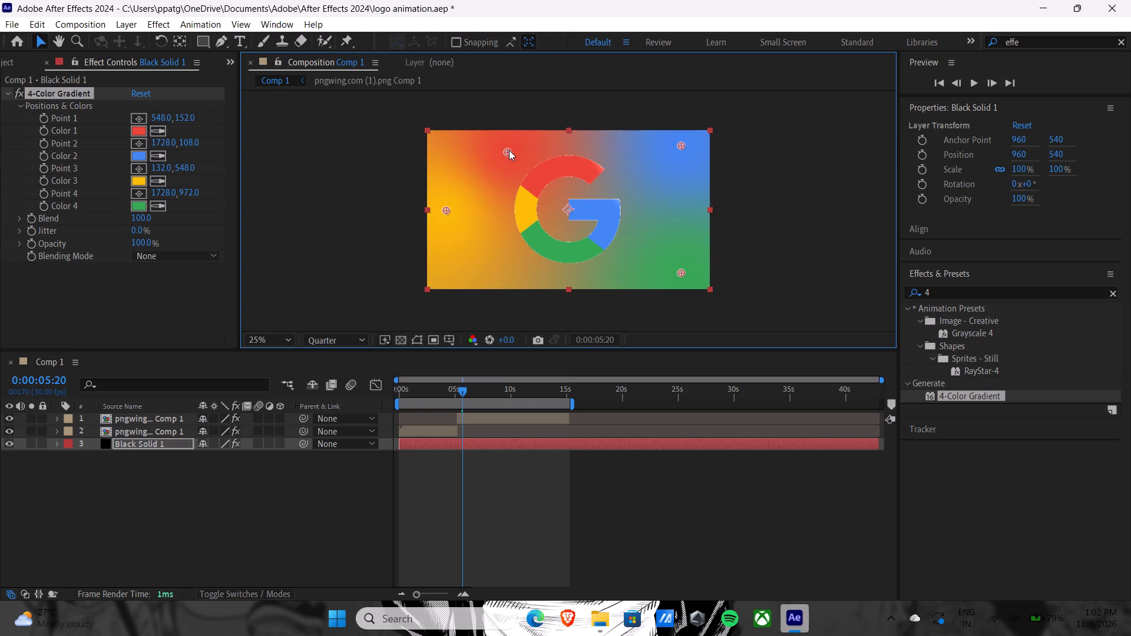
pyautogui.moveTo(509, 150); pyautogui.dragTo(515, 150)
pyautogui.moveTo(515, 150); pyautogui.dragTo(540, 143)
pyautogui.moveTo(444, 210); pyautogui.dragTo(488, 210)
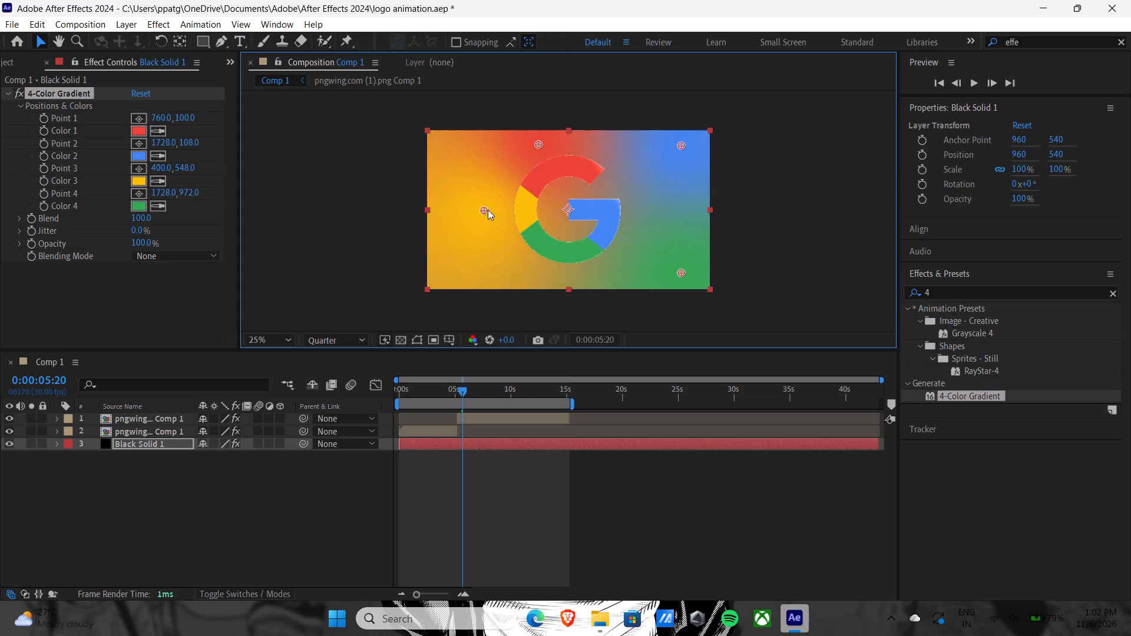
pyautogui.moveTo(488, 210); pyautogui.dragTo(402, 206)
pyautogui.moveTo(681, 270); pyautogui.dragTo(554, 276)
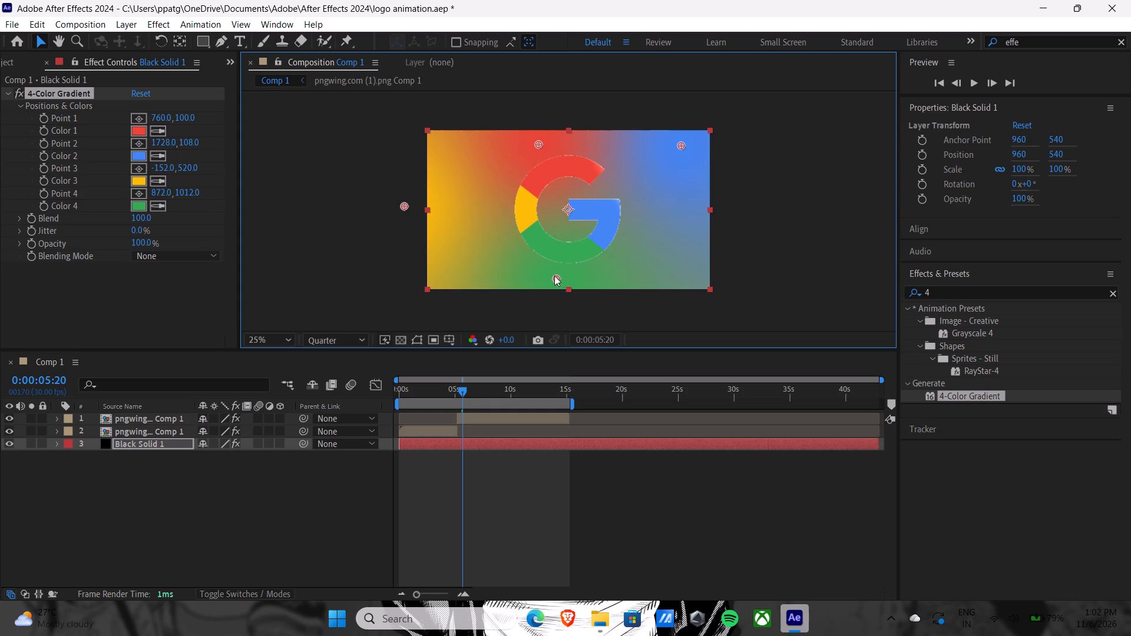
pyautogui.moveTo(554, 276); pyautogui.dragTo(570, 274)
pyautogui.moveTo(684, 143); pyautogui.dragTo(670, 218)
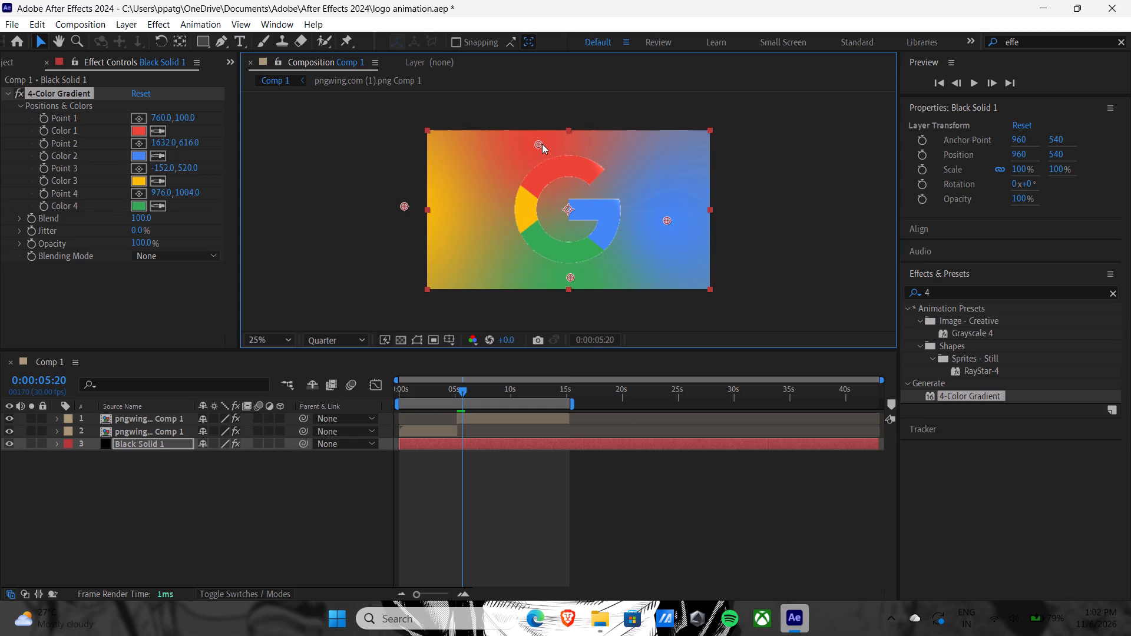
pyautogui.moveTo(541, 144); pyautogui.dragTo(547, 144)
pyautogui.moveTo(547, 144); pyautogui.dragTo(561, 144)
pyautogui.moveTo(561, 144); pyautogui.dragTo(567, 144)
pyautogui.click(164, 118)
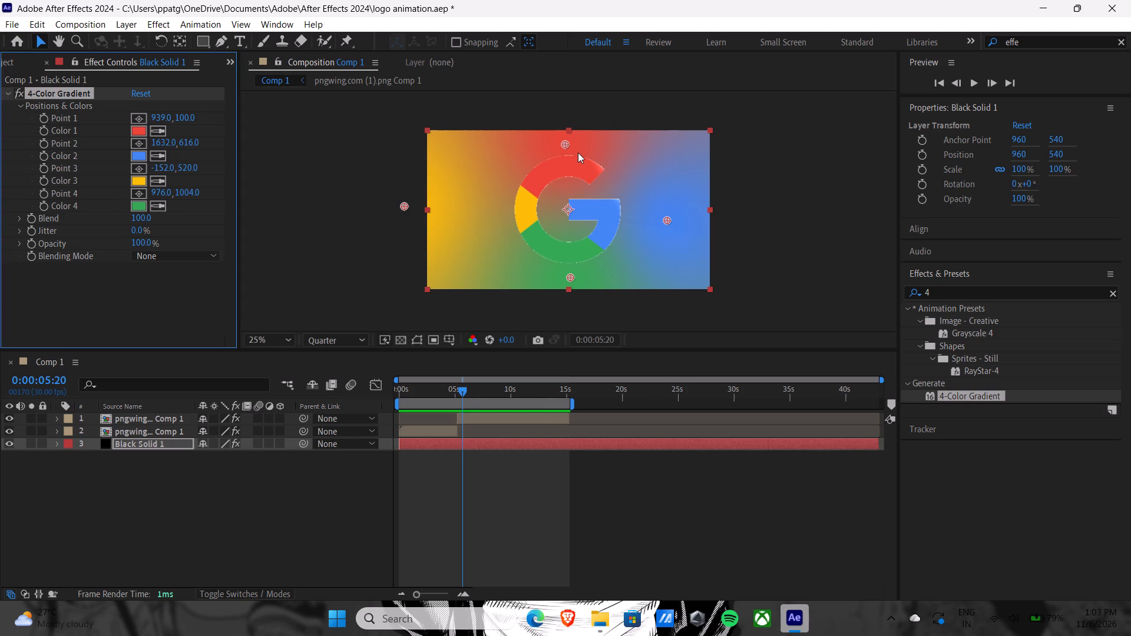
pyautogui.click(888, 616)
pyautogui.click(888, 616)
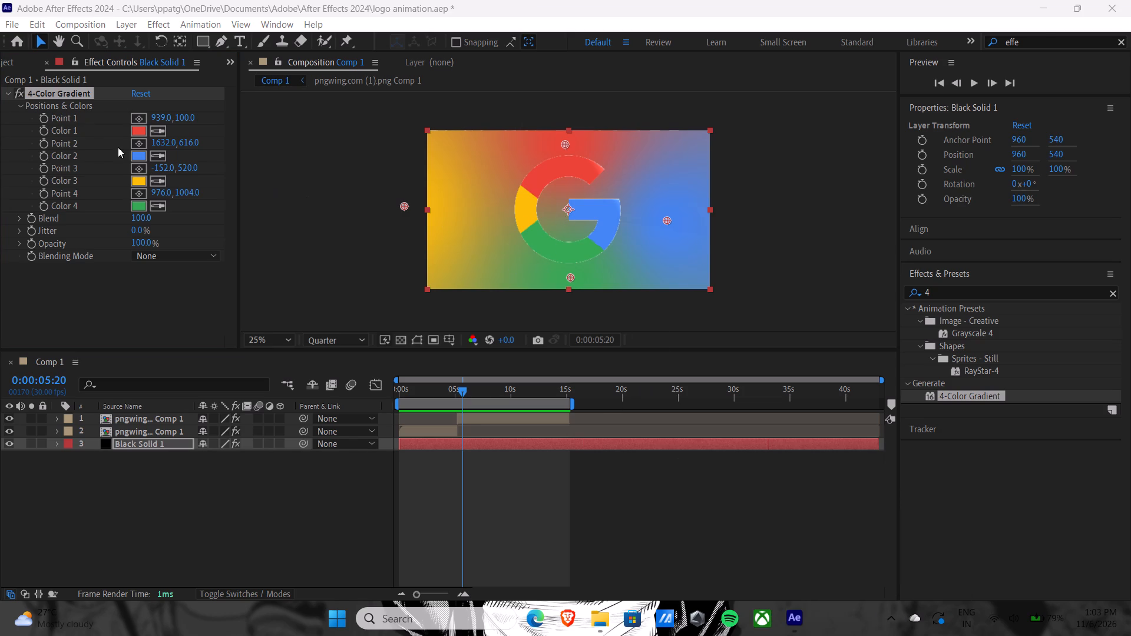
# Enable keyframing for Color 1, Color 2, Color 3 and Color 4 of the gradient at 0:00:05:20.
pyautogui.click(43, 128)
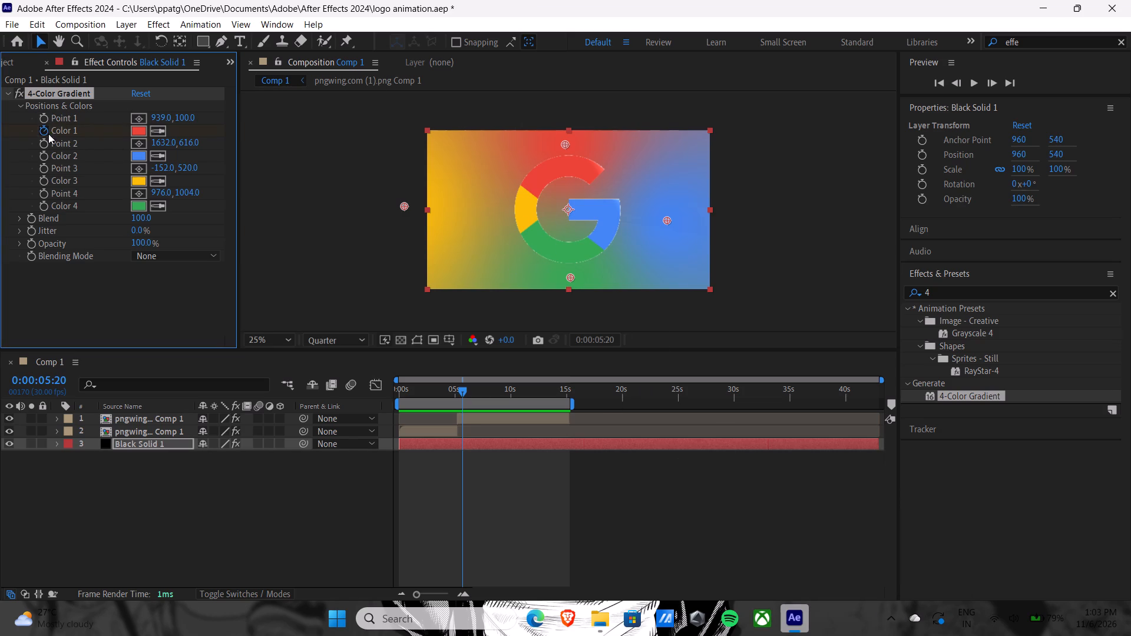
pyautogui.click(44, 156)
pyautogui.click(44, 181)
pyautogui.click(42, 204)
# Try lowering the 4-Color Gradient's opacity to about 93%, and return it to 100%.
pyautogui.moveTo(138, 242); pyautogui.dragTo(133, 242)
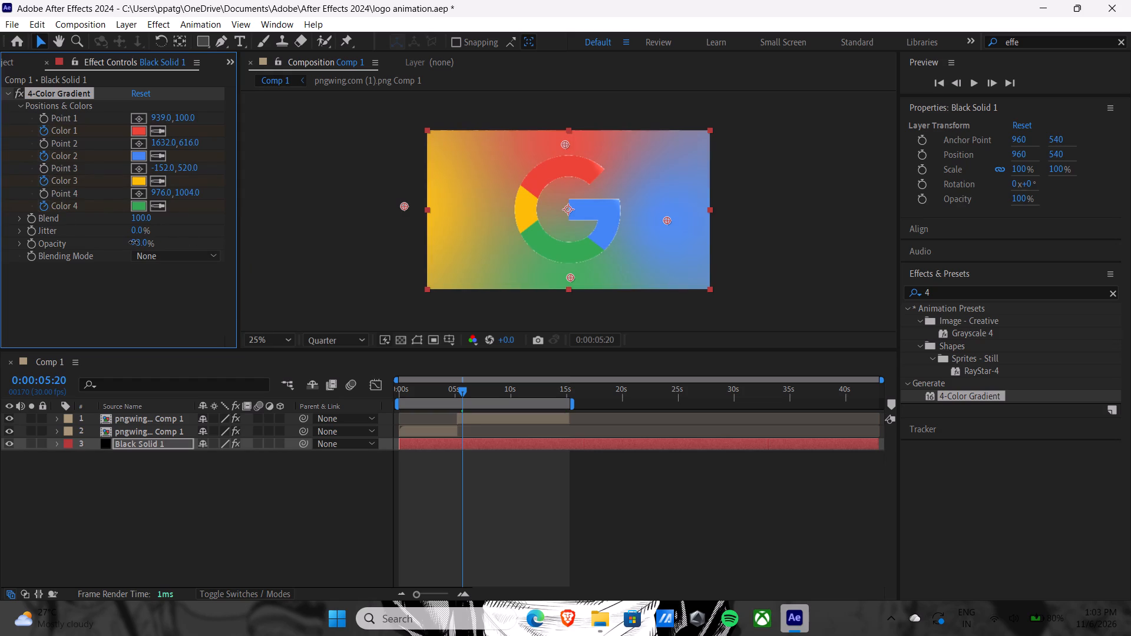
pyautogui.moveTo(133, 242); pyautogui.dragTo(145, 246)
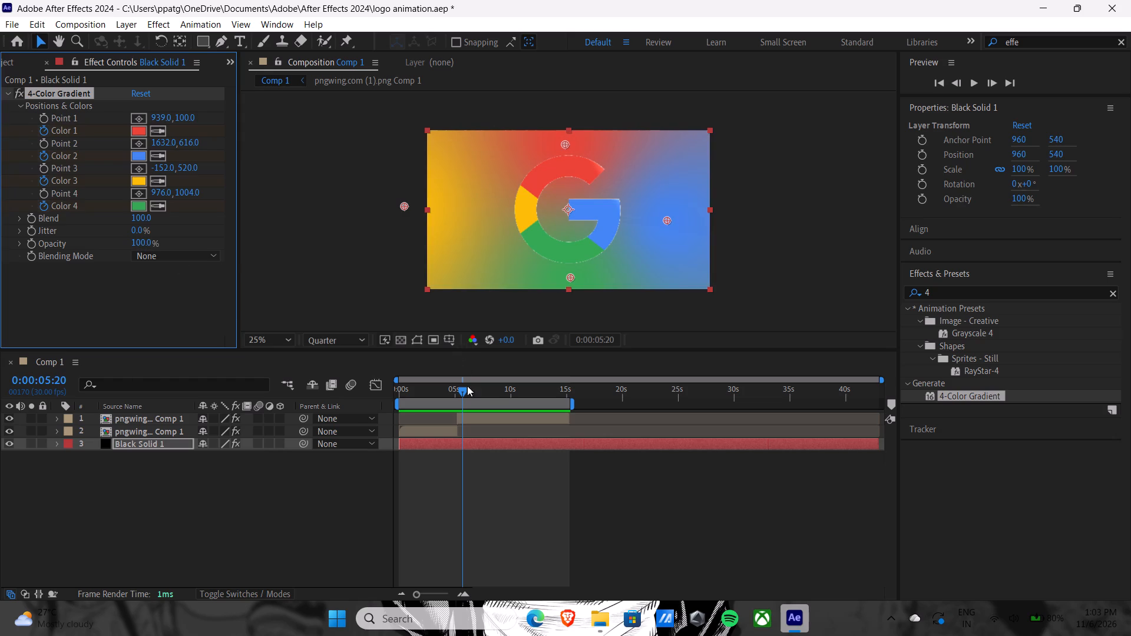
# Preview the animation from 0:00:00:00 to examine the particles and logo against the gradient background.
pyautogui.moveTo(462, 388); pyautogui.dragTo(431, 383)
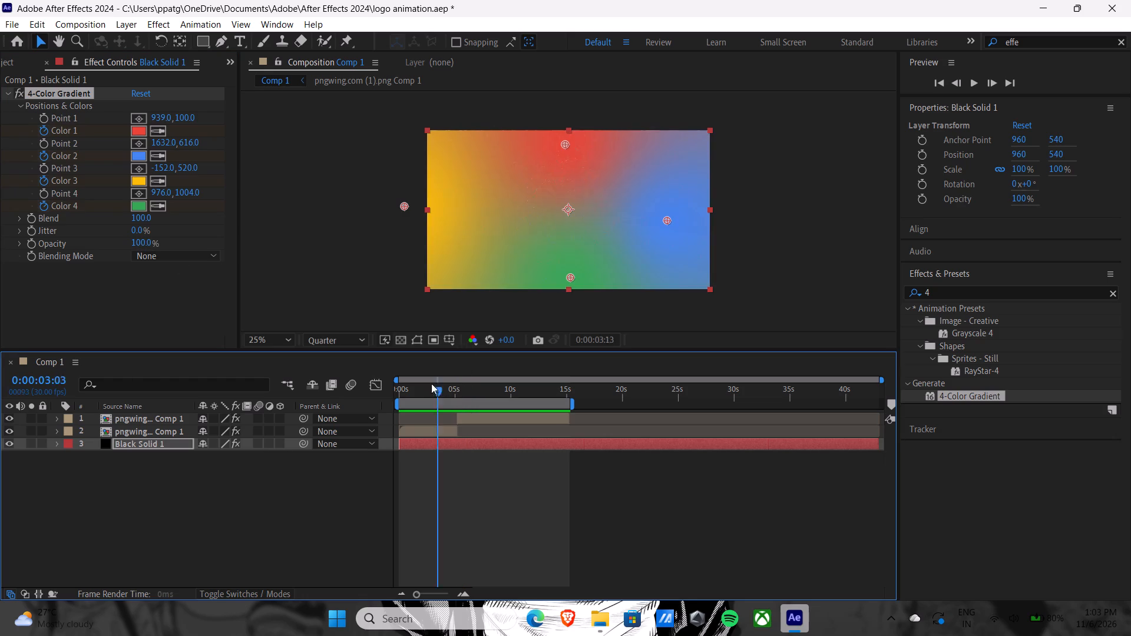
pyautogui.moveTo(431, 383); pyautogui.dragTo(363, 375)
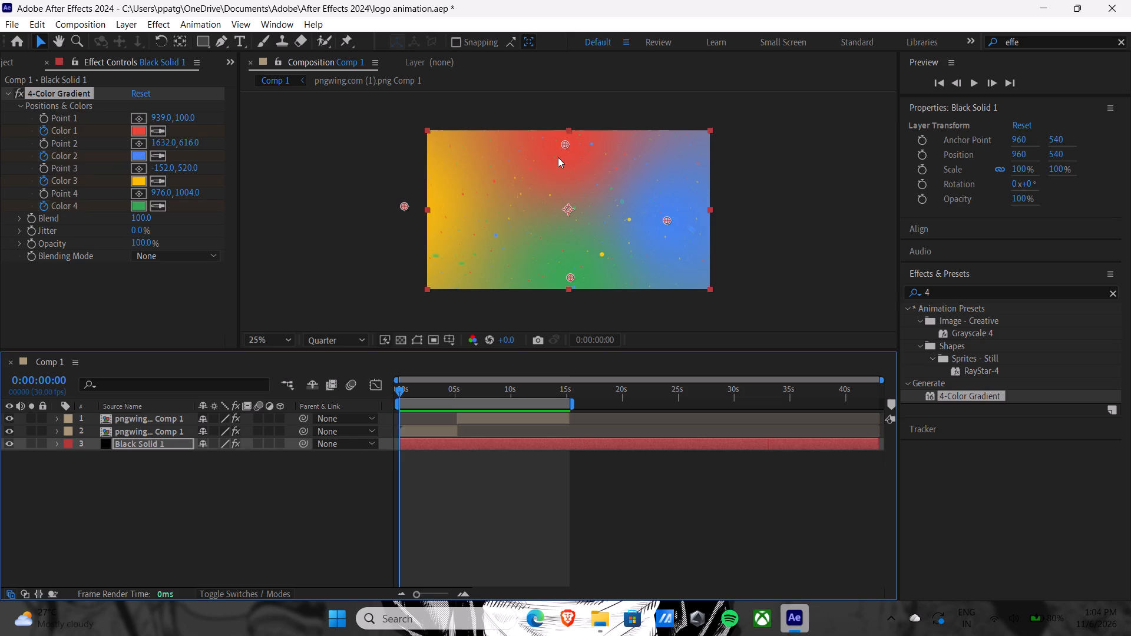
pyautogui.press('space')
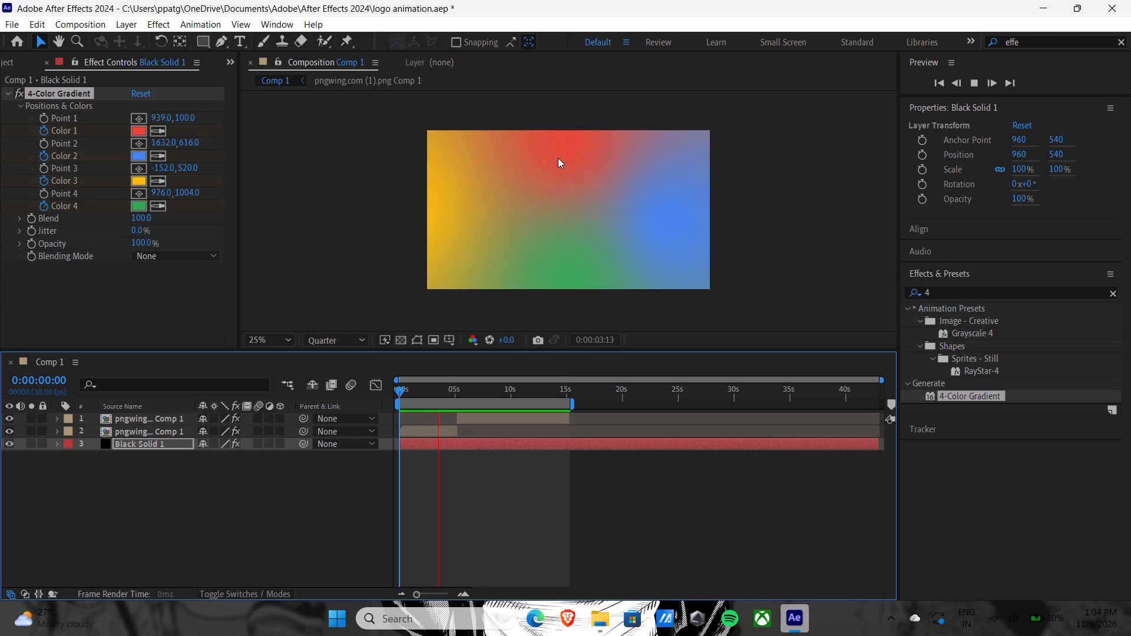
pyautogui.press('space')
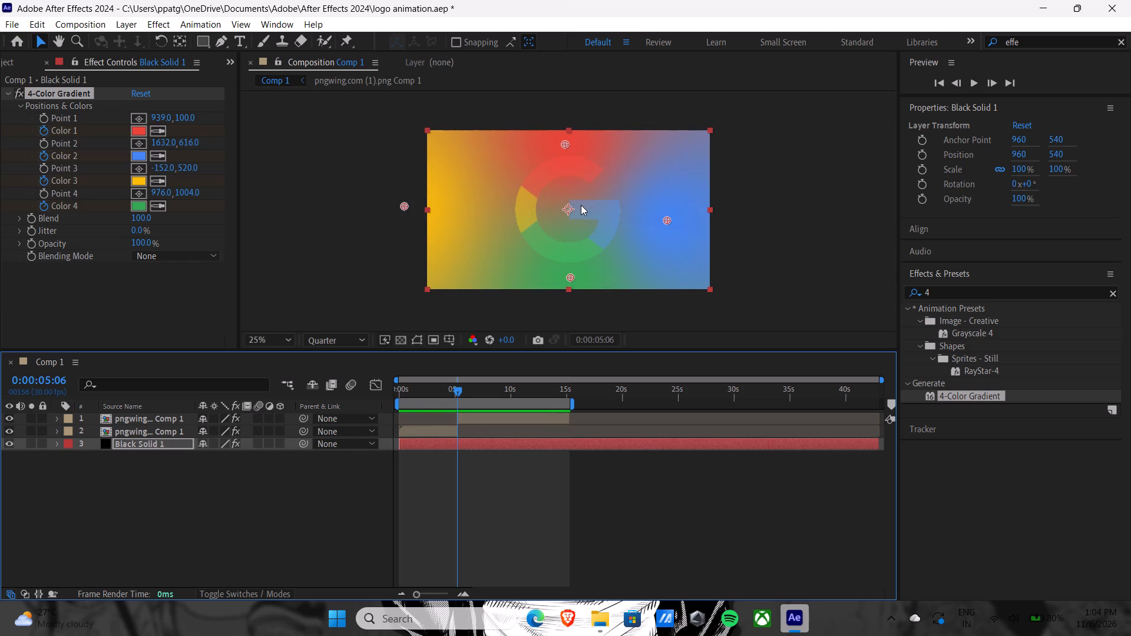
pyautogui.press('space')
pyautogui.press('space')
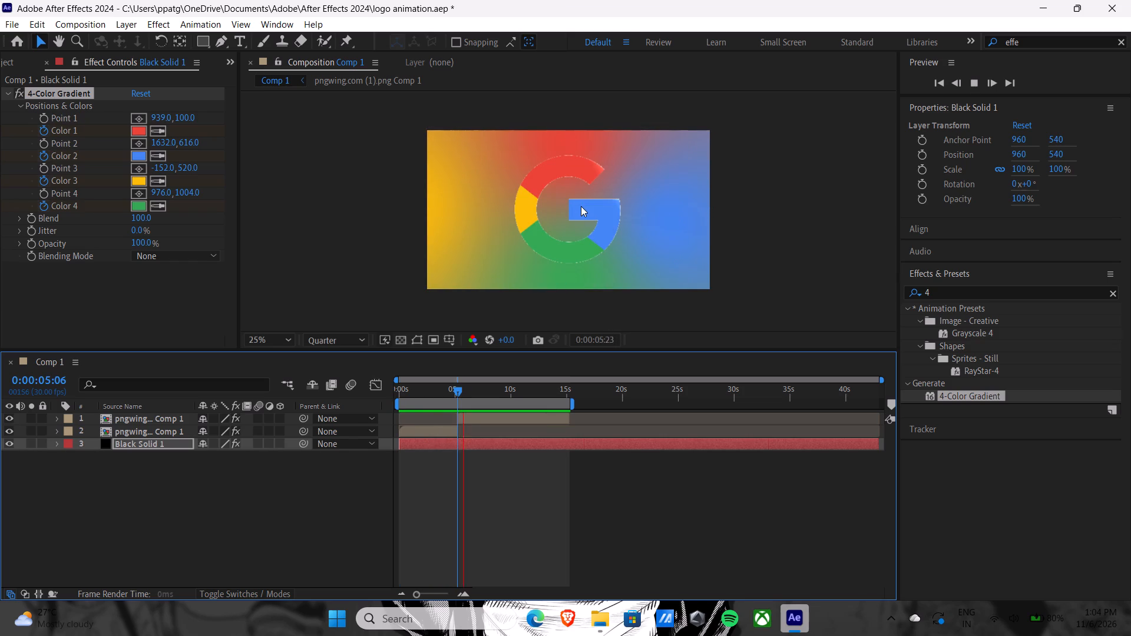
pyautogui.moveTo(465, 390); pyautogui.dragTo(392, 384)
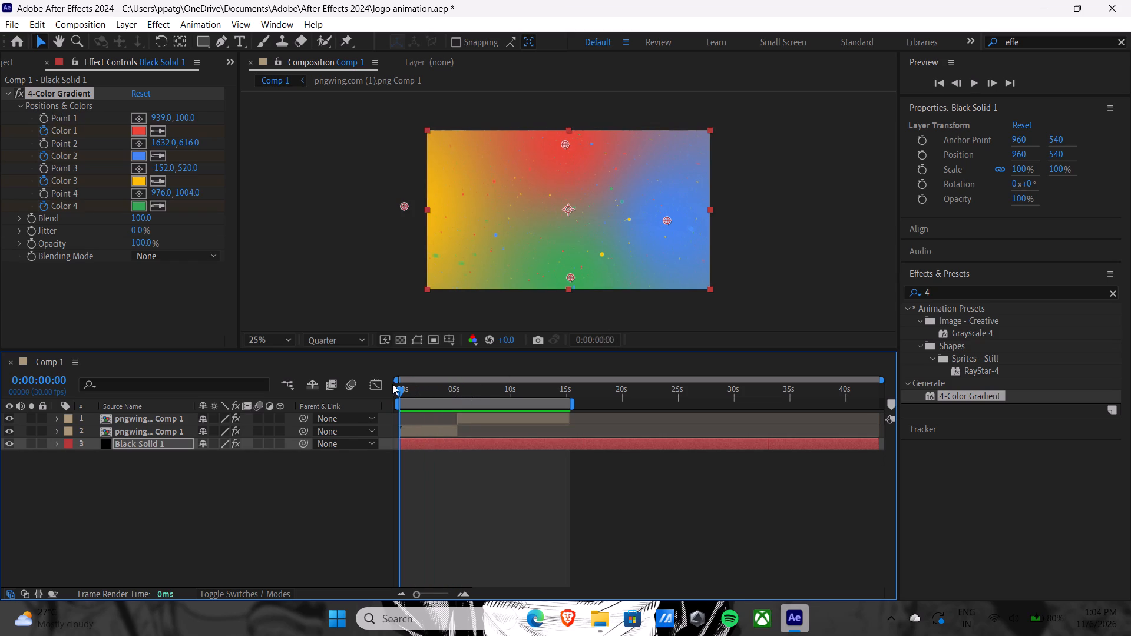
pyautogui.moveTo(392, 384); pyautogui.dragTo(391, 384)
pyautogui.press('space')
pyautogui.press('space')
pyautogui.press('space')
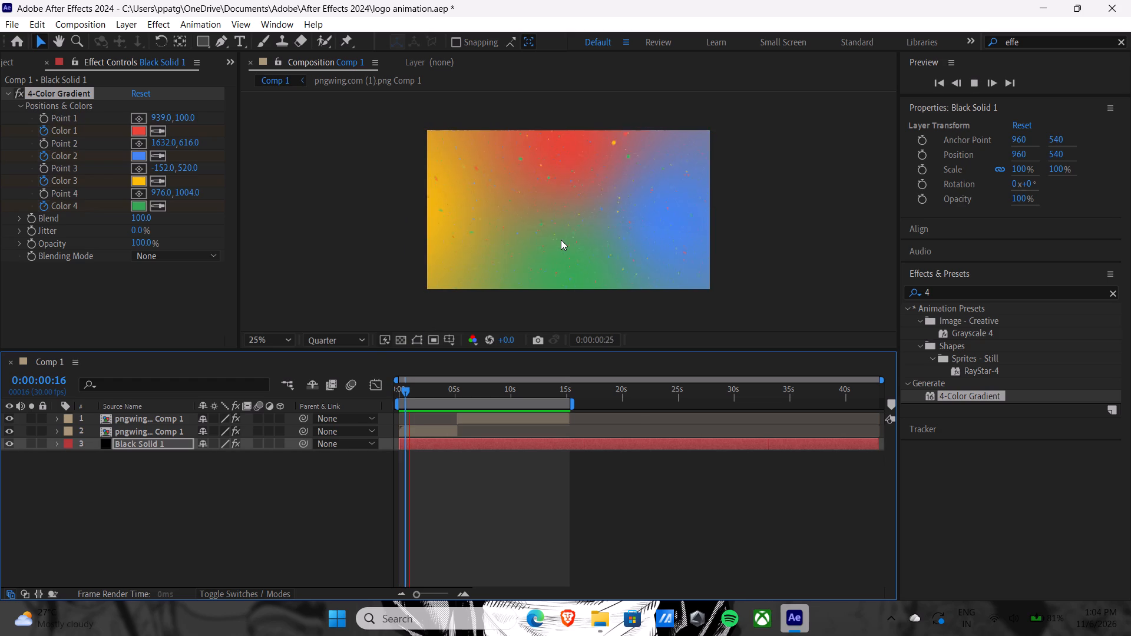
pyautogui.press('space')
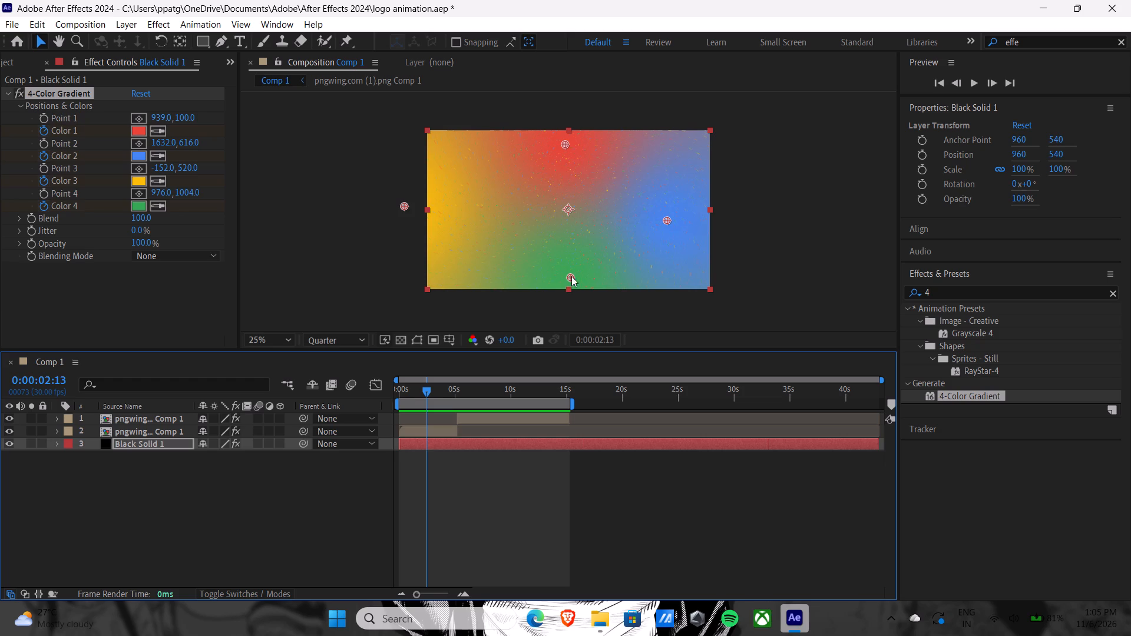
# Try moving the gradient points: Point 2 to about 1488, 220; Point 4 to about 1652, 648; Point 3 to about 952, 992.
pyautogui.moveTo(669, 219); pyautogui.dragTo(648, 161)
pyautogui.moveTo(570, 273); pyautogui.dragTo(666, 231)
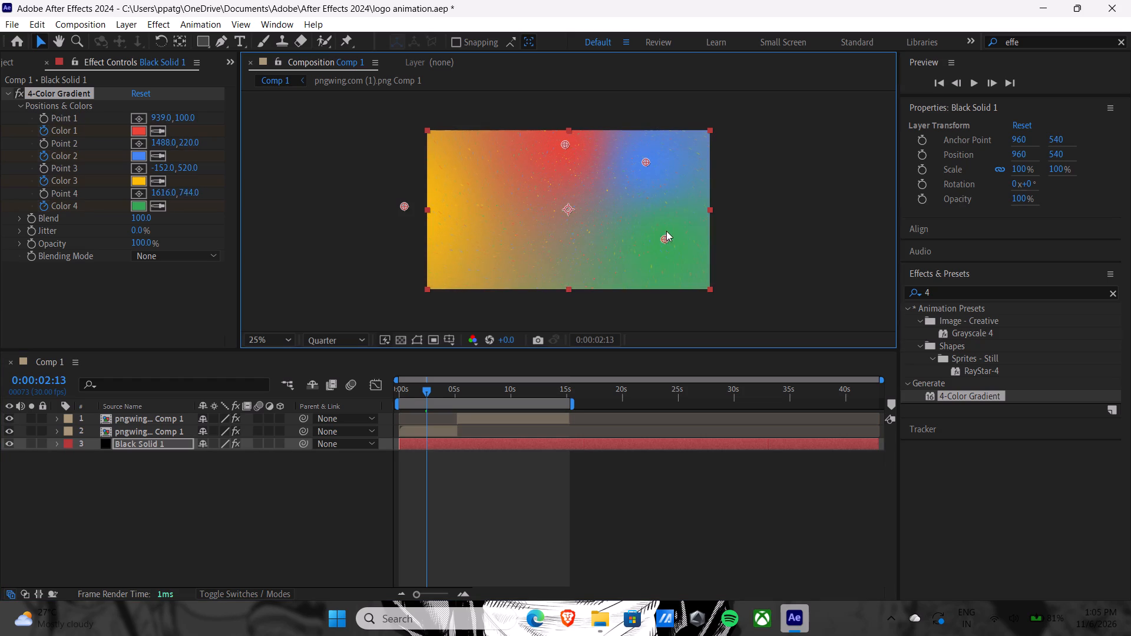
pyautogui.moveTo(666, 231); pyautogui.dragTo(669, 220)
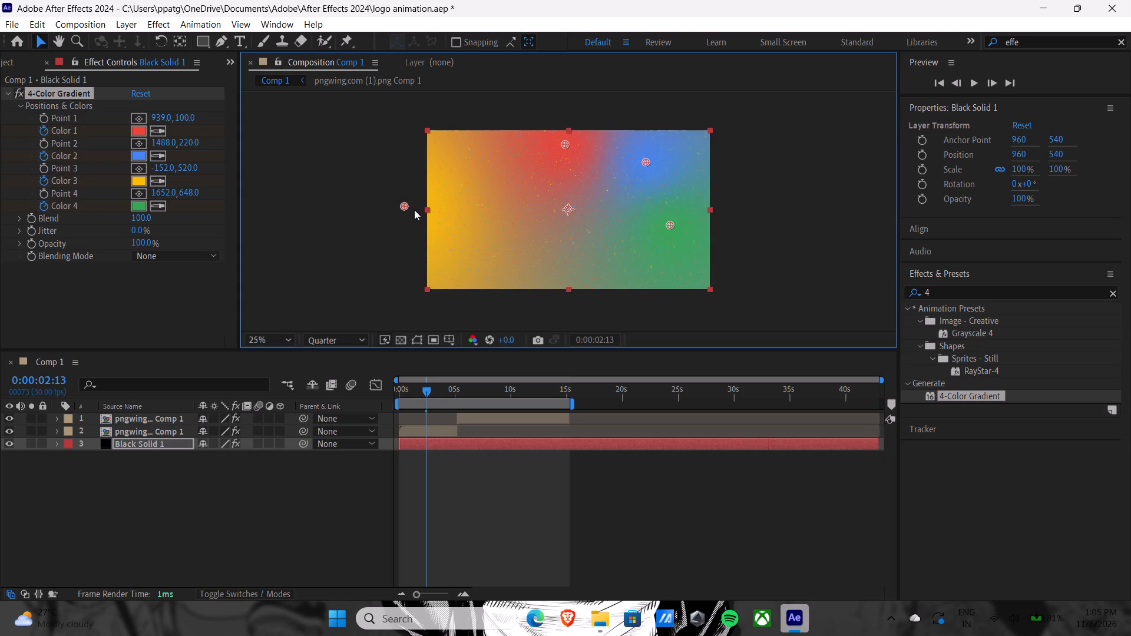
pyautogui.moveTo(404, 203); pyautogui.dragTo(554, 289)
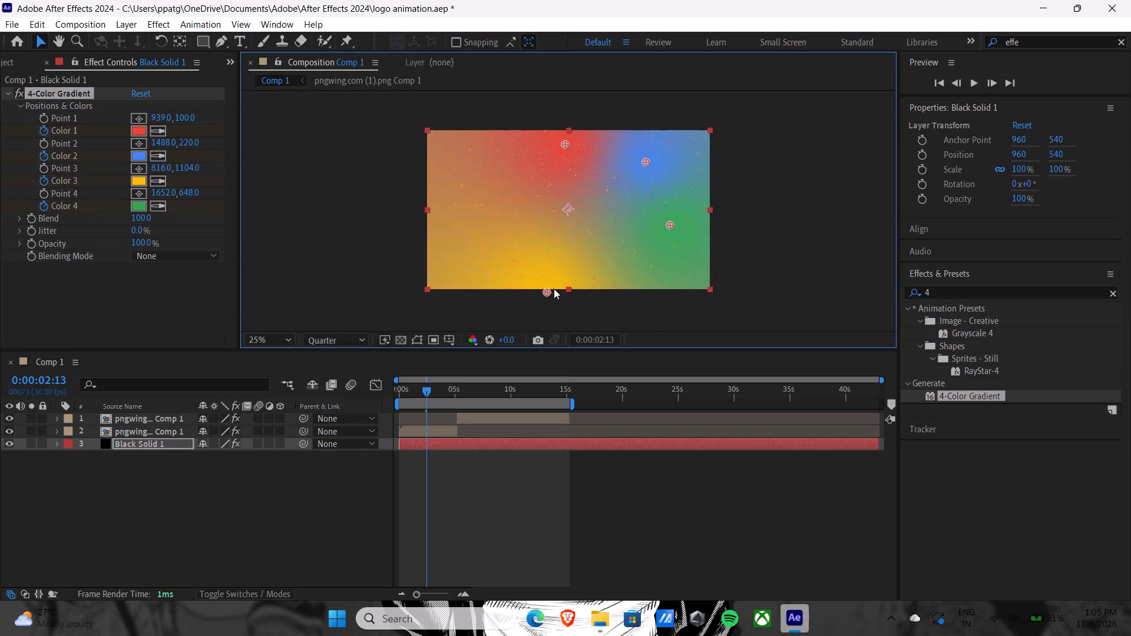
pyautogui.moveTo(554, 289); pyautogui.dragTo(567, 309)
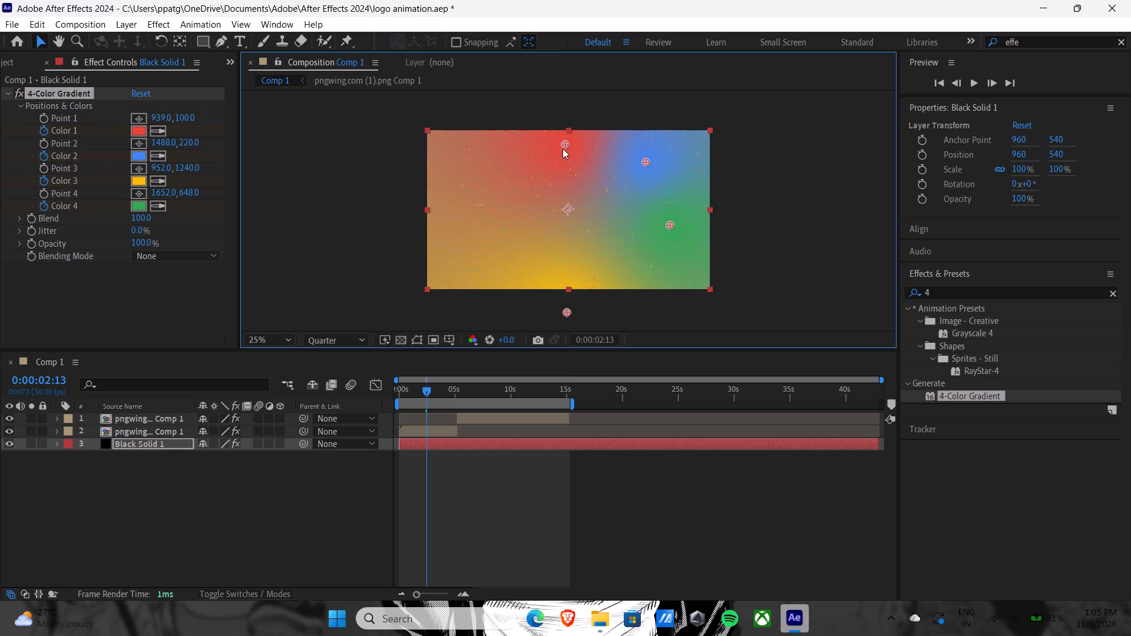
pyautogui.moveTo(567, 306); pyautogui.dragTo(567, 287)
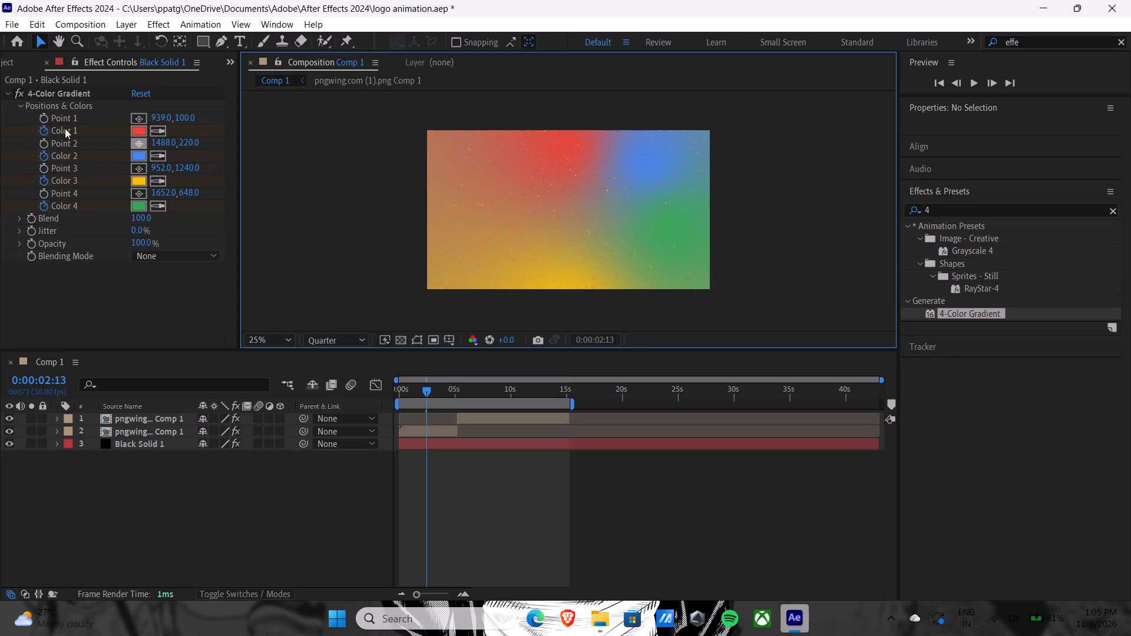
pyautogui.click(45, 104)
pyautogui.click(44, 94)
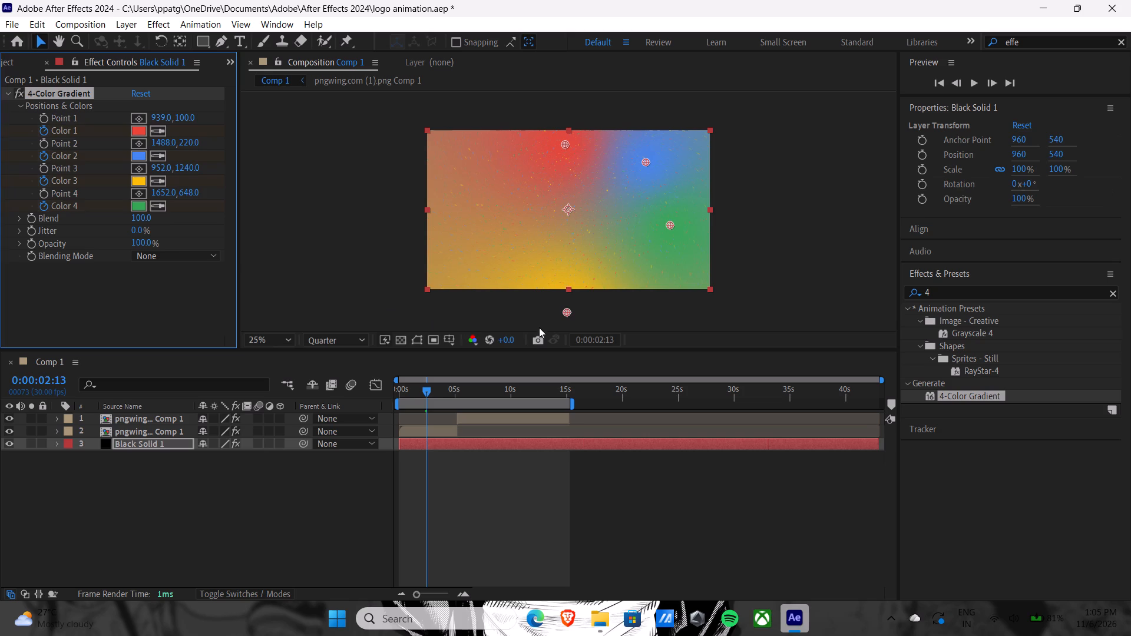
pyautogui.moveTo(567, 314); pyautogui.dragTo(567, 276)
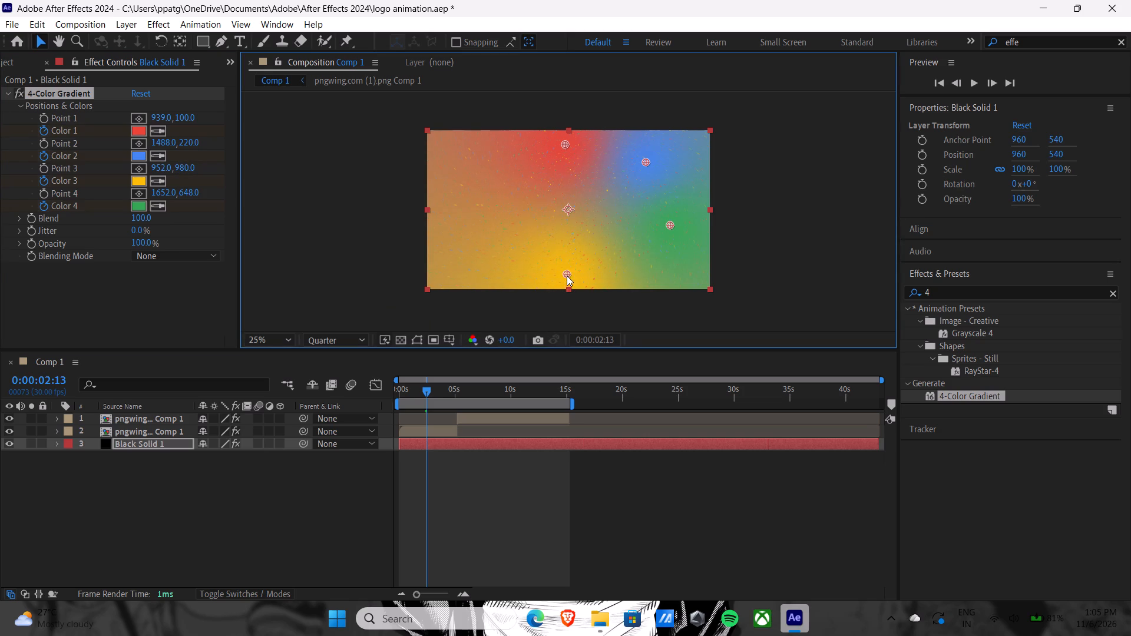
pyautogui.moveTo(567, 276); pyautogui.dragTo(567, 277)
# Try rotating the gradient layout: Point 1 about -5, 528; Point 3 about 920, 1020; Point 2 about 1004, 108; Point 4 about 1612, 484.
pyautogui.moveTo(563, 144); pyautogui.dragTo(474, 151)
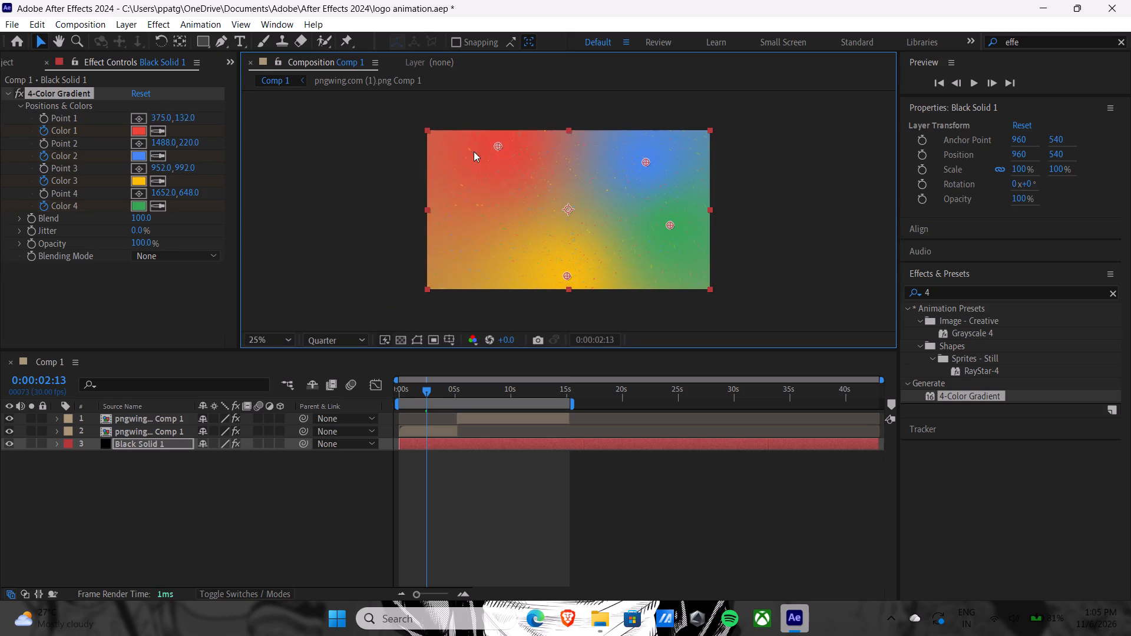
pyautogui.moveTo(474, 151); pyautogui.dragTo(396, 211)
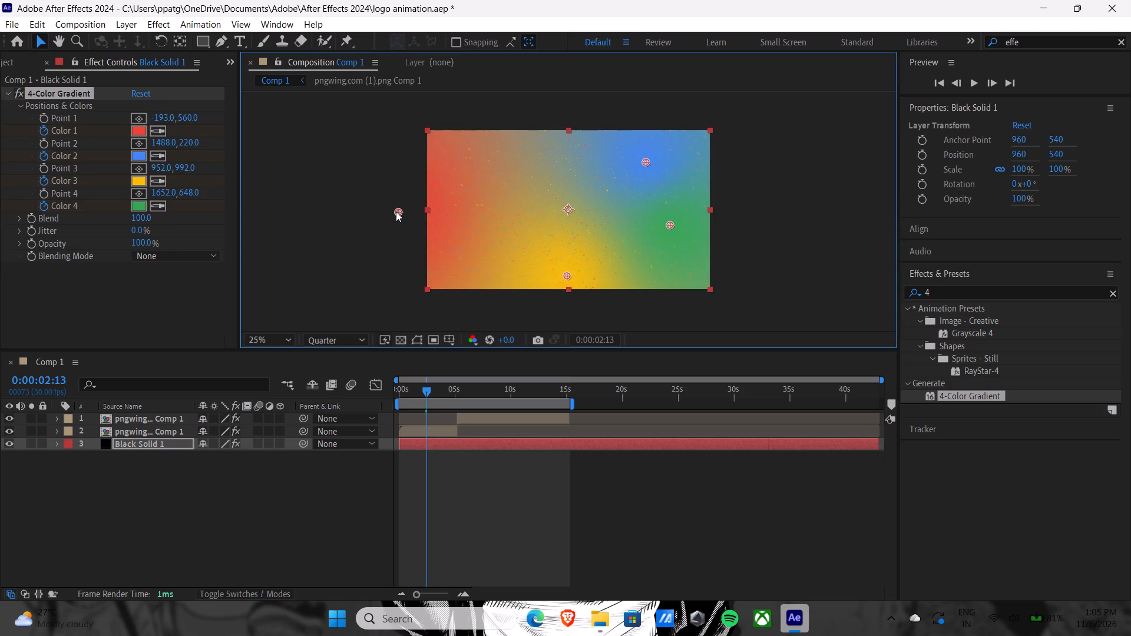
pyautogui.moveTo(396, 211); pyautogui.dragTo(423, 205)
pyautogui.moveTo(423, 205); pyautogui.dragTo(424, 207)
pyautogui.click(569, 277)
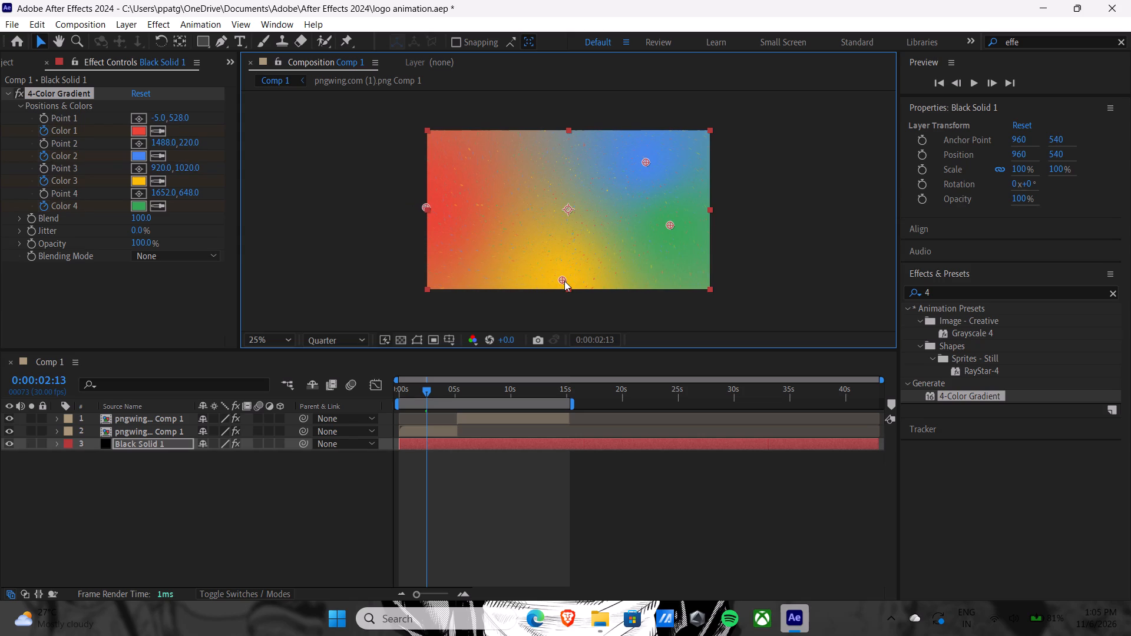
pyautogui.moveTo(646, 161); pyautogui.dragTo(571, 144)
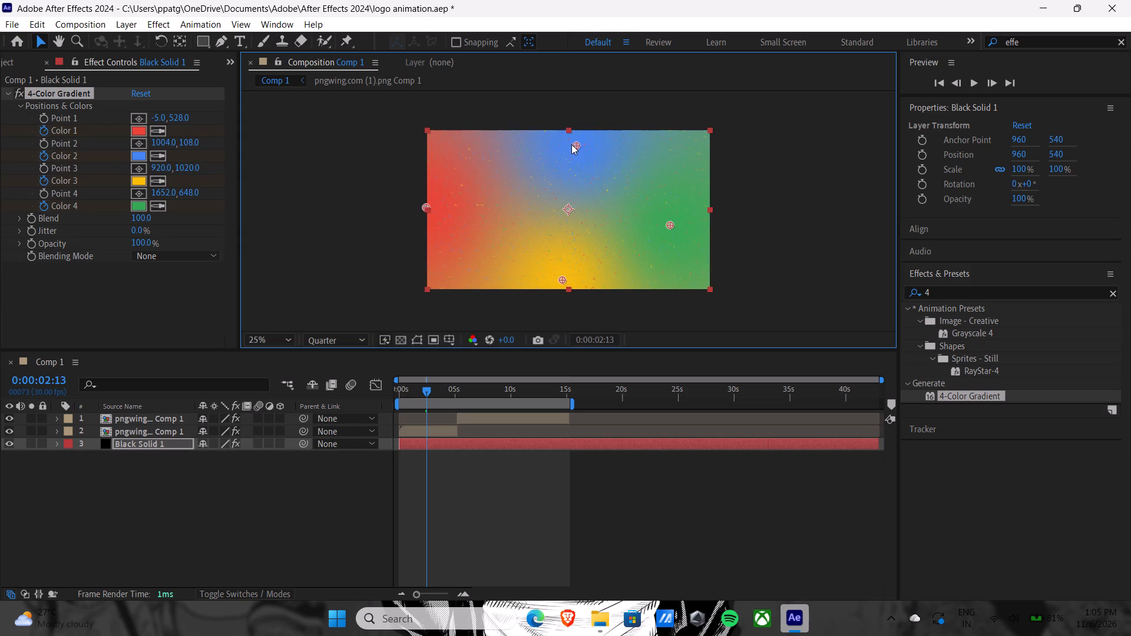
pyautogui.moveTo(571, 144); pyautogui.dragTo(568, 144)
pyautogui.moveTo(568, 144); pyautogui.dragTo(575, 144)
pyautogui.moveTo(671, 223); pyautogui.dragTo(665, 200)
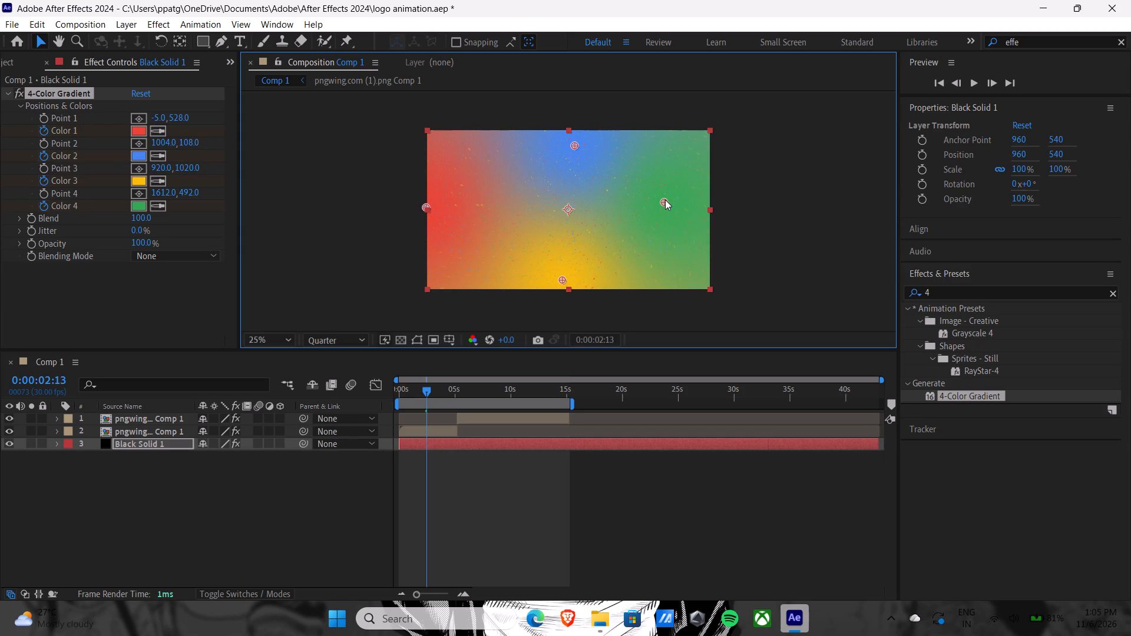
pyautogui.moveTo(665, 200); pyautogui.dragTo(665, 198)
# Preview the animation from 0:00:02:13, reveal Black Solid 1's keyframed properties, and go to 0:00:00:00.
pyautogui.press('space')
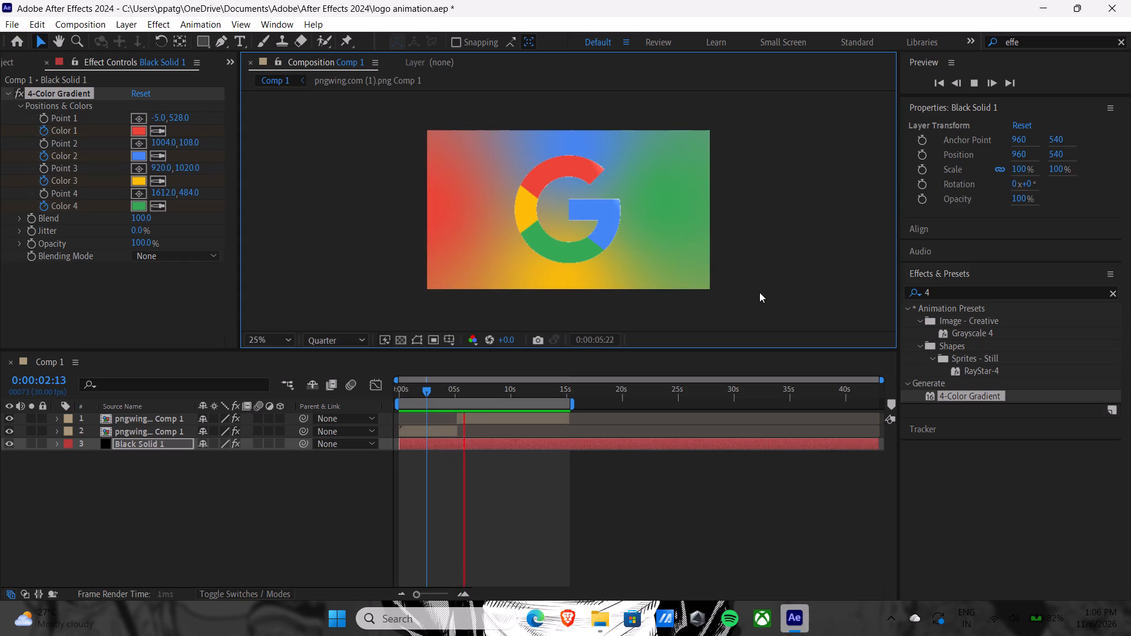
pyautogui.press('space')
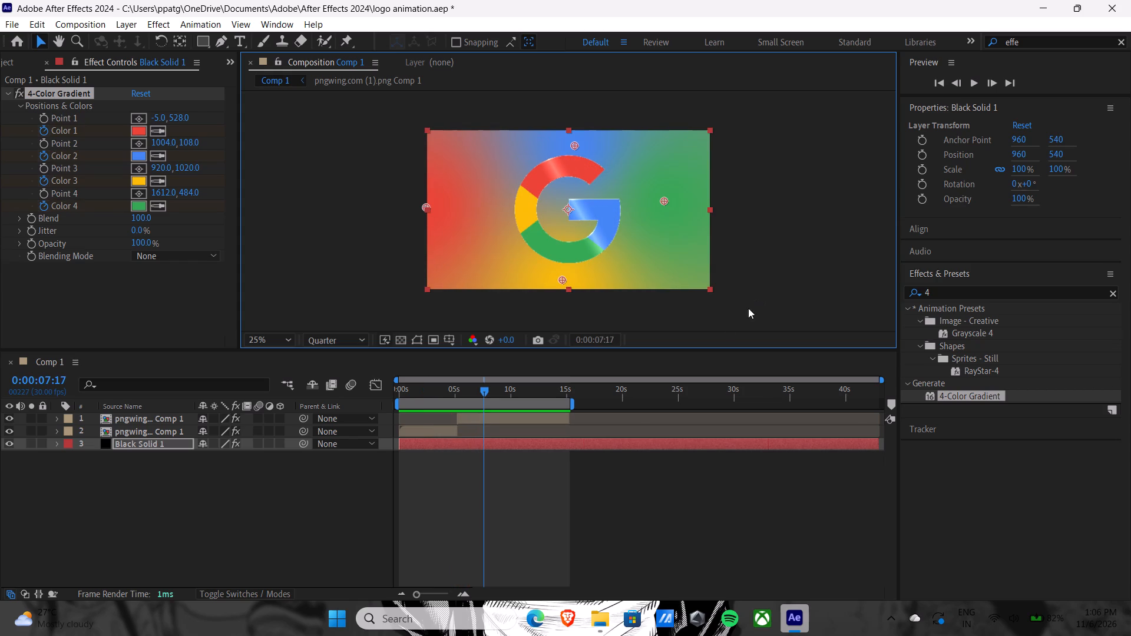
pyautogui.press('u')
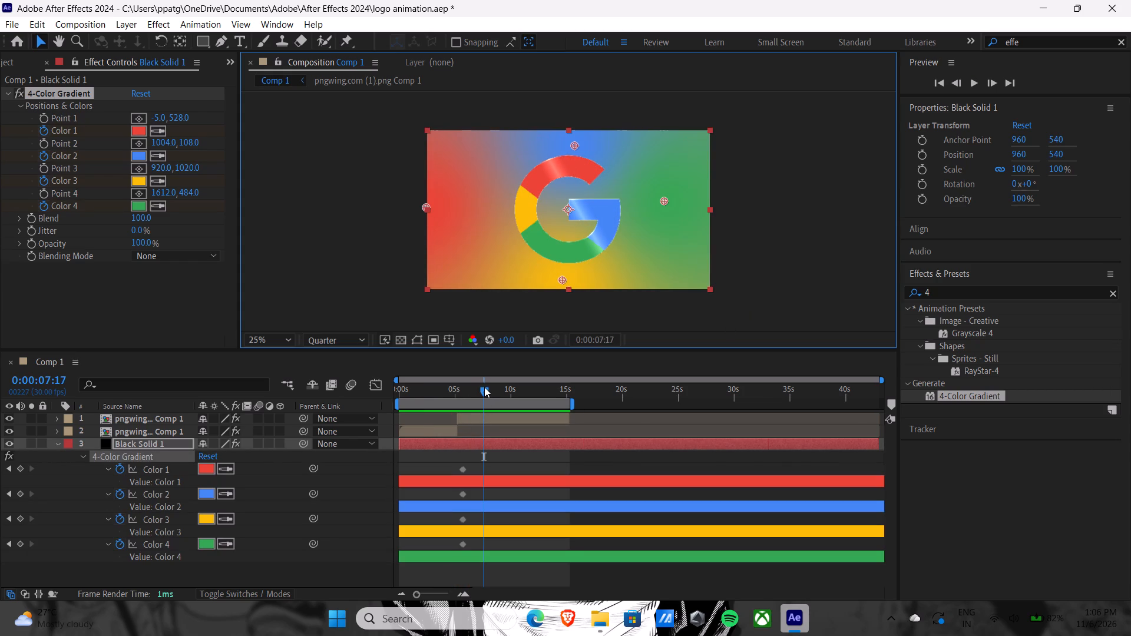
pyautogui.moveTo(486, 387); pyautogui.dragTo(372, 395)
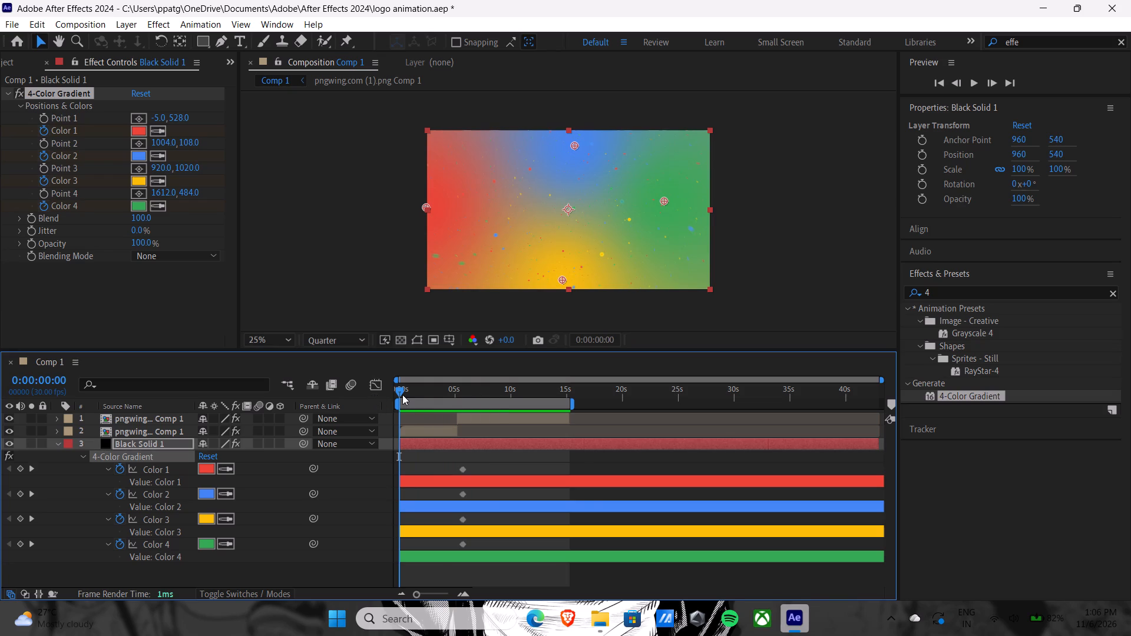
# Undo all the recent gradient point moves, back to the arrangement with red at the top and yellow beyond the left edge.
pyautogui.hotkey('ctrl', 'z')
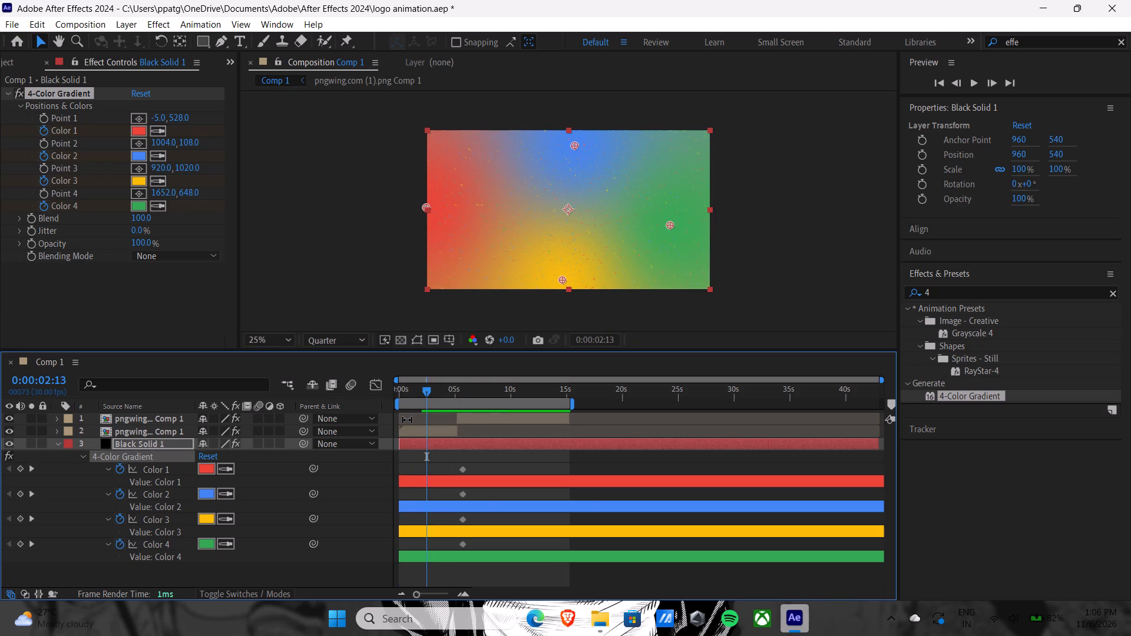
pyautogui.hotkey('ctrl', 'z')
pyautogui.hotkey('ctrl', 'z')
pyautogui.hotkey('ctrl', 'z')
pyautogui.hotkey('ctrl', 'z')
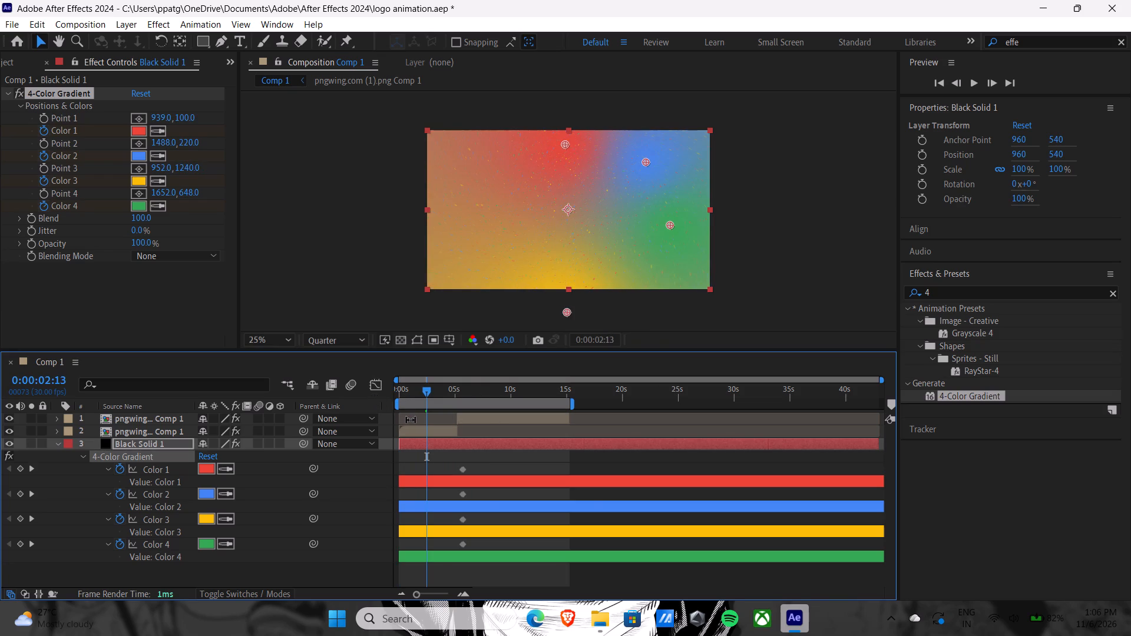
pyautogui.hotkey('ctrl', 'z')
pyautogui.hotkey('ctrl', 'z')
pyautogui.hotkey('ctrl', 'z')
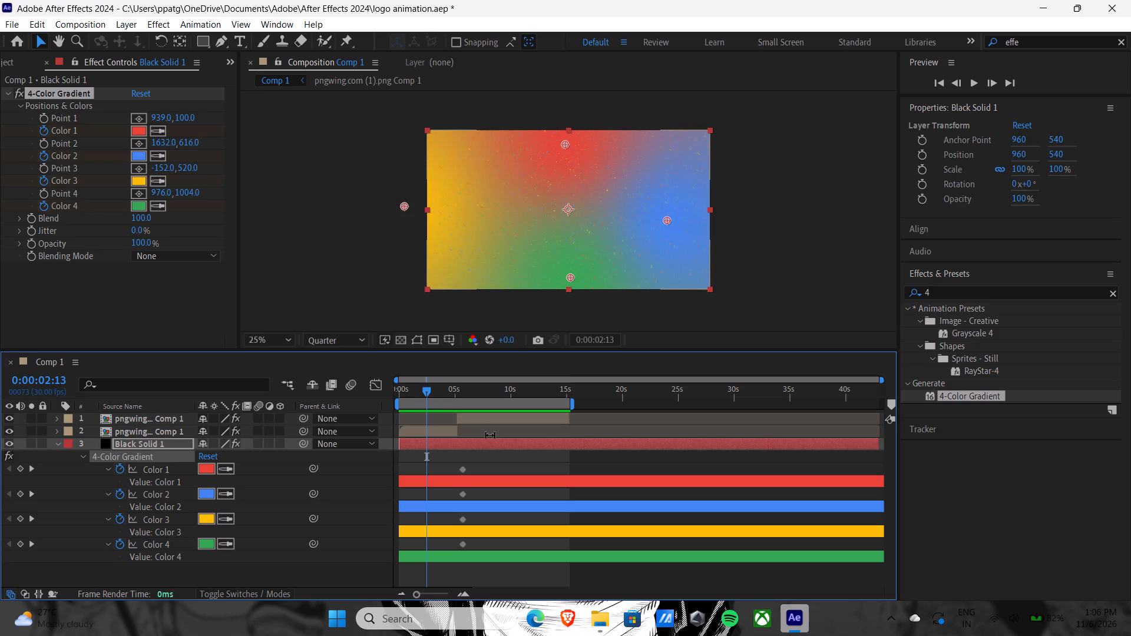
# At 0:00:00:00, arrange the gradient points: Point 1 about -157, 516; Point 3 about 976, 1000; Point 4 about 1632, 620; Point 2 about 924, 124.
pyautogui.moveTo(426, 387); pyautogui.dragTo(424, 395)
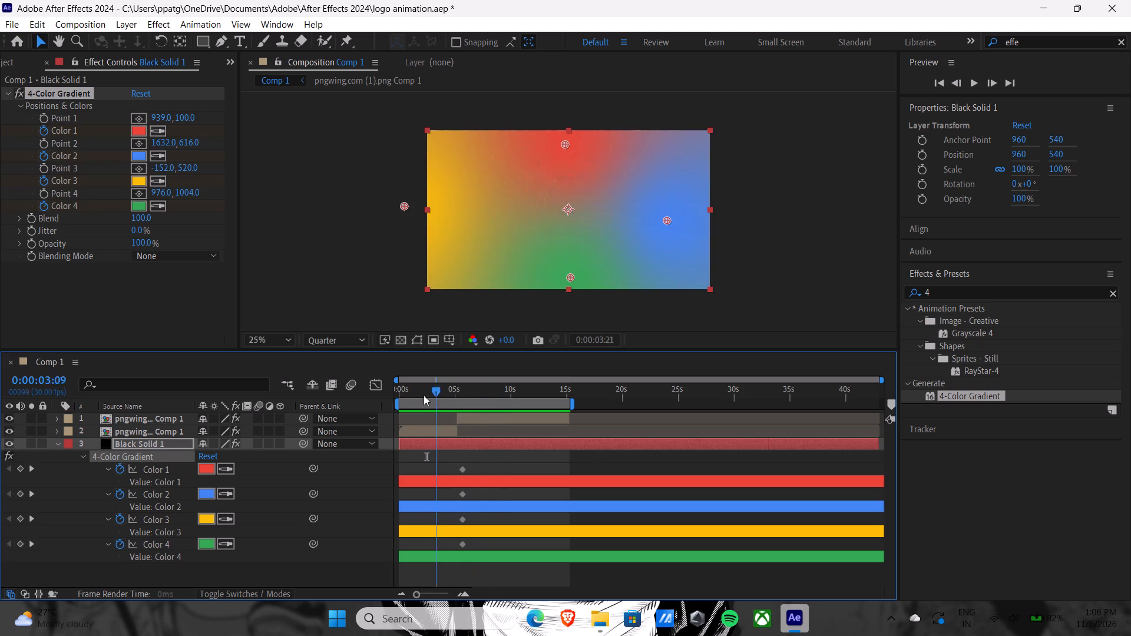
pyautogui.moveTo(424, 395); pyautogui.dragTo(381, 395)
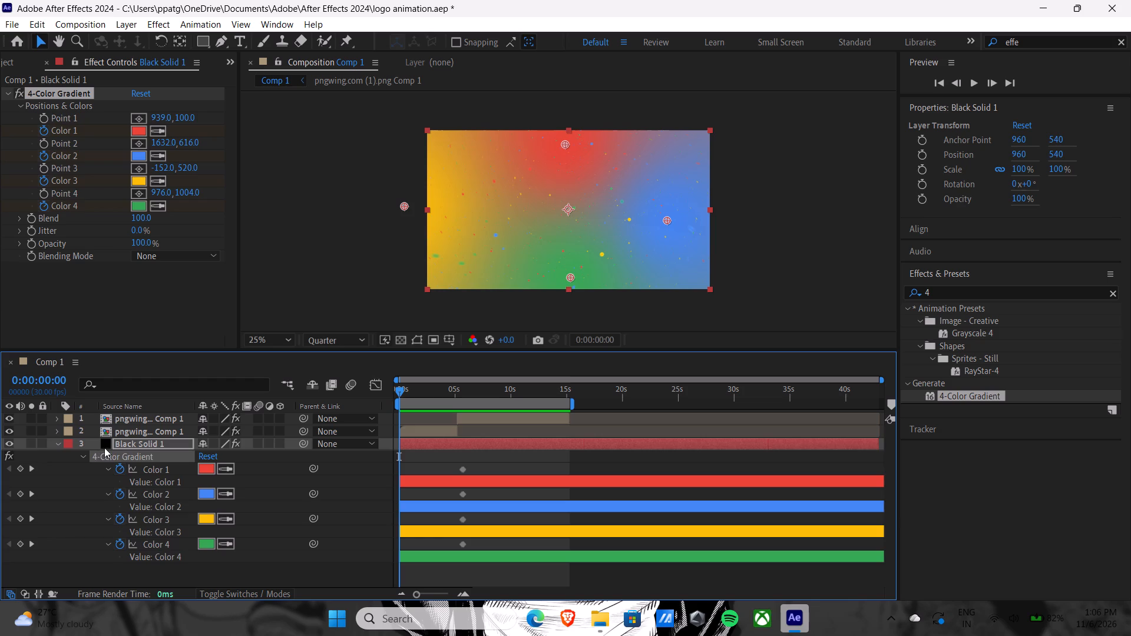
pyautogui.press('u')
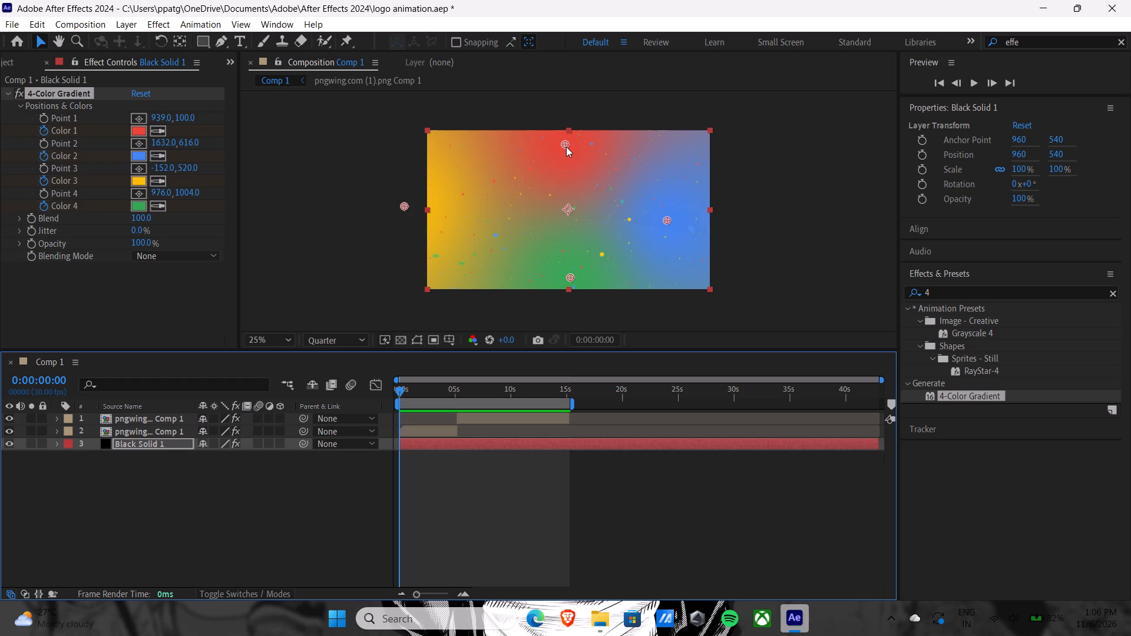
pyautogui.moveTo(566, 146); pyautogui.dragTo(538, 155)
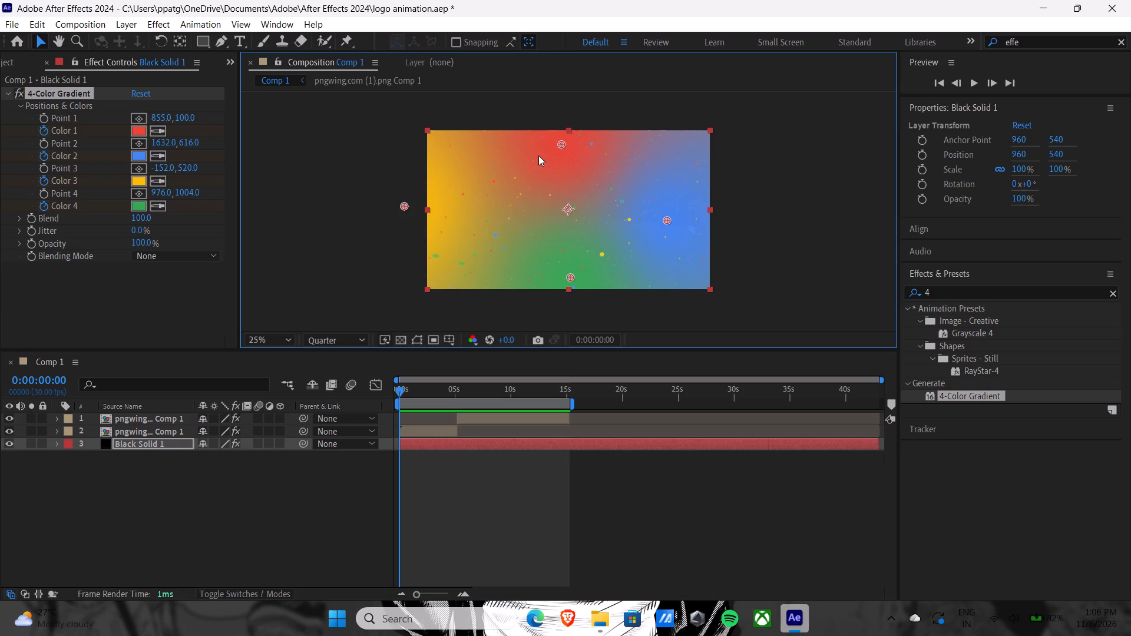
pyautogui.moveTo(538, 155); pyautogui.dragTo(405, 207)
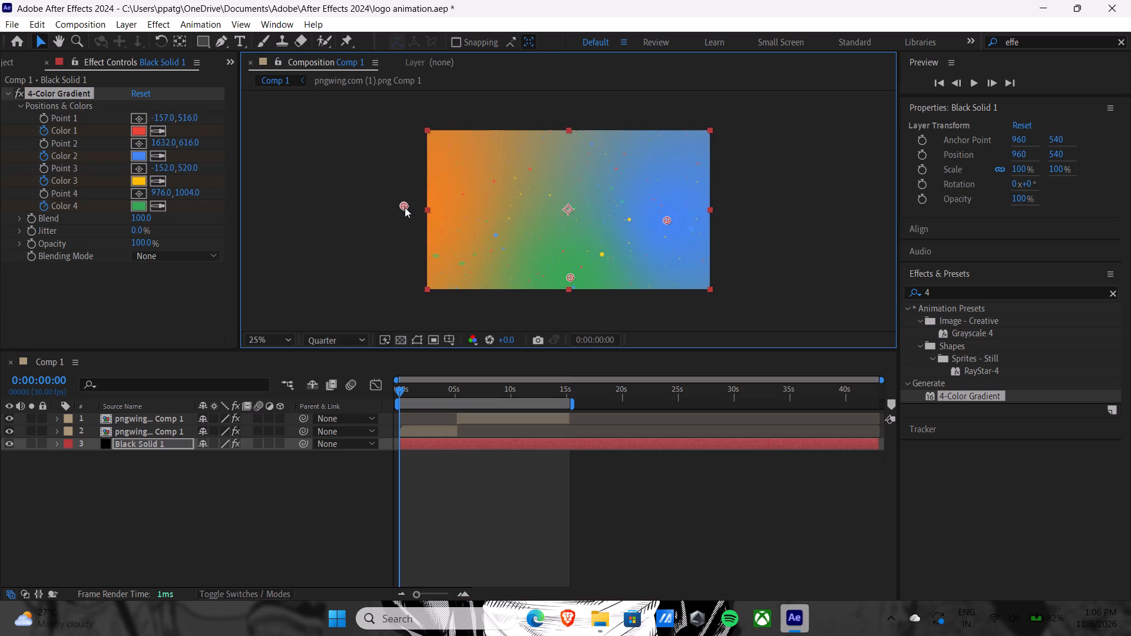
pyautogui.click(139, 167)
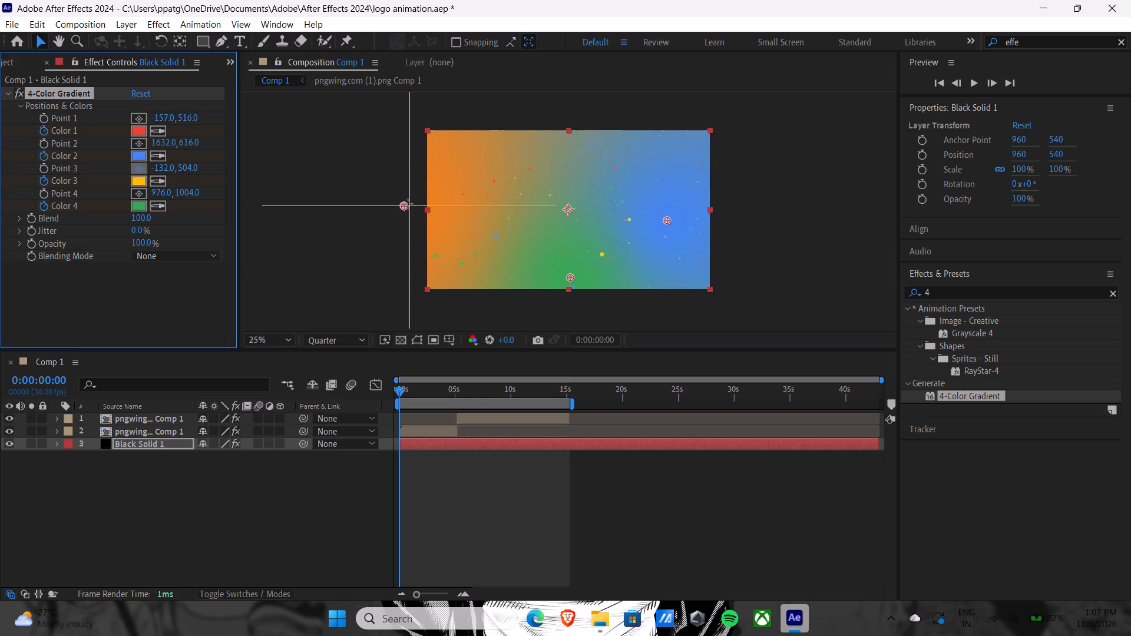
pyautogui.click(571, 277)
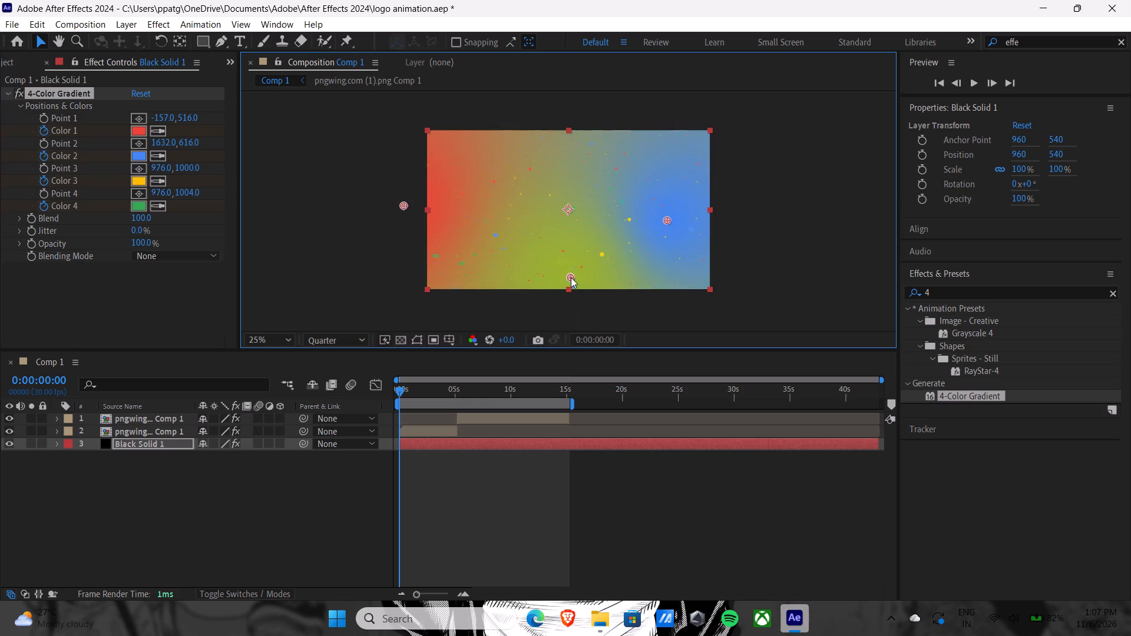
pyautogui.click(141, 197)
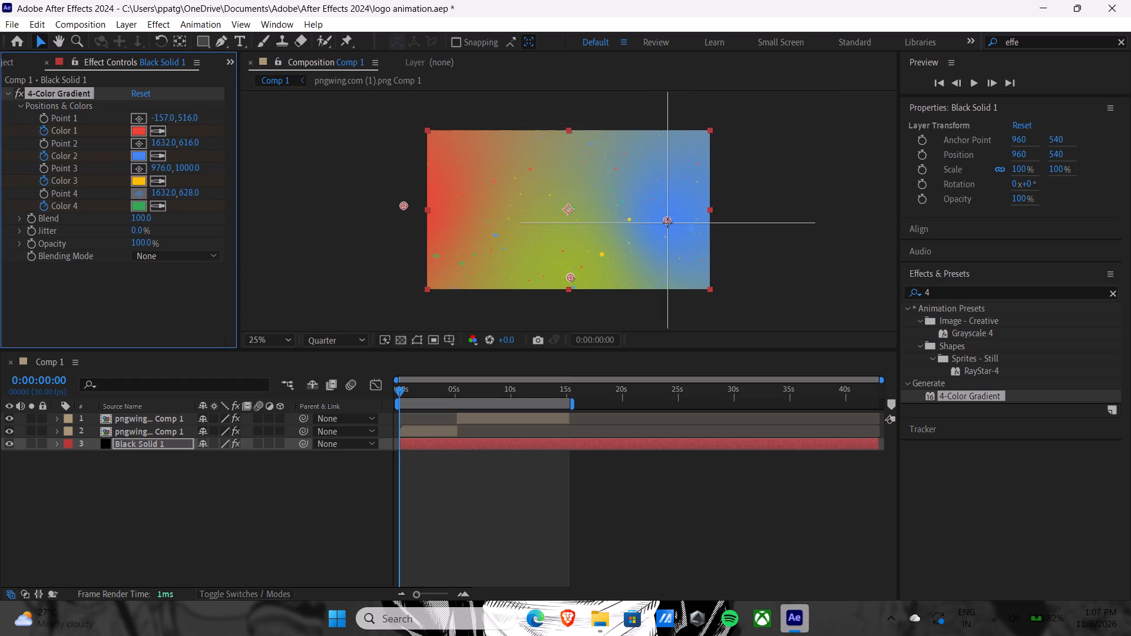
pyautogui.click(667, 221)
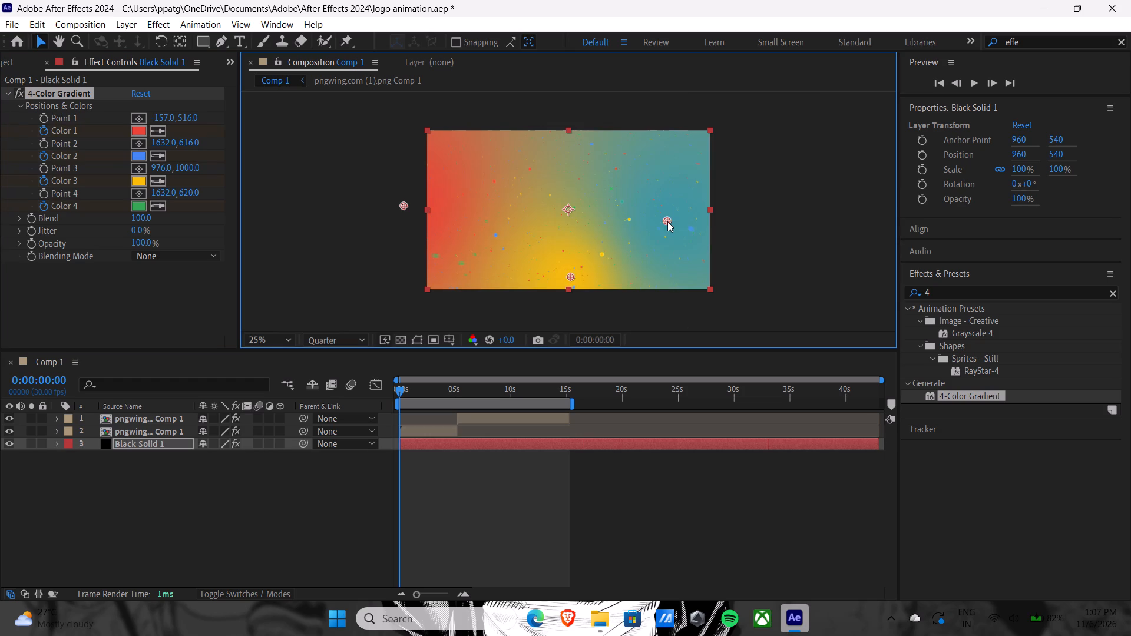
pyautogui.click(134, 141)
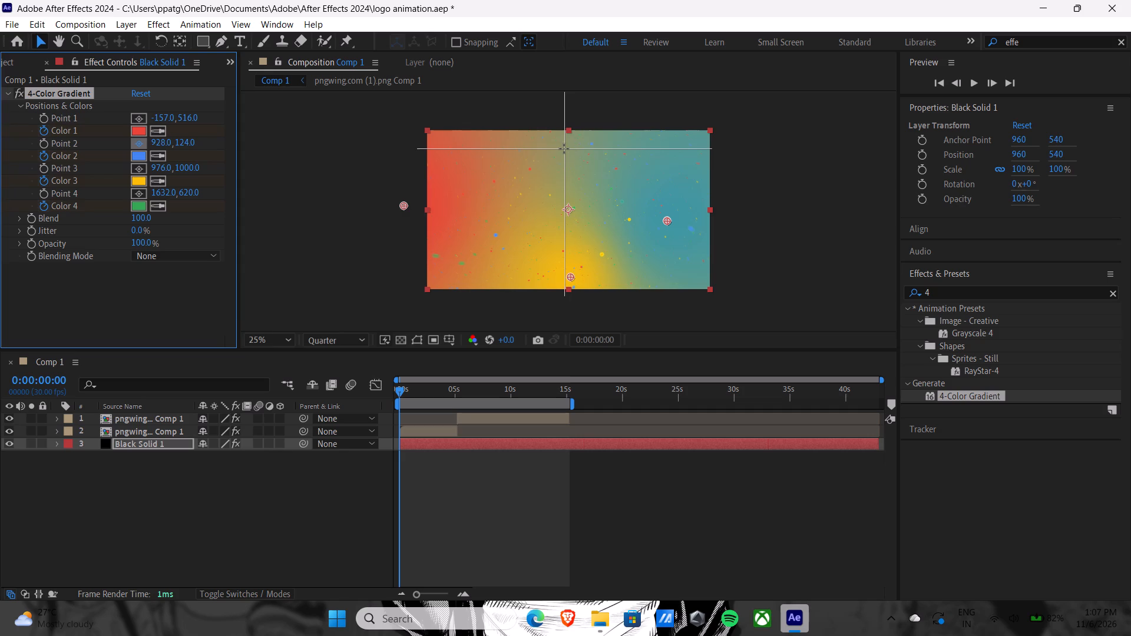
pyautogui.click(563, 148)
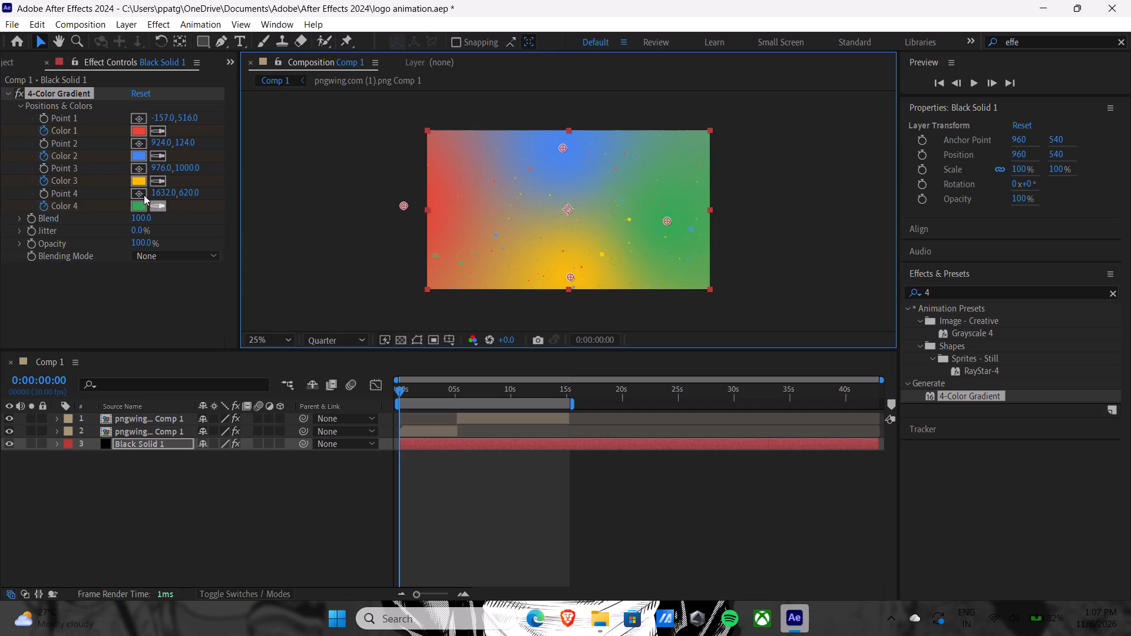
# Clear Color 1's existing keyframing and enable it again at 0:00:00:00.
pyautogui.click(47, 128)
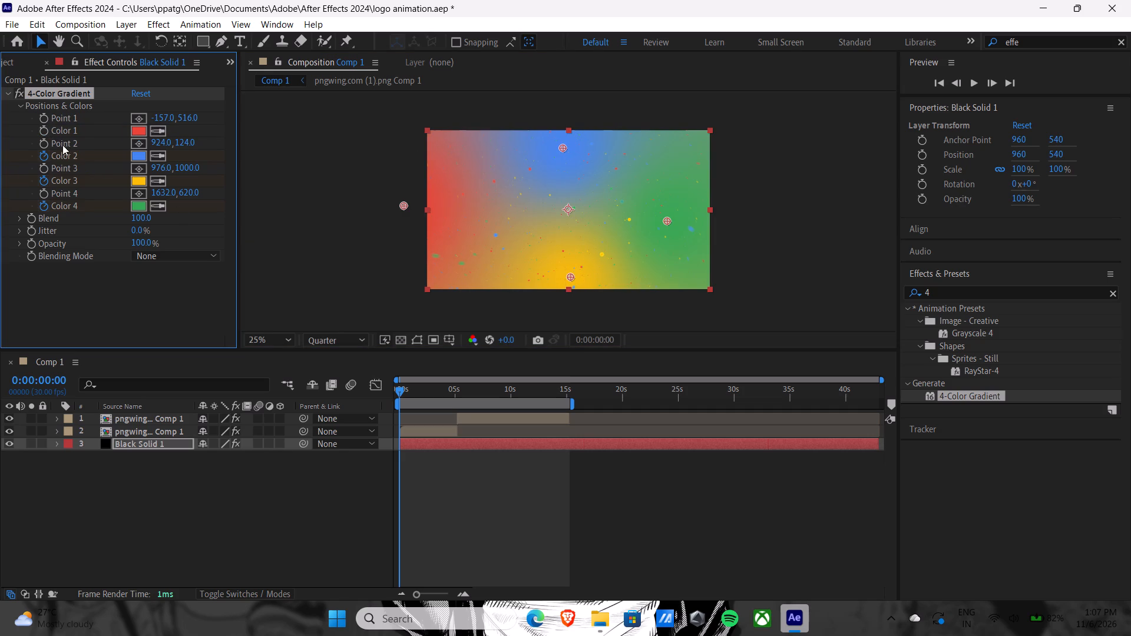
pyautogui.click(44, 130)
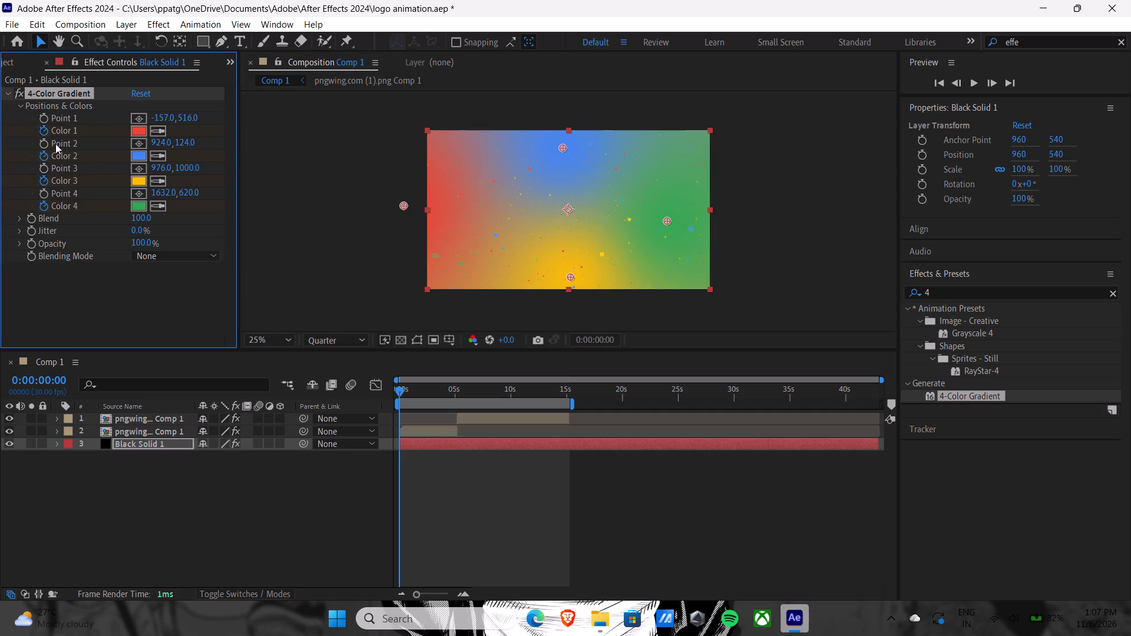
# Clear and re-enable keyframing for Color 2, Color 3 and Color 4 at 0:00:00:00, and reveal Black Solid 1's keyframed properties.
pyautogui.doubleClick(45, 153)
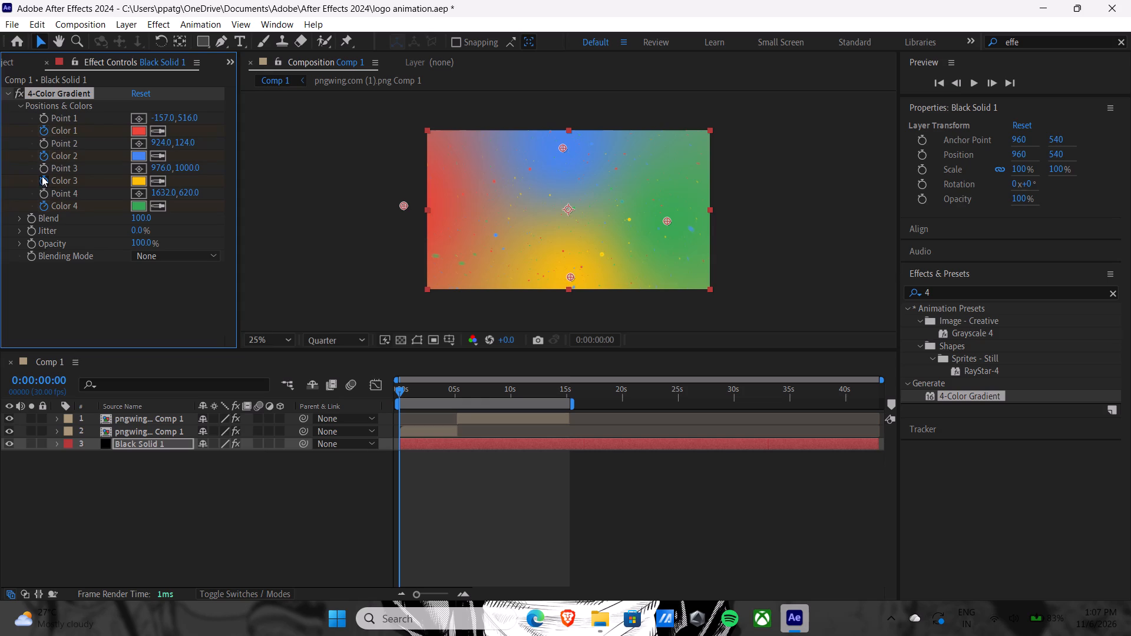
pyautogui.doubleClick(42, 178)
pyautogui.doubleClick(42, 206)
pyautogui.press('u')
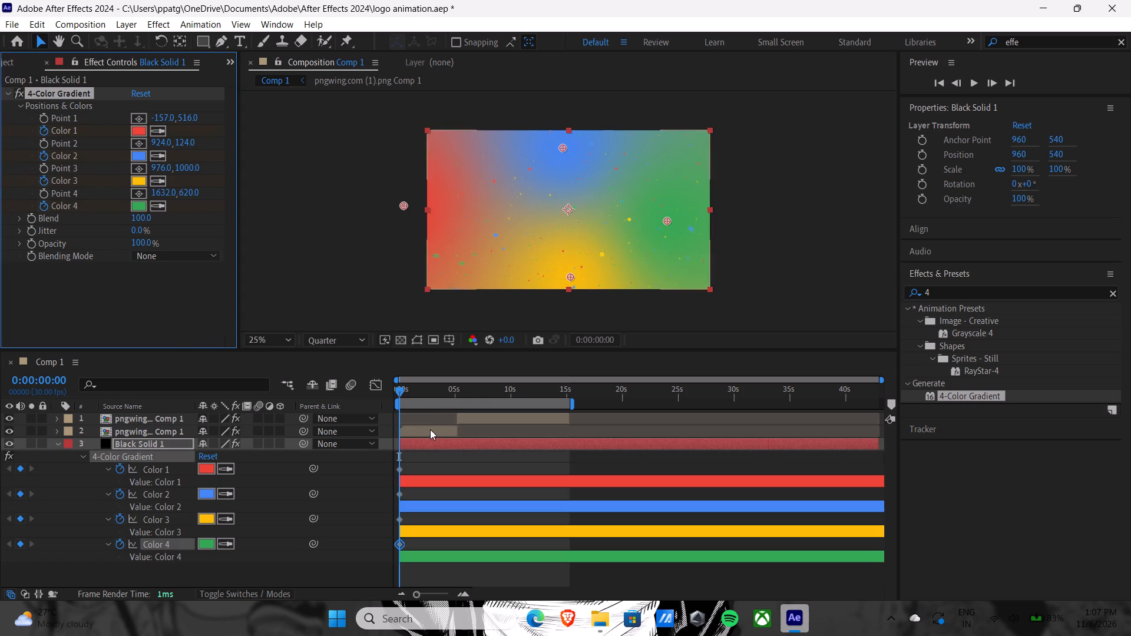
# Collapse the 4-Color Gradient properties in the timeline and move the current time to 0:00:01:23.
pyautogui.moveTo(398, 390); pyautogui.dragTo(465, 396)
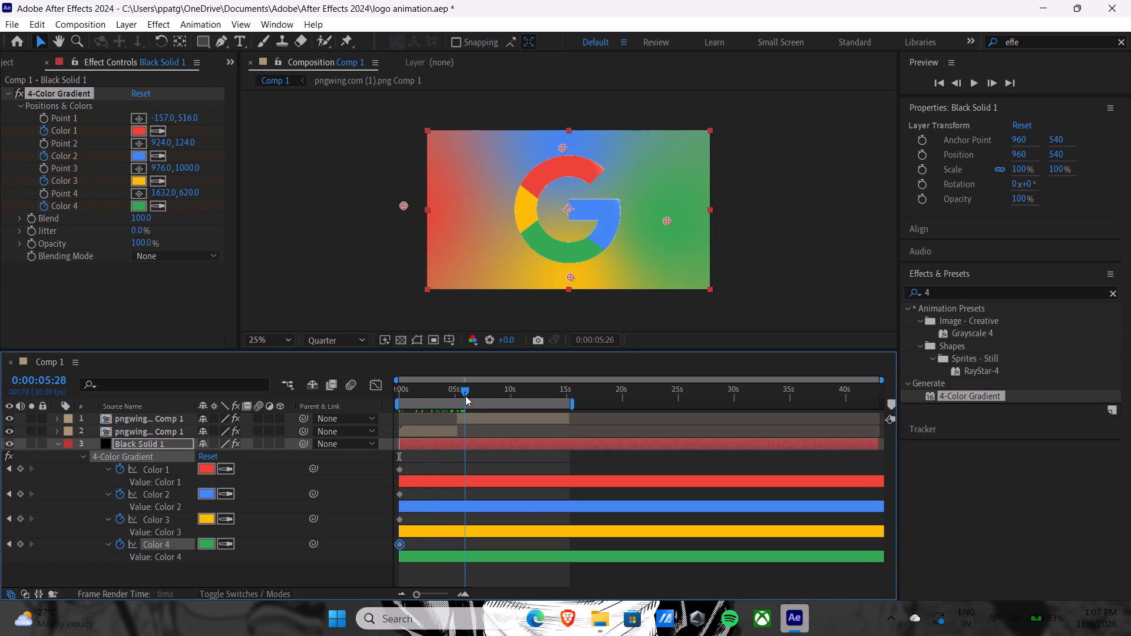
pyautogui.moveTo(465, 396); pyautogui.dragTo(464, 396)
pyautogui.moveTo(464, 396); pyautogui.dragTo(455, 397)
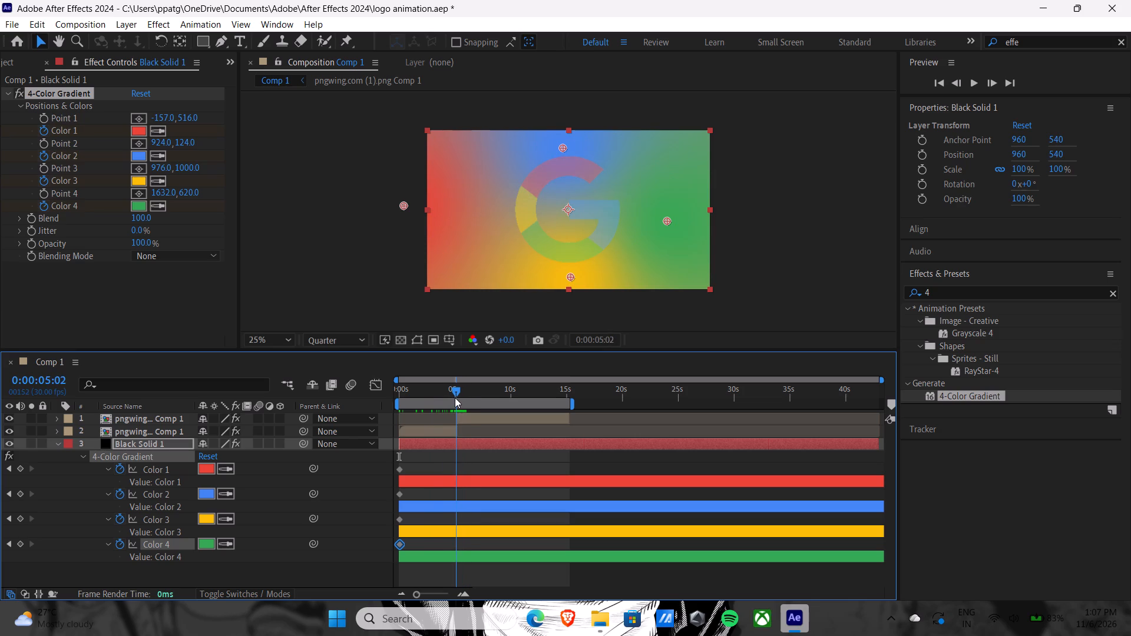
pyautogui.moveTo(455, 397); pyautogui.dragTo(455, 397)
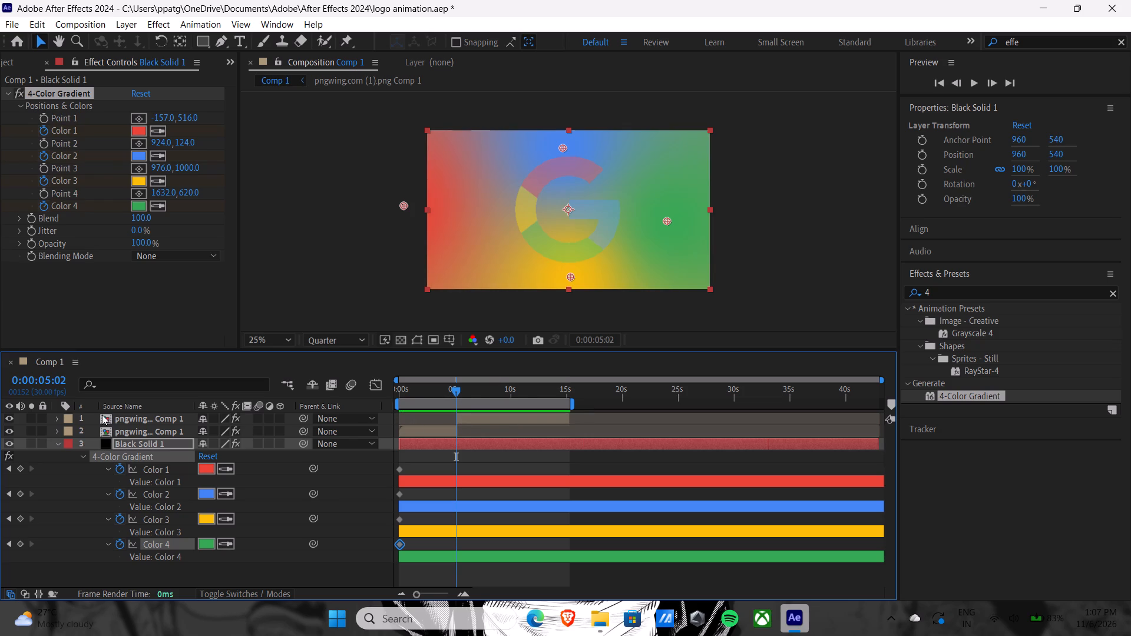
pyautogui.click(80, 458)
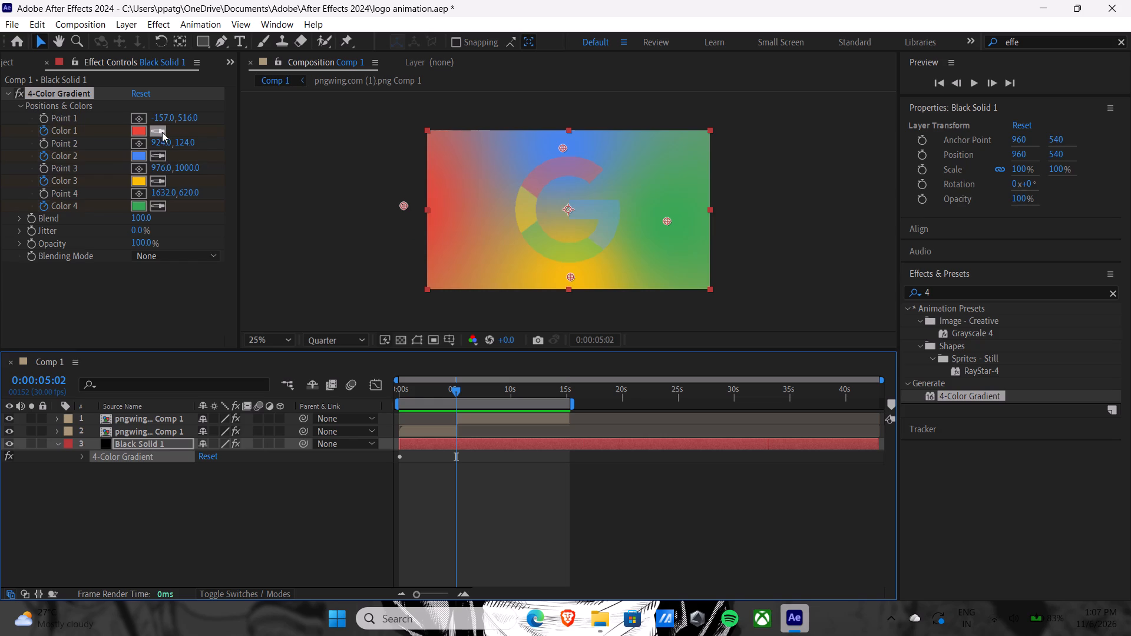
pyautogui.moveTo(458, 390); pyautogui.dragTo(432, 390)
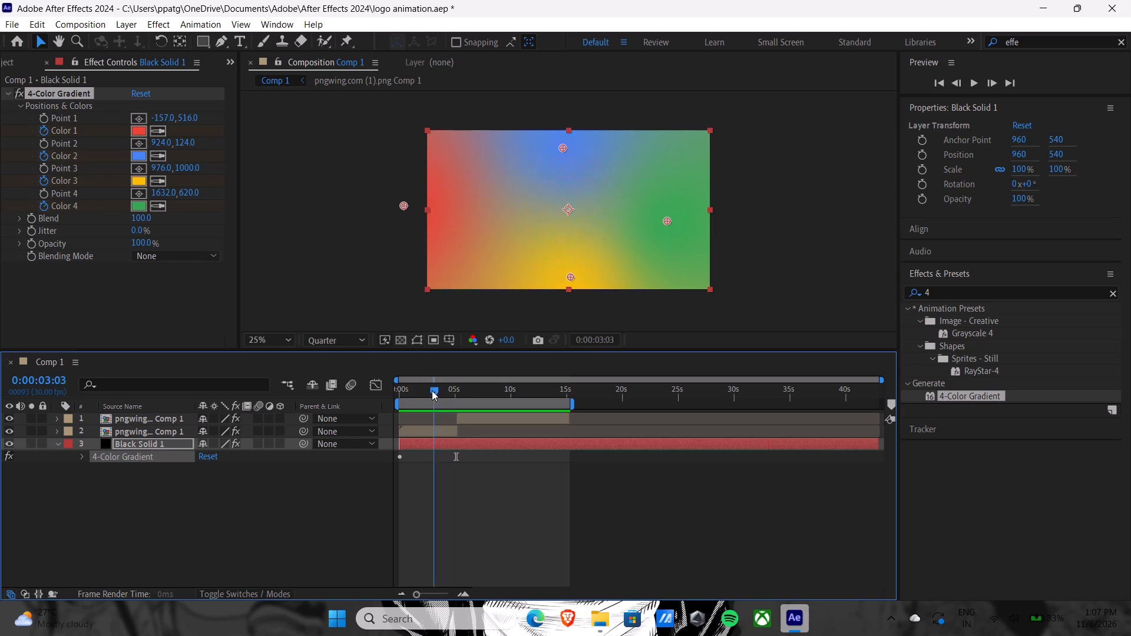
pyautogui.moveTo(432, 390); pyautogui.dragTo(425, 392)
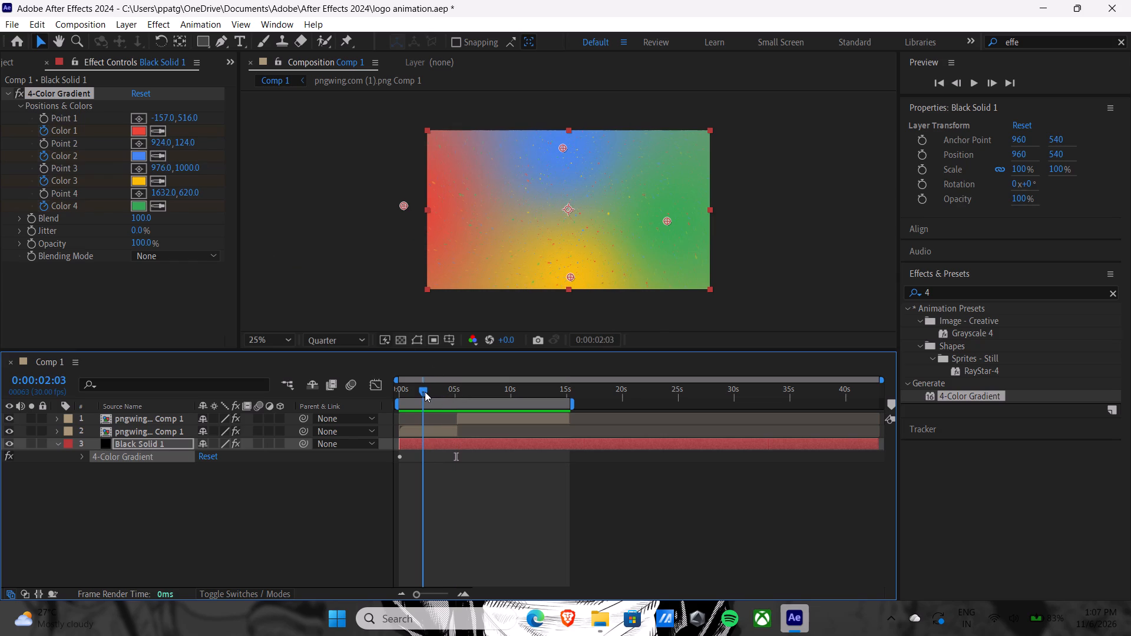
pyautogui.moveTo(425, 392); pyautogui.dragTo(421, 392)
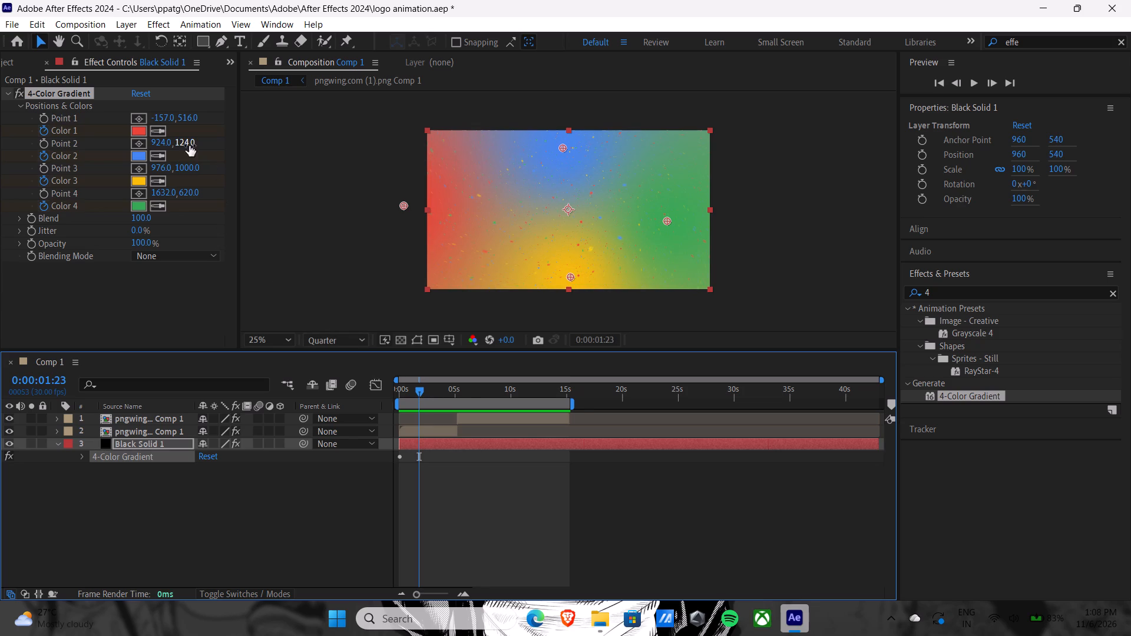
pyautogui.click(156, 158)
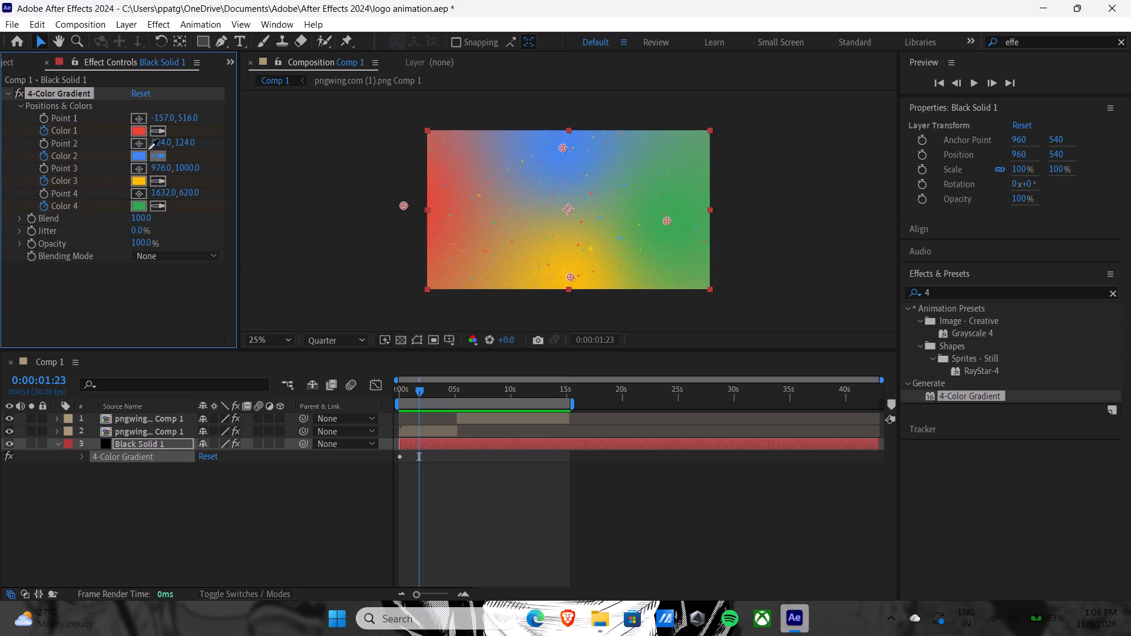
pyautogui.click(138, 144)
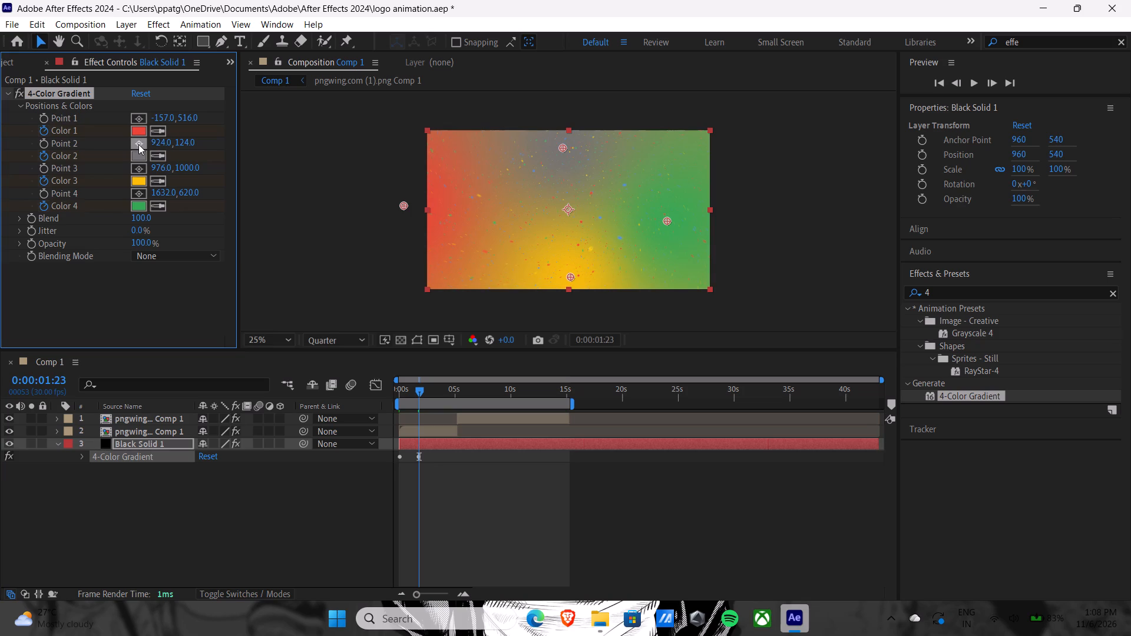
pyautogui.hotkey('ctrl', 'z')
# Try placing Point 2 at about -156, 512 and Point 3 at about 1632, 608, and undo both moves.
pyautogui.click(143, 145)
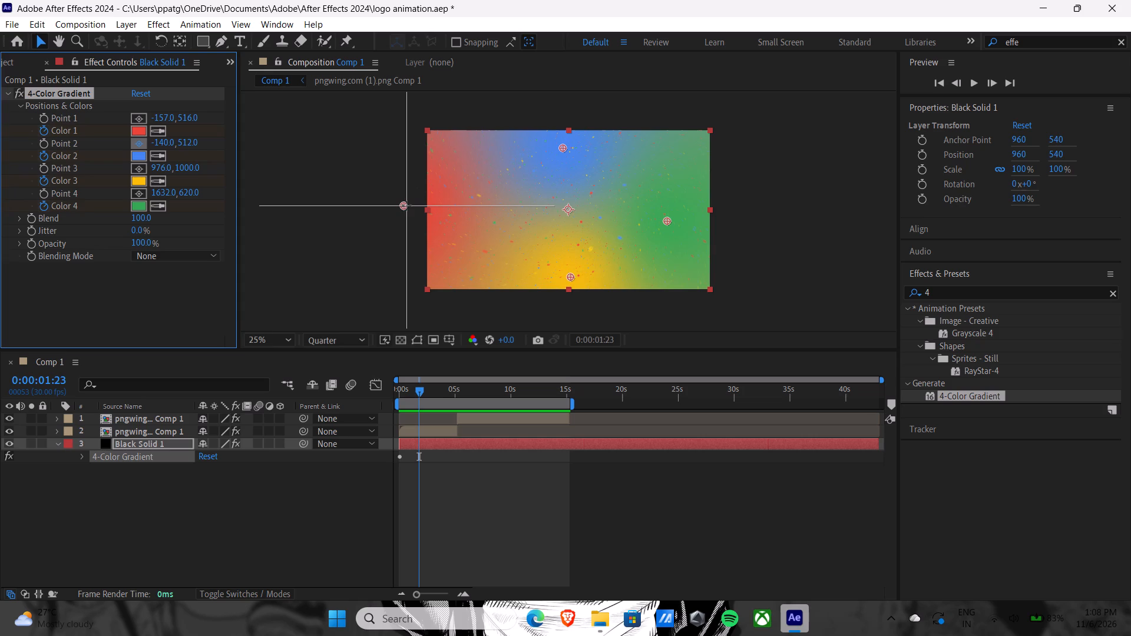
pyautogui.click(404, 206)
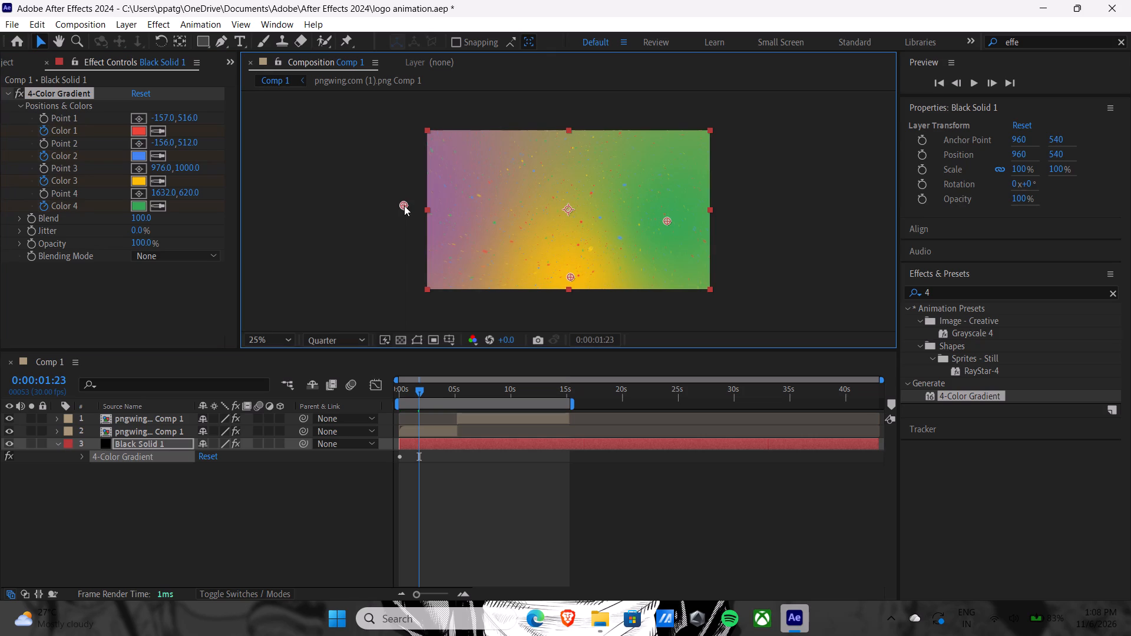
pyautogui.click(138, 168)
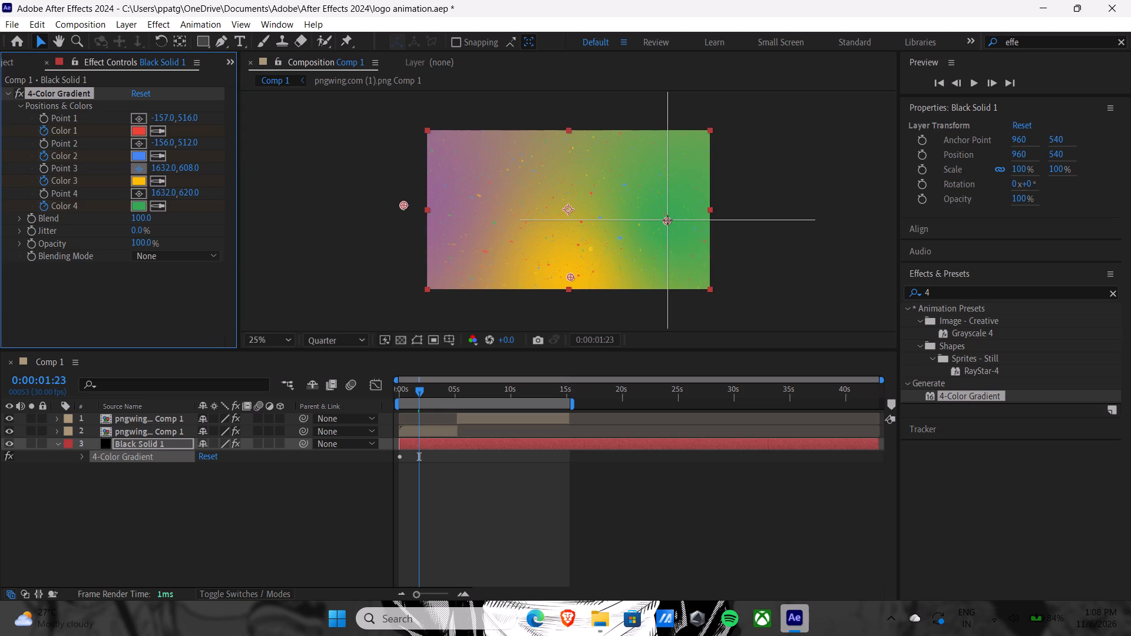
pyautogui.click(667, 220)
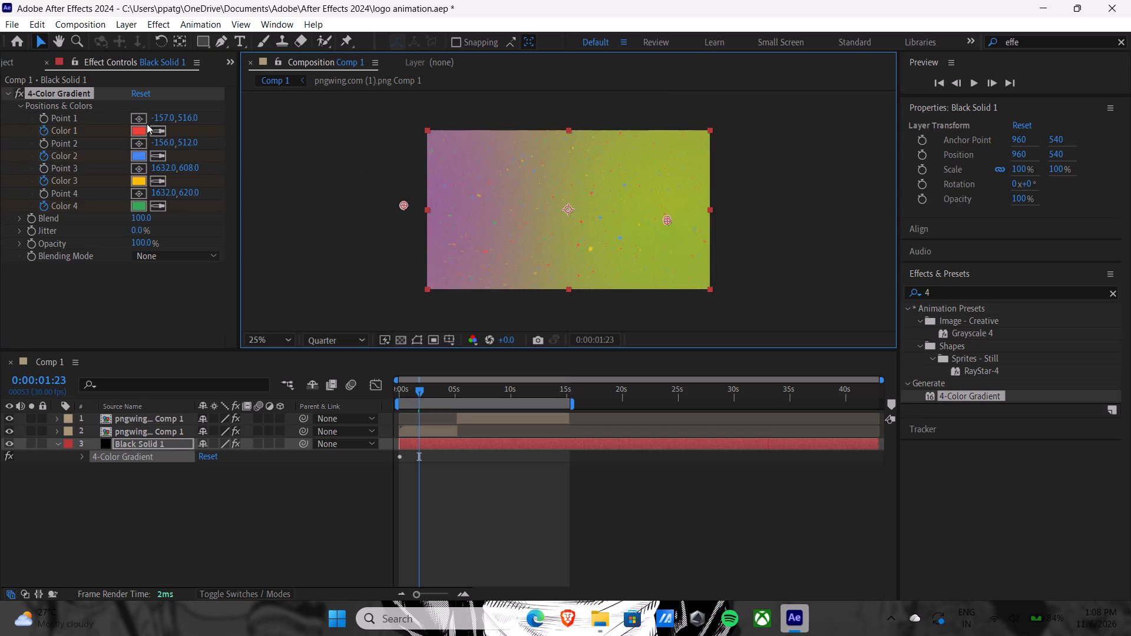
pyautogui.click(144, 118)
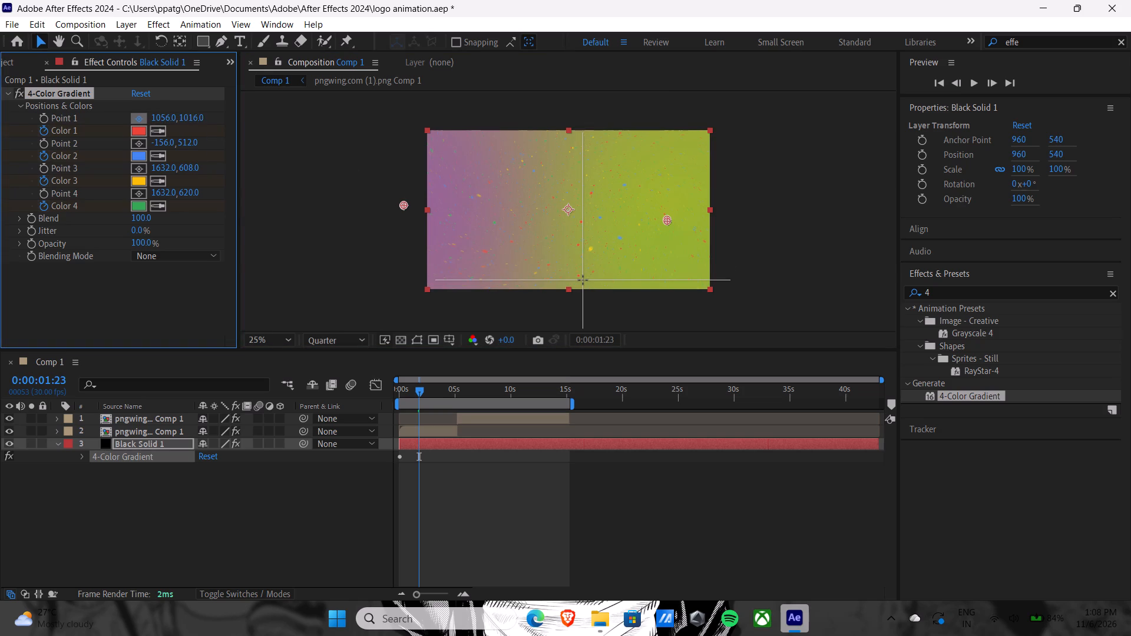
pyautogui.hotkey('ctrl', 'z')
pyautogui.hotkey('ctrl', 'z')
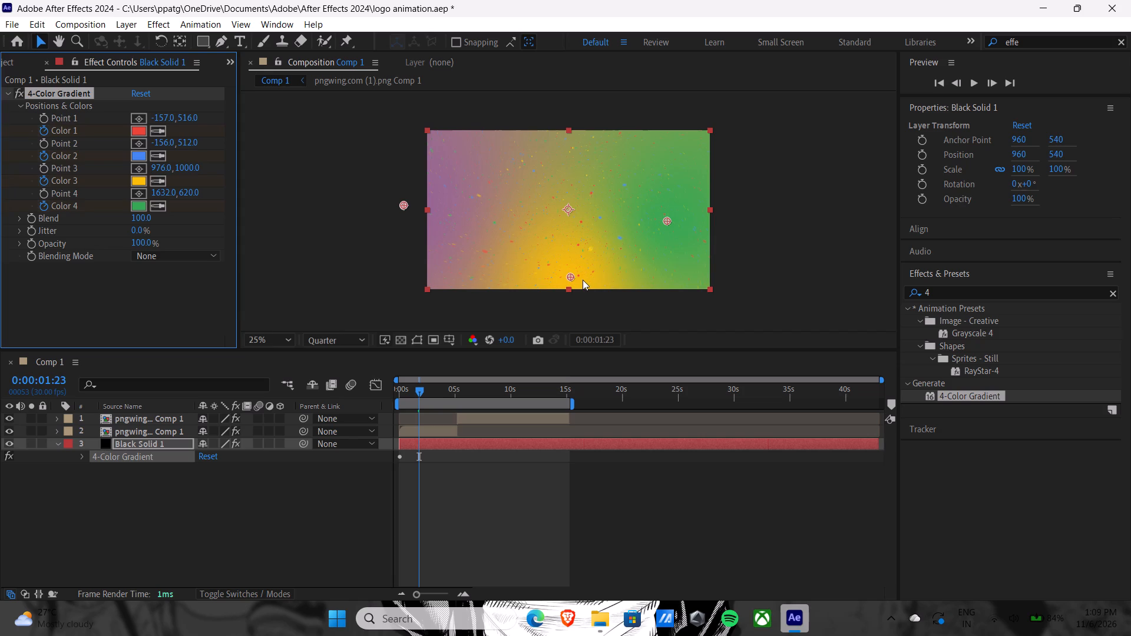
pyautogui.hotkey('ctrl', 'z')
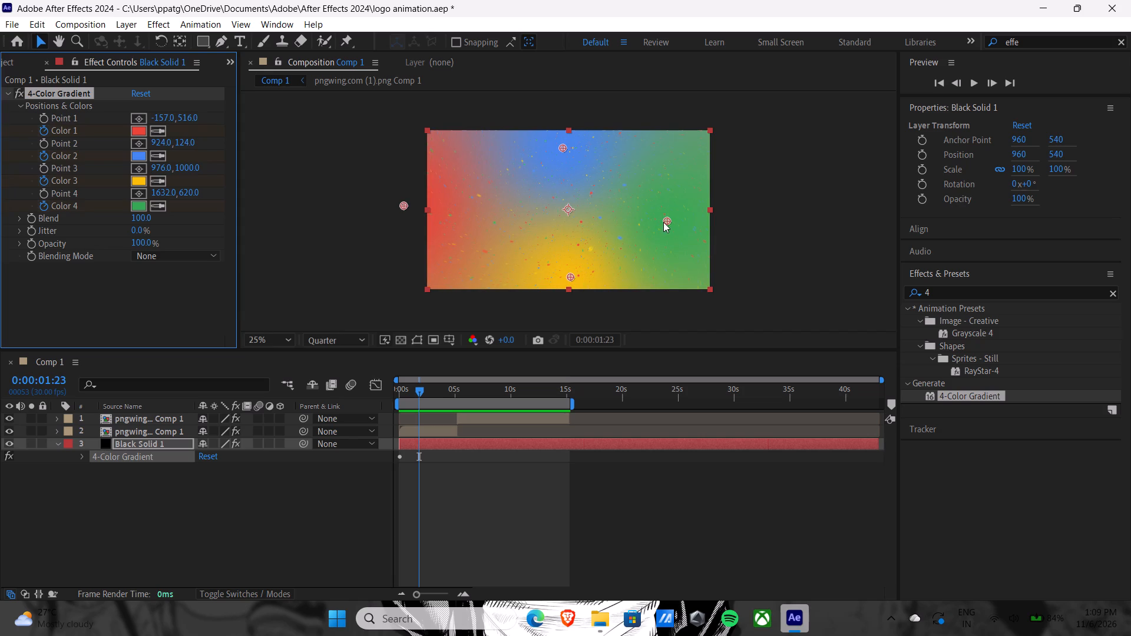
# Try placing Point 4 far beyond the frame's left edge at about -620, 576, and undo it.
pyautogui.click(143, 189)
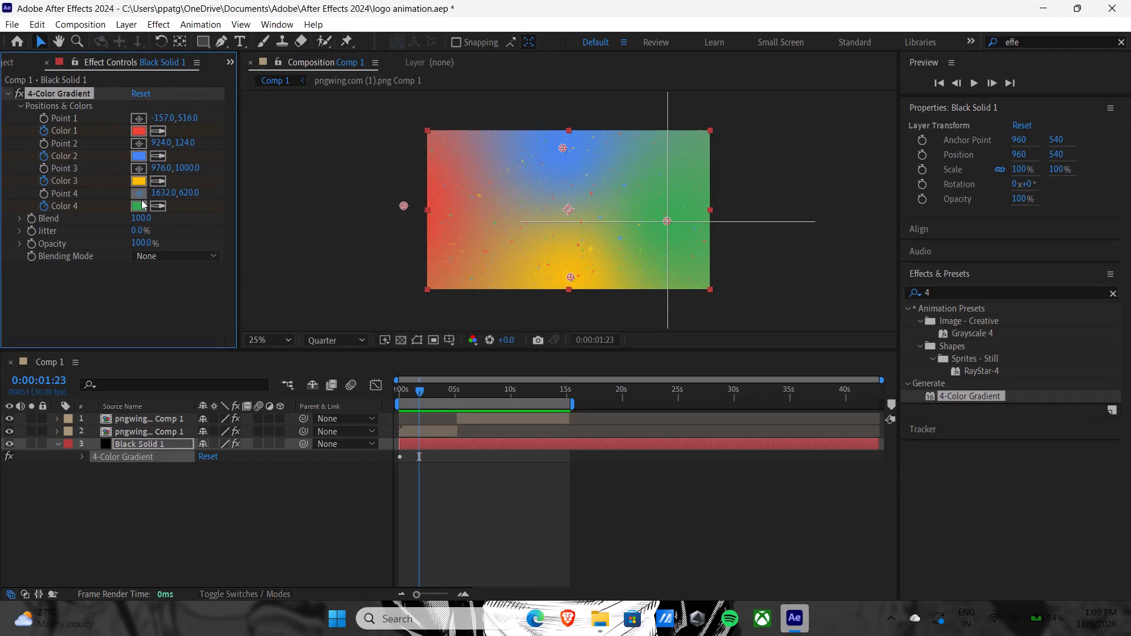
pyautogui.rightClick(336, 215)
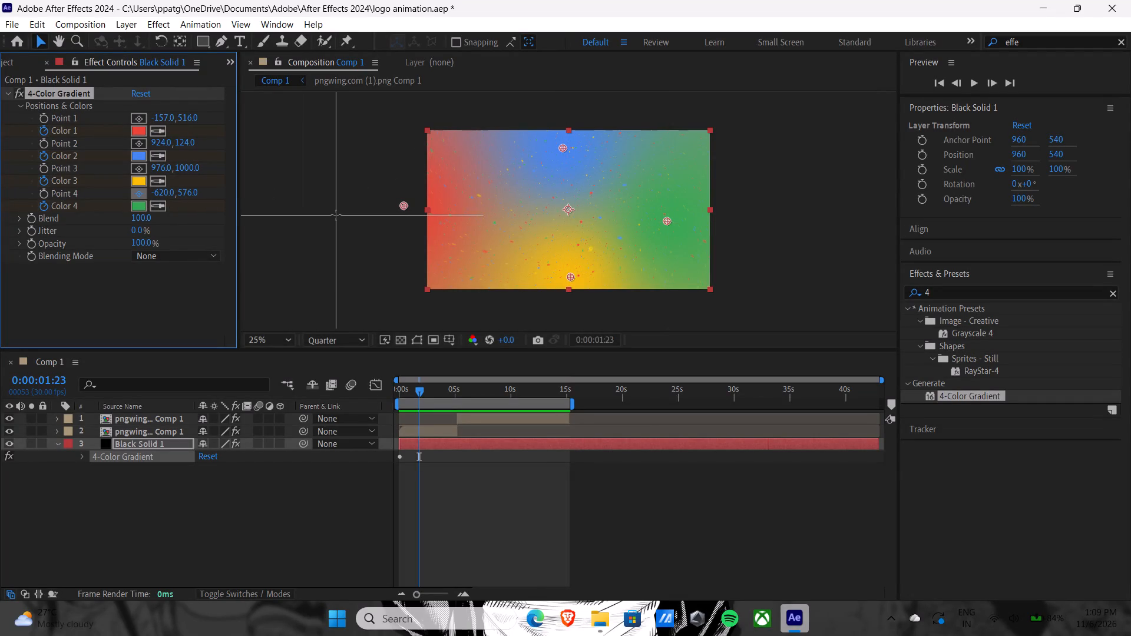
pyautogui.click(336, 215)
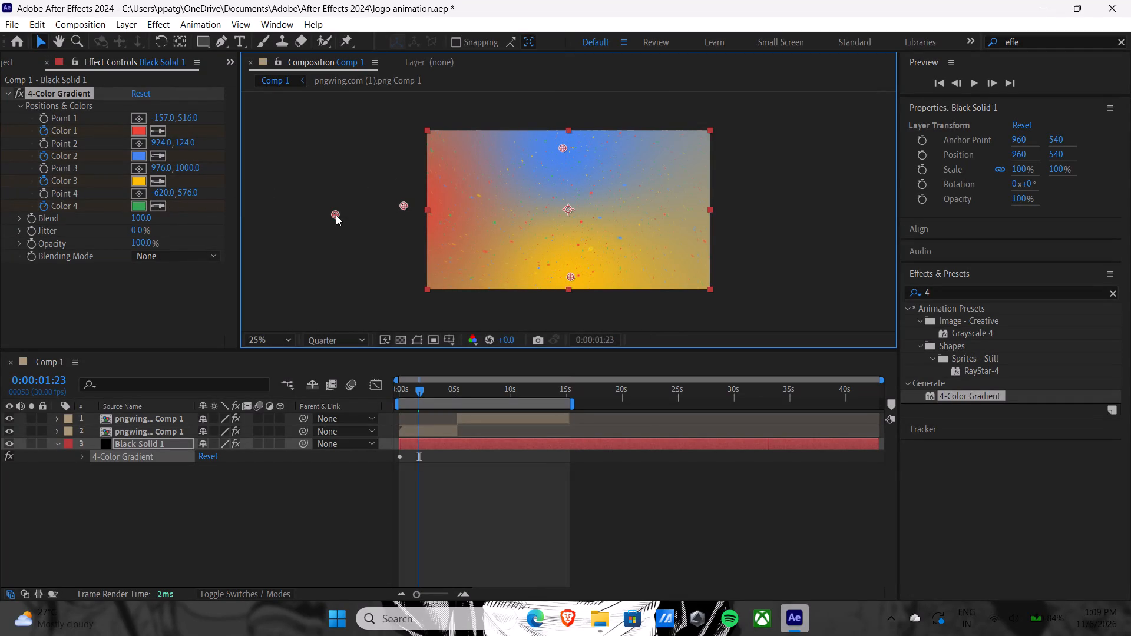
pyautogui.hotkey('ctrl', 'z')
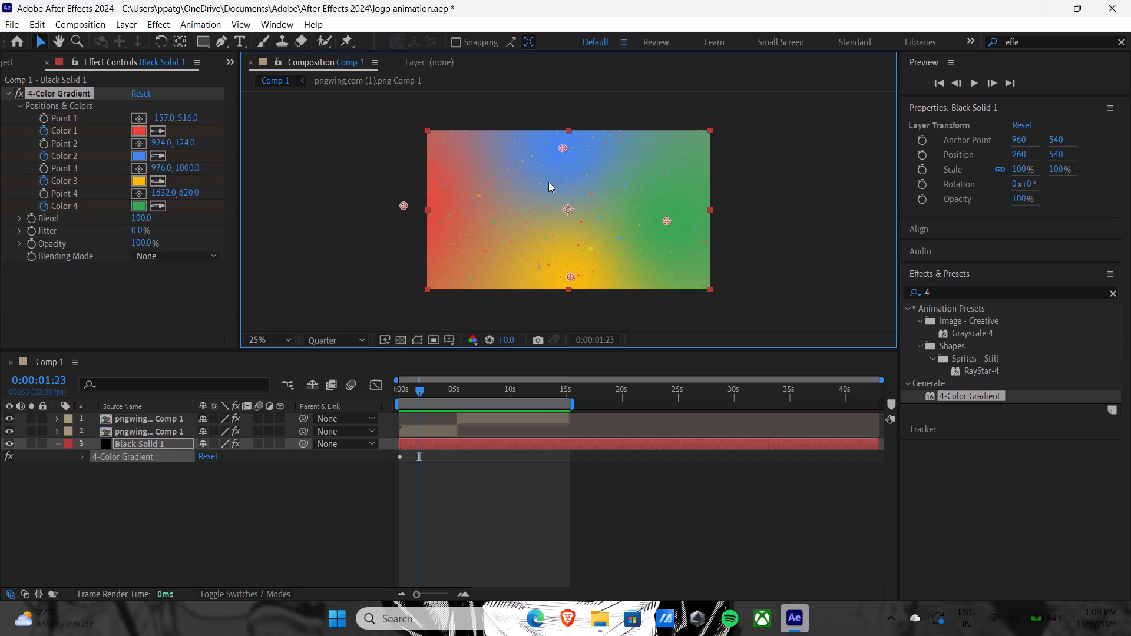
# Place Point 2 of the gradient on Point 1's spot beyond the frame's left edge, at about -160, 516.
pyautogui.click(135, 144)
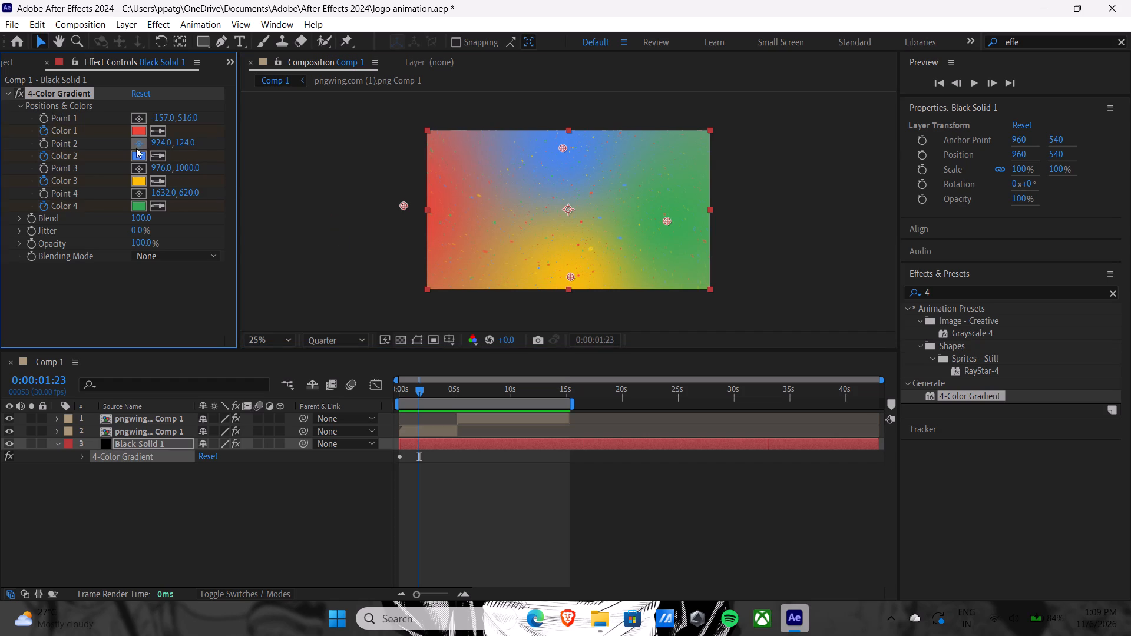
pyautogui.click(404, 206)
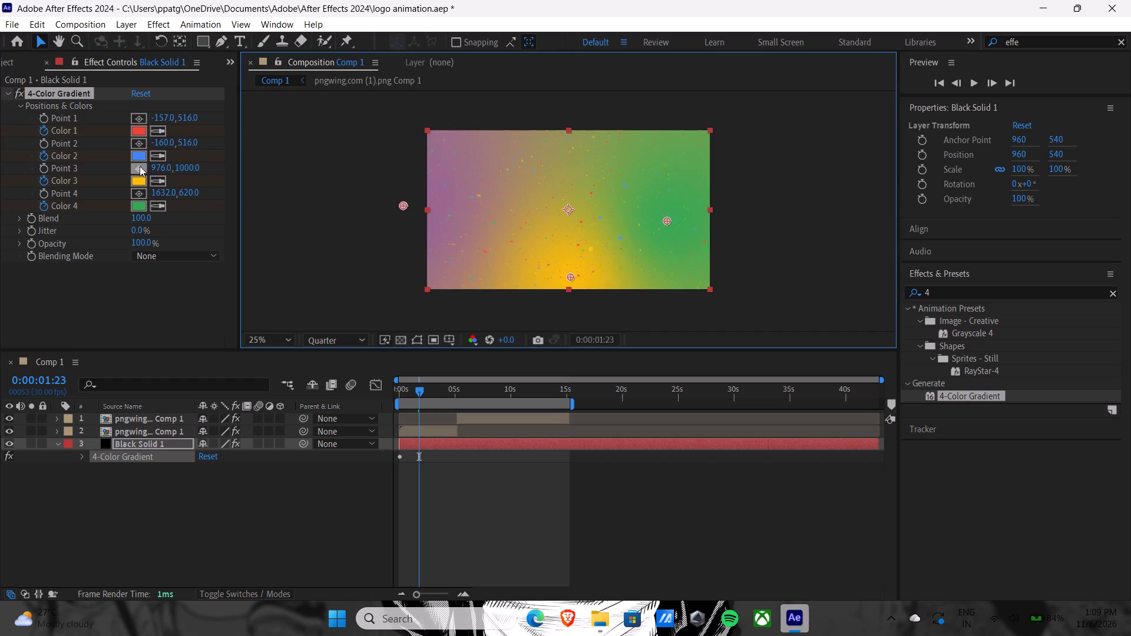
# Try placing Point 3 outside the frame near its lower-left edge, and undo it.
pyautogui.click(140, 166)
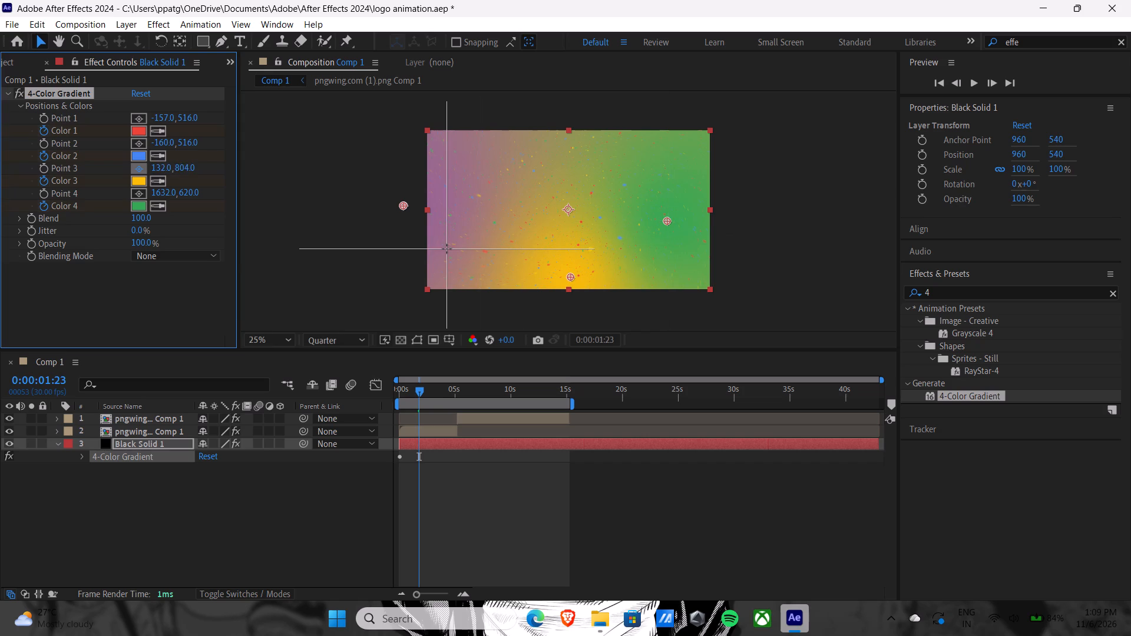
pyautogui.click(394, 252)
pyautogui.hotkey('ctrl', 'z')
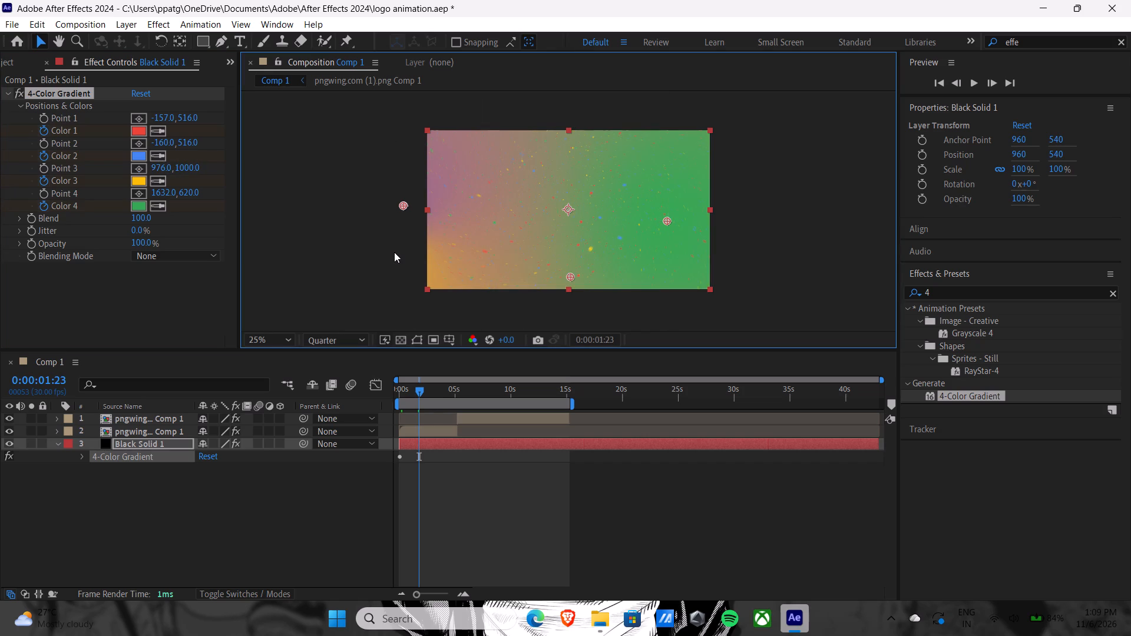
# Arrange the remaining gradient points at 0:00:01:23: Point 1 about 980, 988; Point 3 about 1628, 620; Point 4 about 908, 80.
pyautogui.click(140, 115)
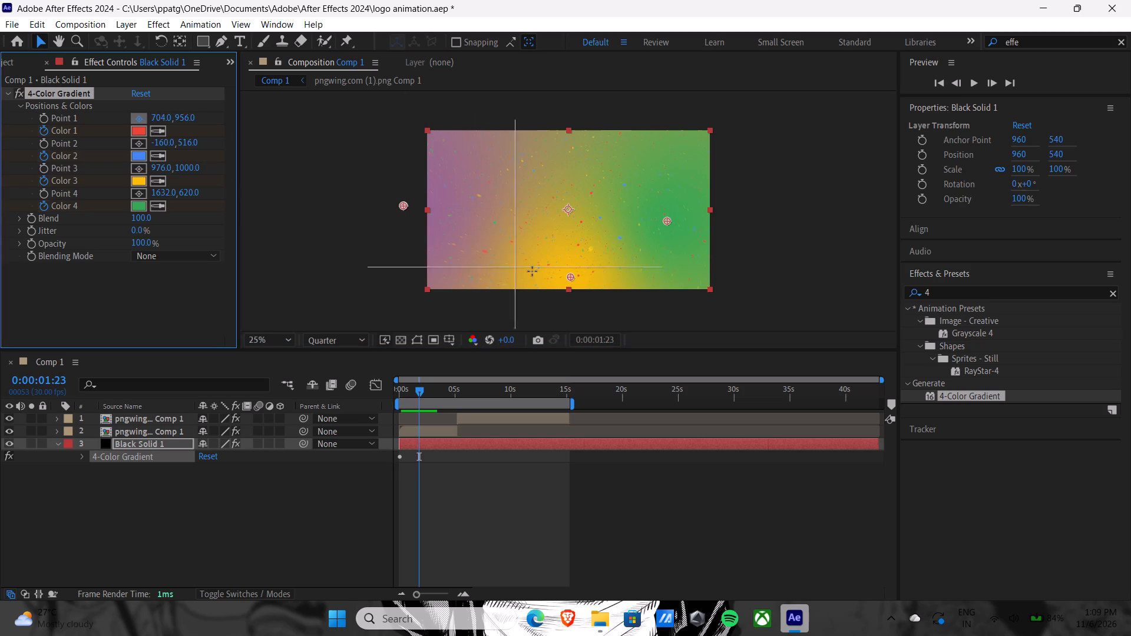
pyautogui.click(571, 276)
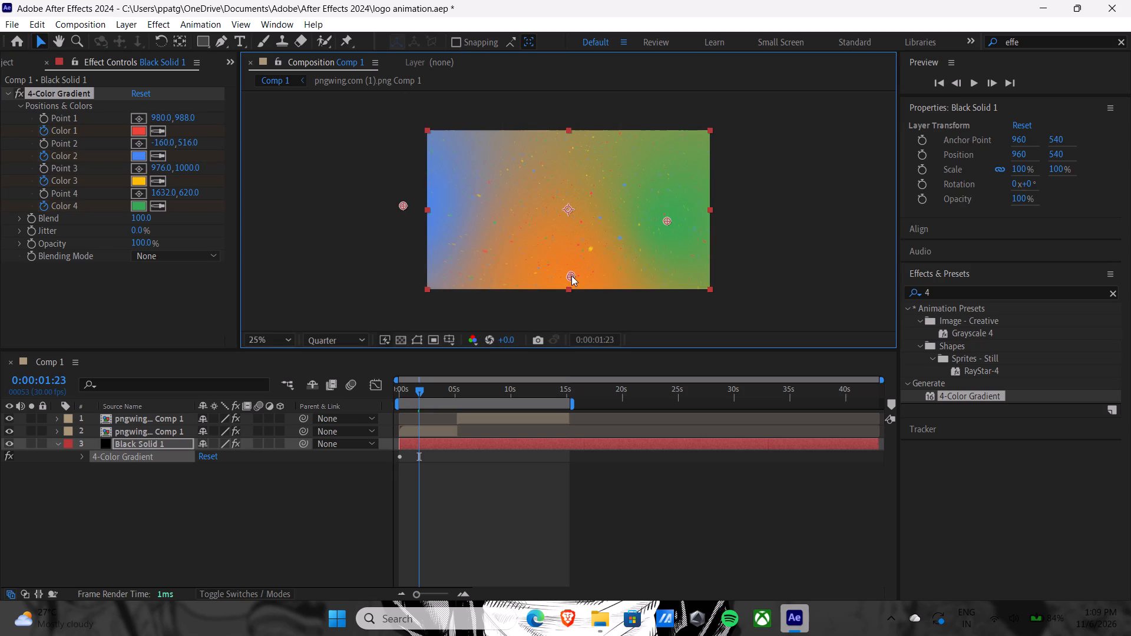
pyautogui.click(143, 171)
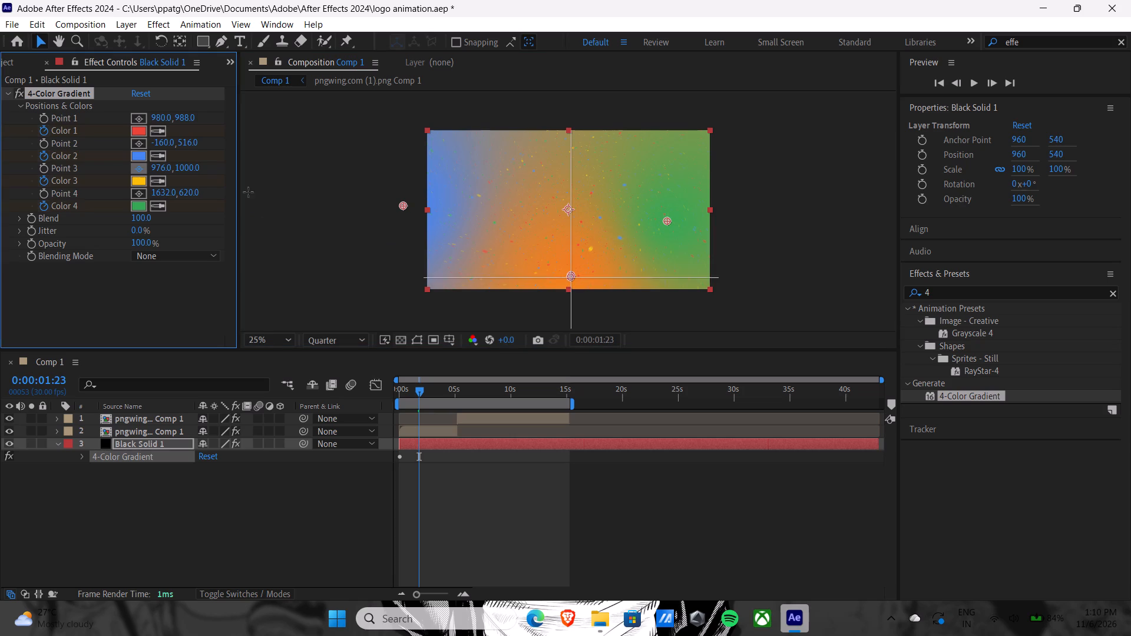
pyautogui.click(667, 221)
pyautogui.click(140, 196)
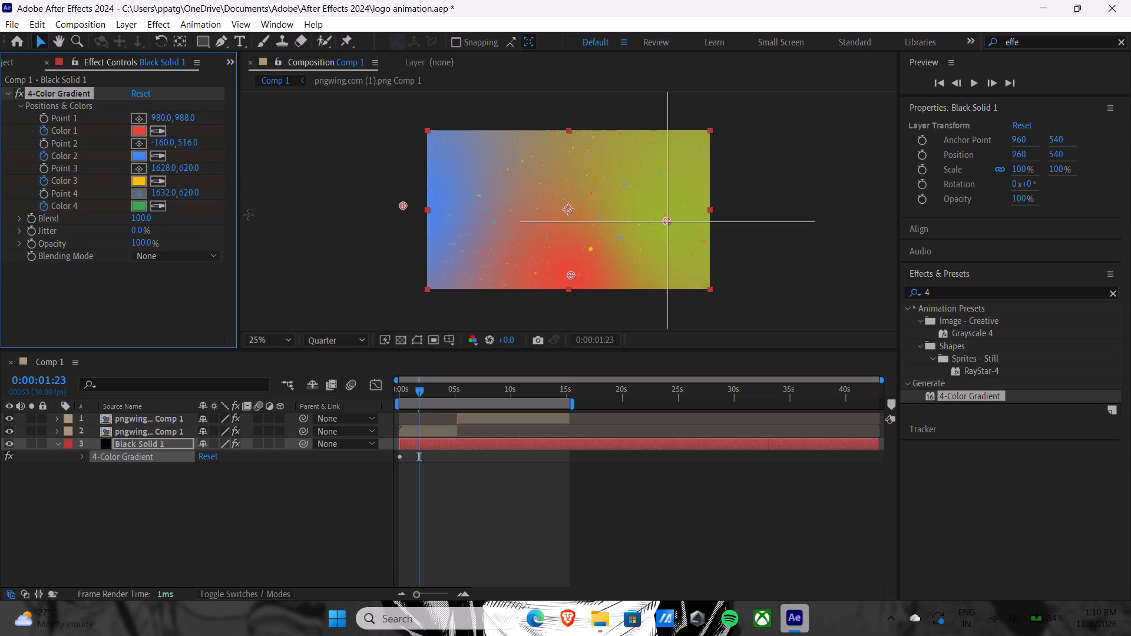
pyautogui.click(561, 142)
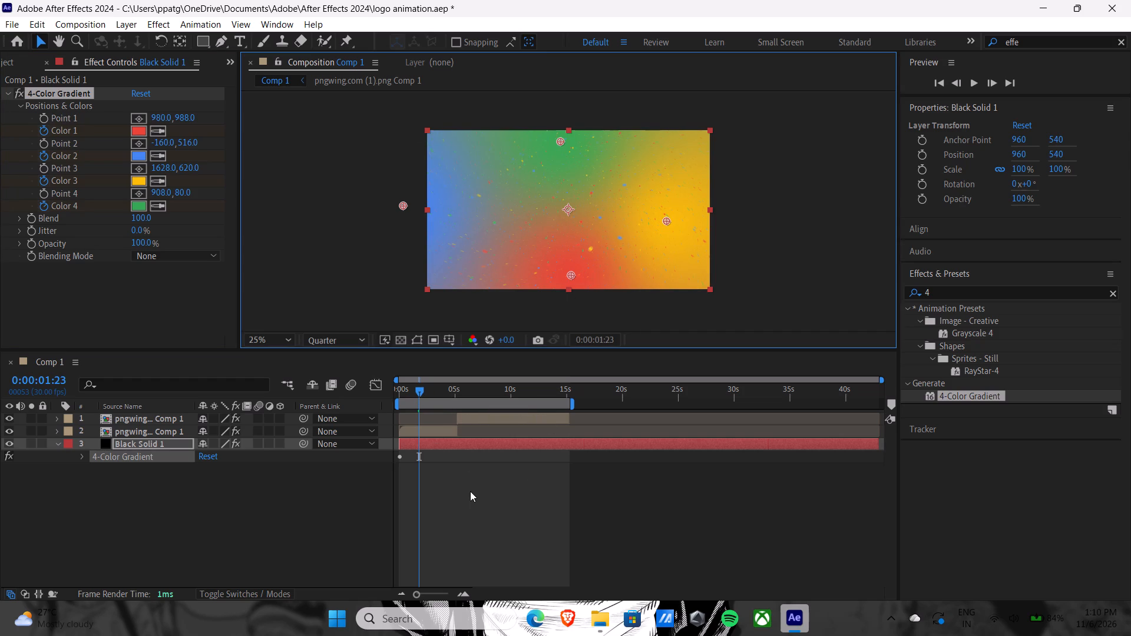
# Reveal Black Solid 1's keyframed properties in the timeline.
pyautogui.press('u')
pyautogui.press('u')
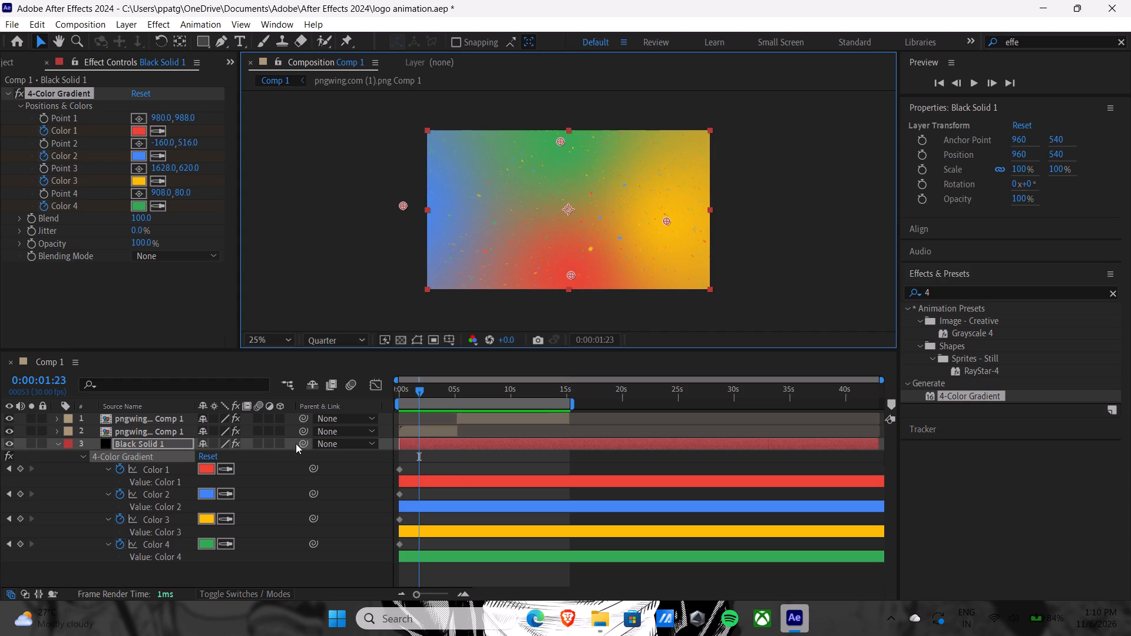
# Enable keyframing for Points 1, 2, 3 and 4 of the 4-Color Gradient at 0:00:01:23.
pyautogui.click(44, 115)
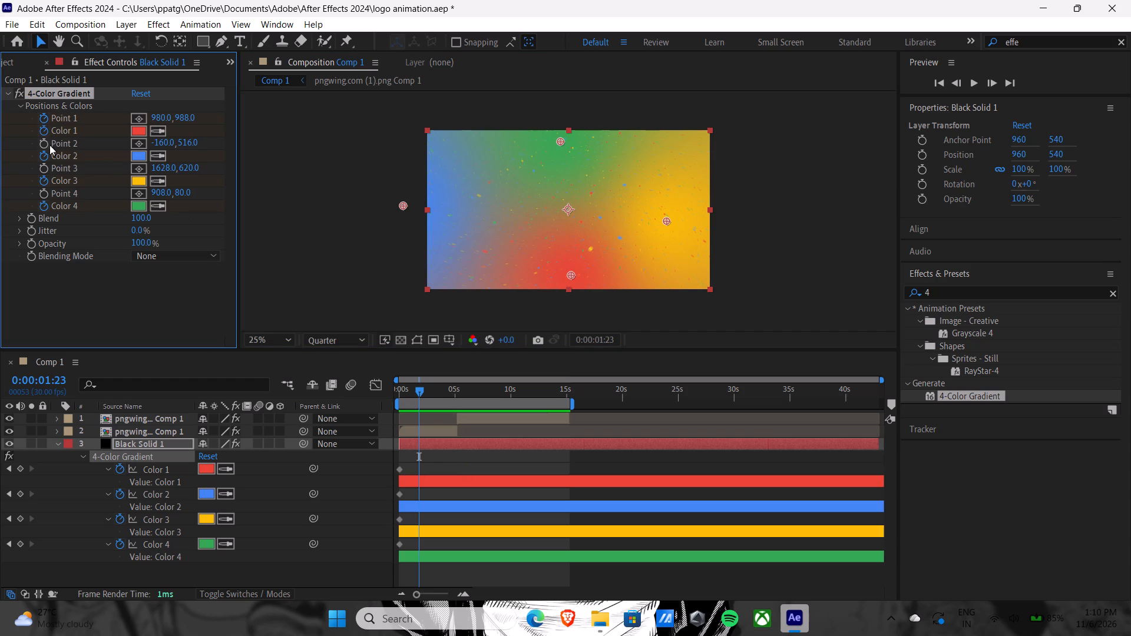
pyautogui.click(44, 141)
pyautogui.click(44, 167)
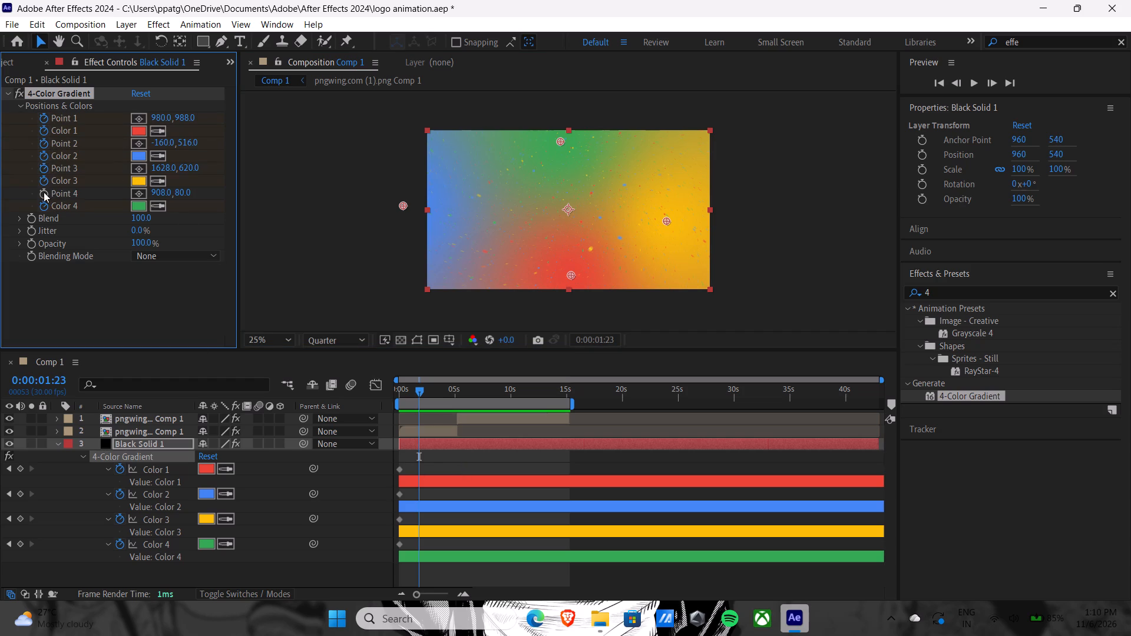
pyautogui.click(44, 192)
# Review the gradient up to about 0:00:05:00 and back at the start, and inspect Black Solid 1's keyframed properties.
pyautogui.moveTo(419, 390); pyautogui.dragTo(441, 392)
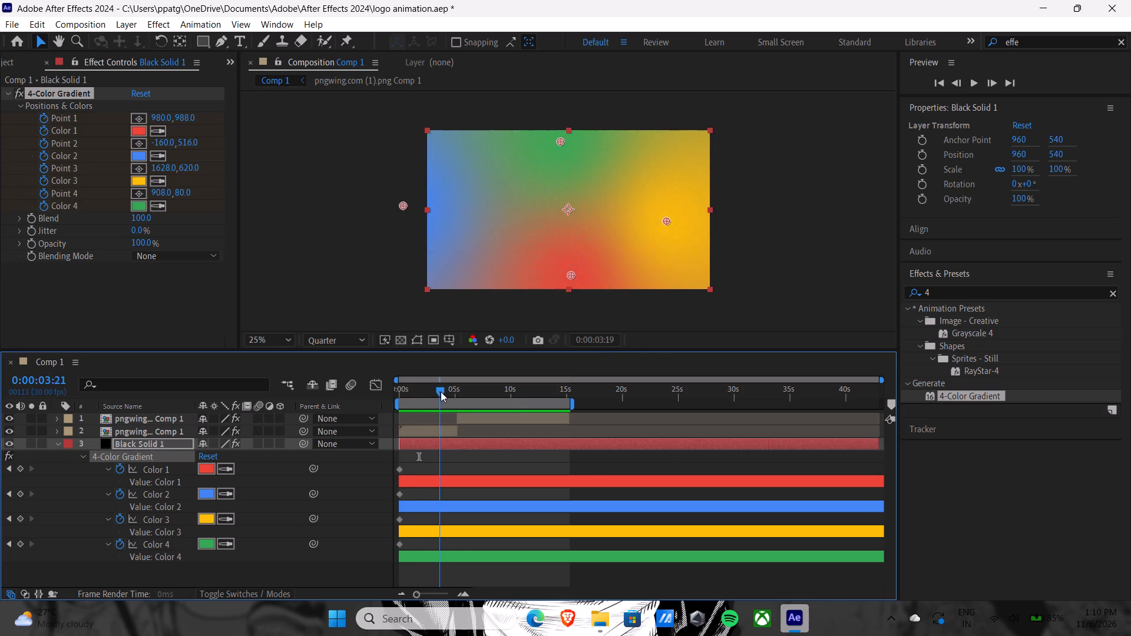
pyautogui.moveTo(441, 392); pyautogui.dragTo(455, 393)
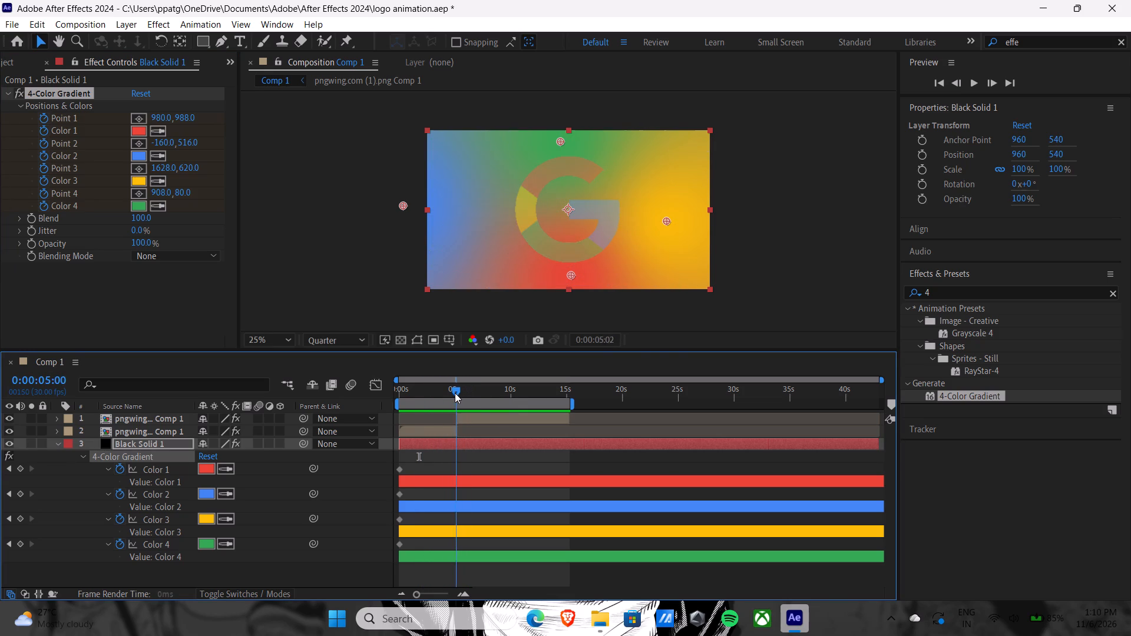
pyautogui.moveTo(455, 393); pyautogui.dragTo(453, 393)
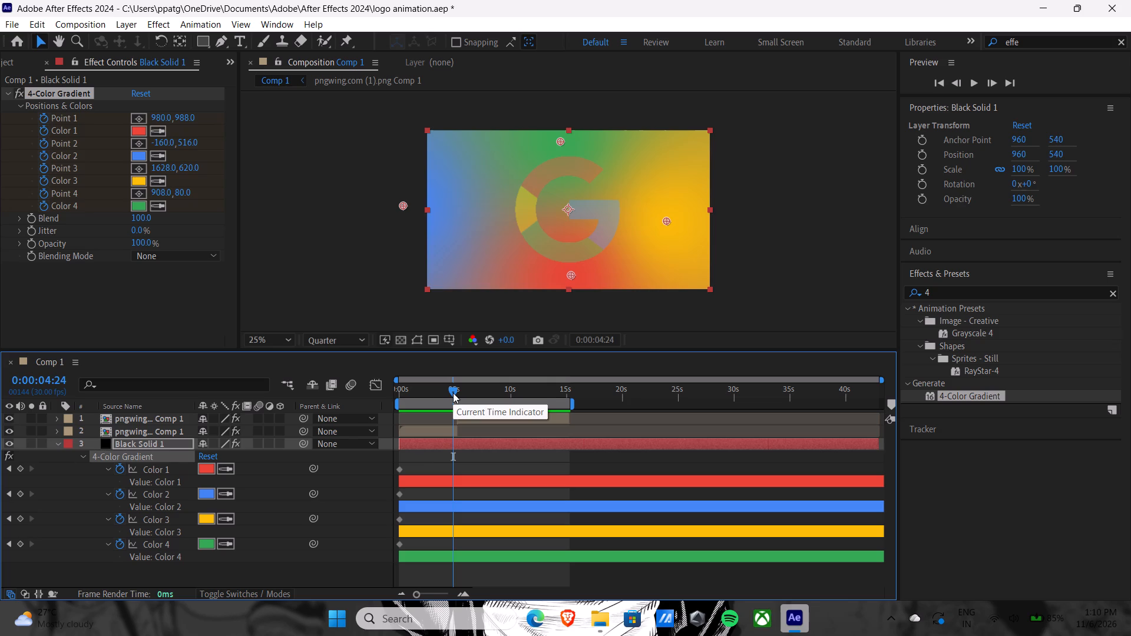
pyautogui.moveTo(453, 393); pyautogui.dragTo(343, 387)
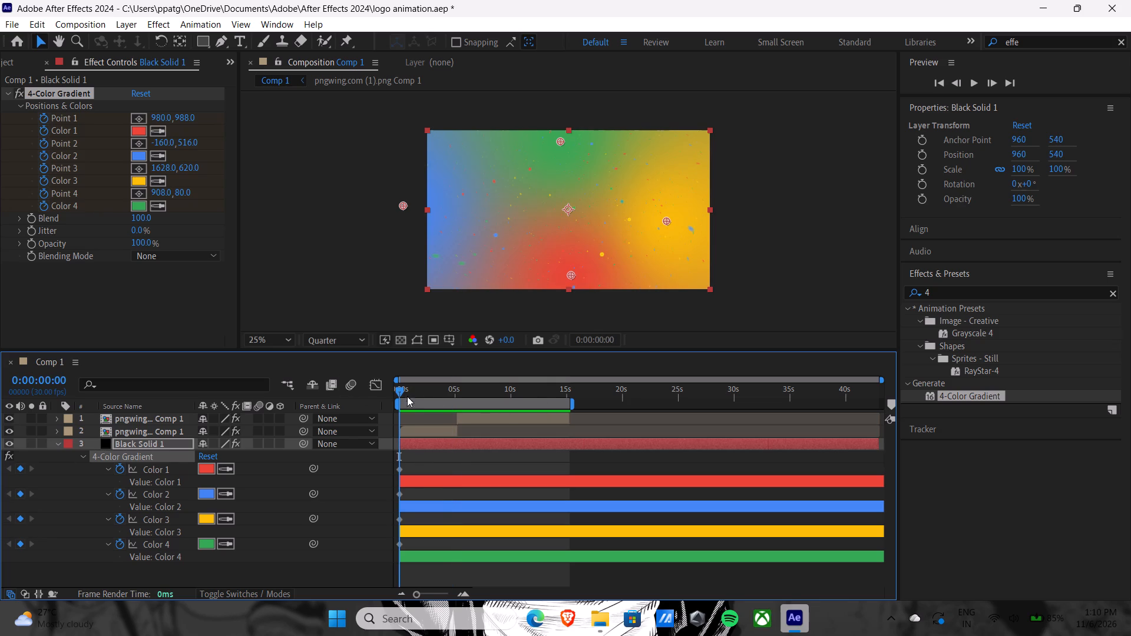
pyautogui.press('u')
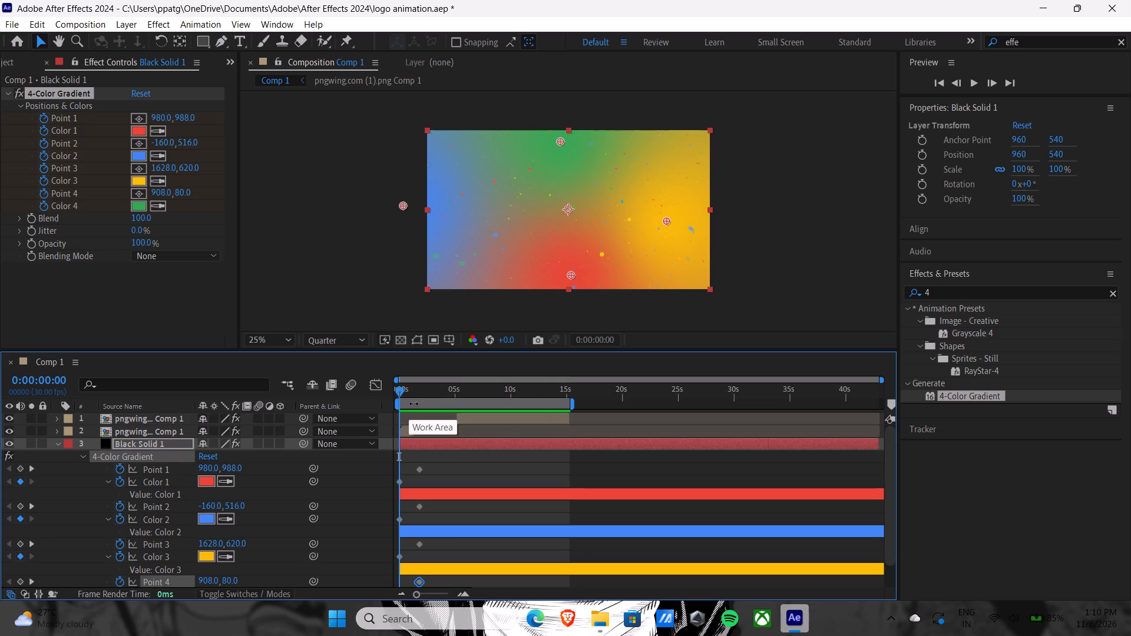
pyautogui.press('u')
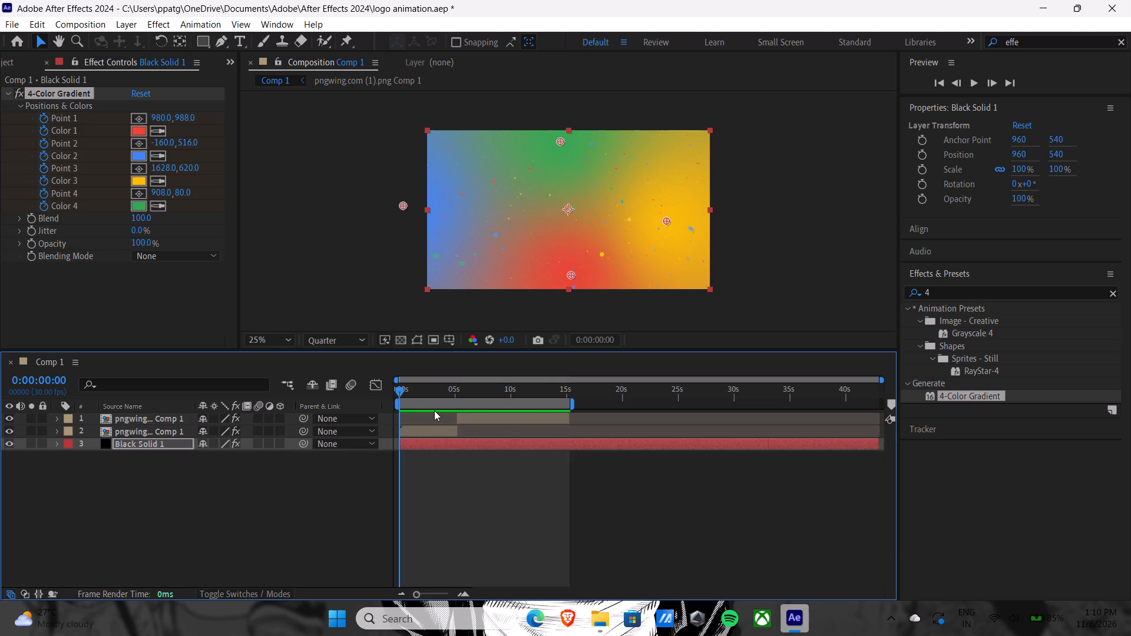
pyautogui.click(396, 387)
pyautogui.press('u')
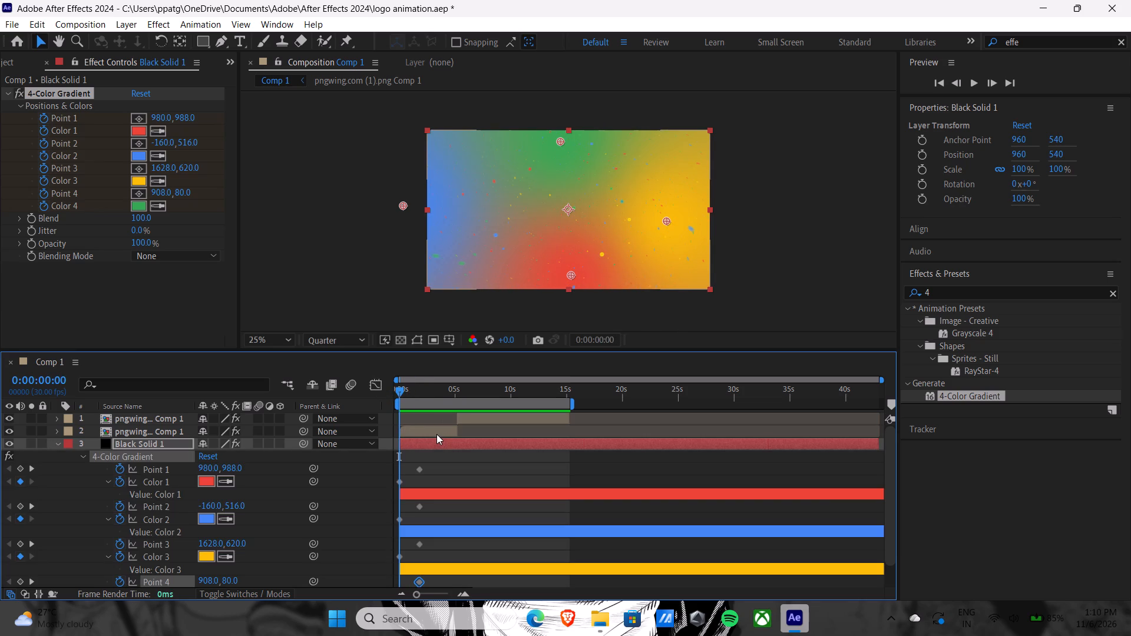
# Undo the gradient's point and colour keyframe changes back to the logo-matching arrangement at 0:00:05:20, with red above and green below.
pyautogui.hotkey('ctrl', 'z')
pyautogui.hotkey('ctrl', 'z')
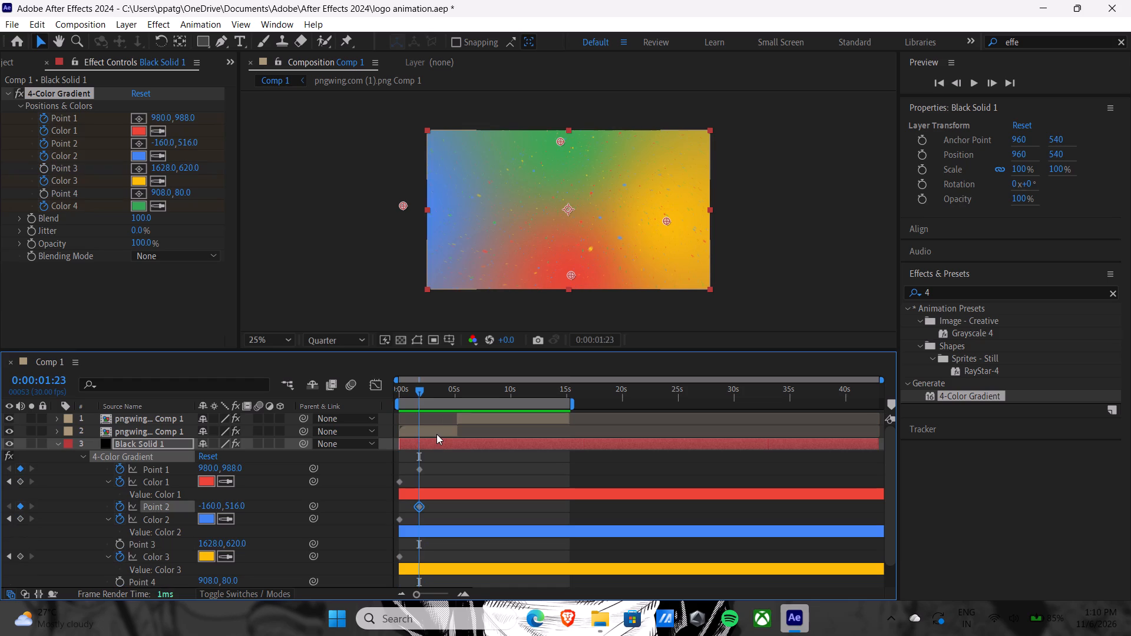
pyautogui.hotkey('ctrl', 'z')
pyautogui.hotkey('ctrl', 'z')
pyautogui.hotkey('ctrl', 'z')
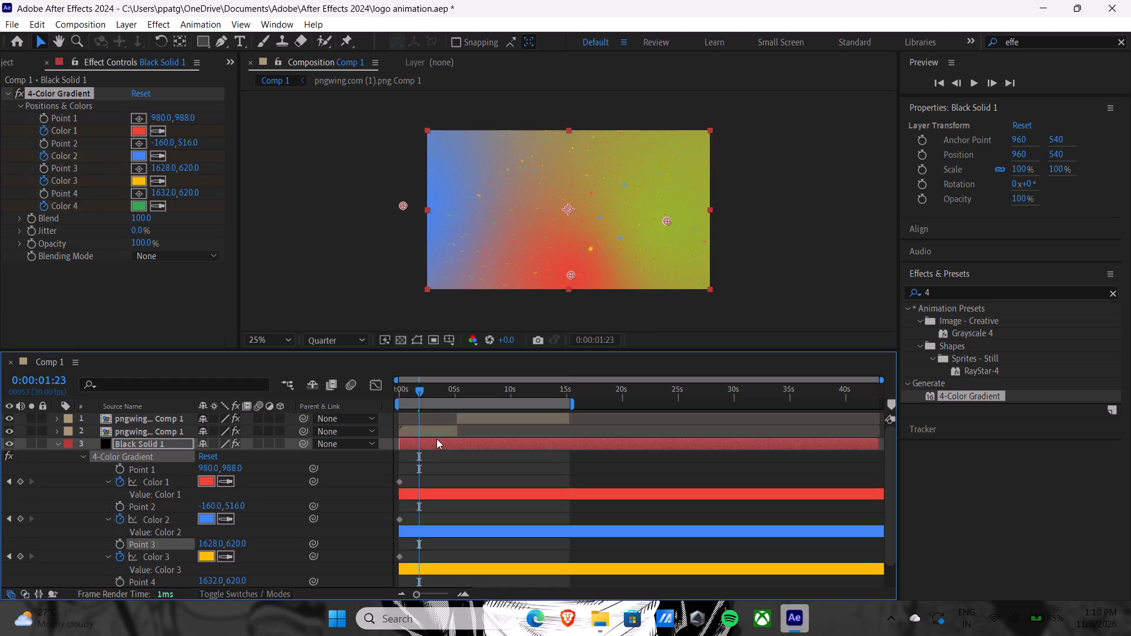
pyautogui.hotkey('ctrl', 'z')
pyautogui.hotkey('ctrl', 'z')
pyautogui.hotkey('ctrl', 'z')
pyautogui.hotkey('ctrl', 'z')
pyautogui.hotkey('ctrl', 'z')
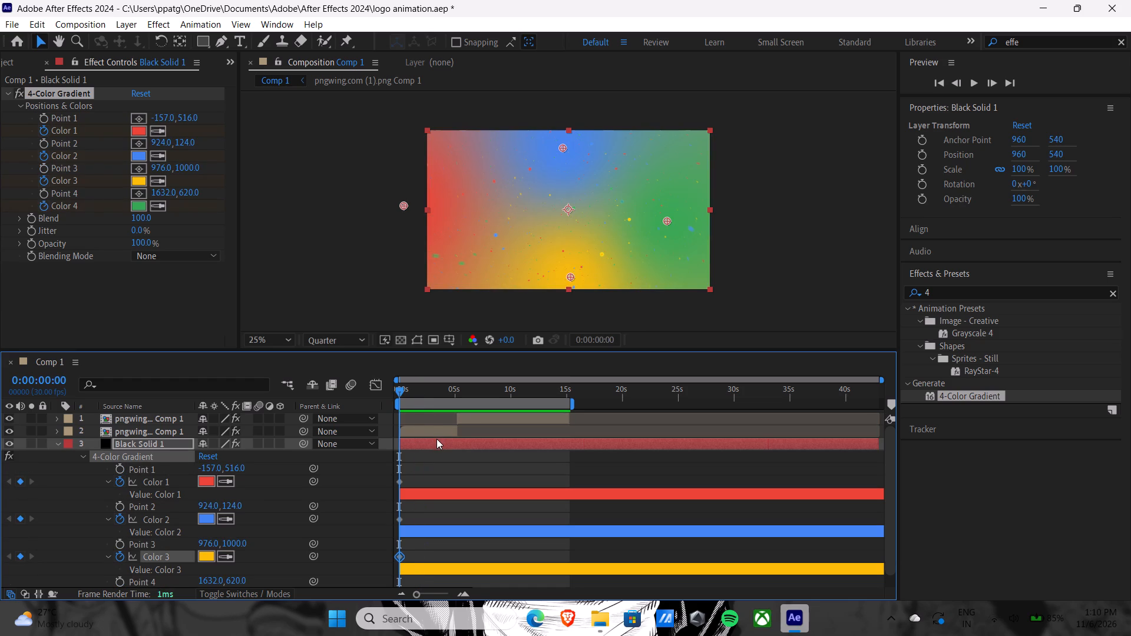
pyautogui.hotkey('ctrl', 'z')
pyautogui.hotkey('ctrl', 'z')
pyautogui.hotkey('ctrl', 'z')
pyautogui.hotkey('ctrl', 'z')
pyautogui.hotkey('ctrl', 'z')
pyautogui.hotkey('ctrl', 'z')
pyautogui.hotkey('ctrl', 'z')
pyautogui.hotkey('ctrl', 'z')
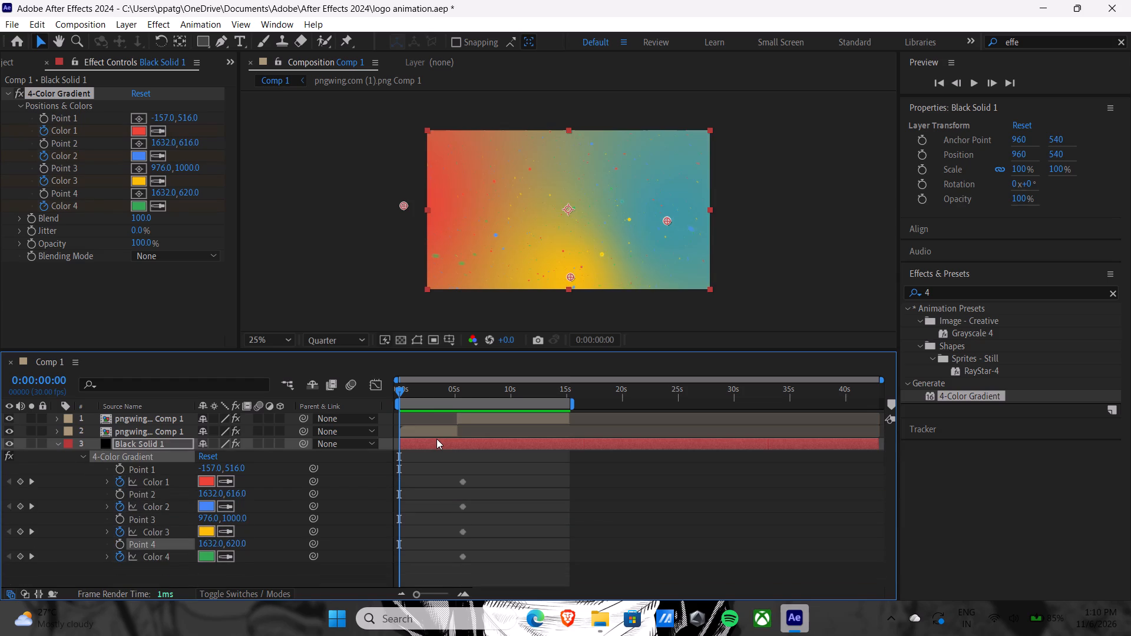
pyautogui.hotkey('ctrl', 'z')
pyautogui.hotkey('ctrl', 'z')
pyautogui.hotkey('ctrl', 'z')
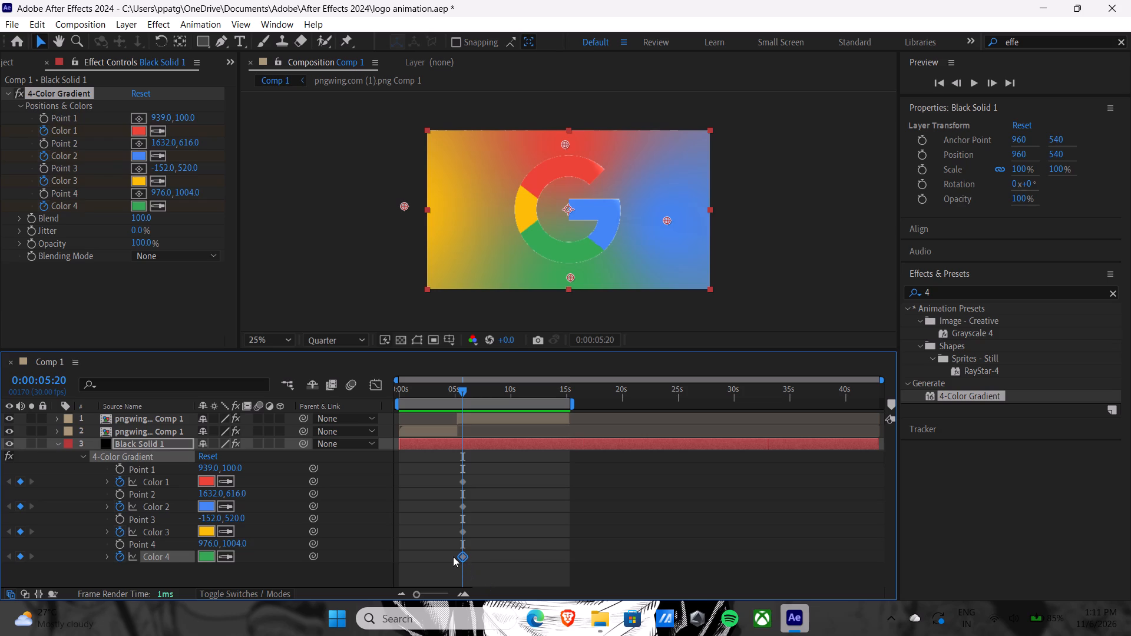
# Delete the Color 4, Color 3, Color 2 and Color 1 keyframes of the gradient at 0:00:05:20.
pyautogui.press('Delete')
pyautogui.click(464, 531)
pyautogui.press('Delete')
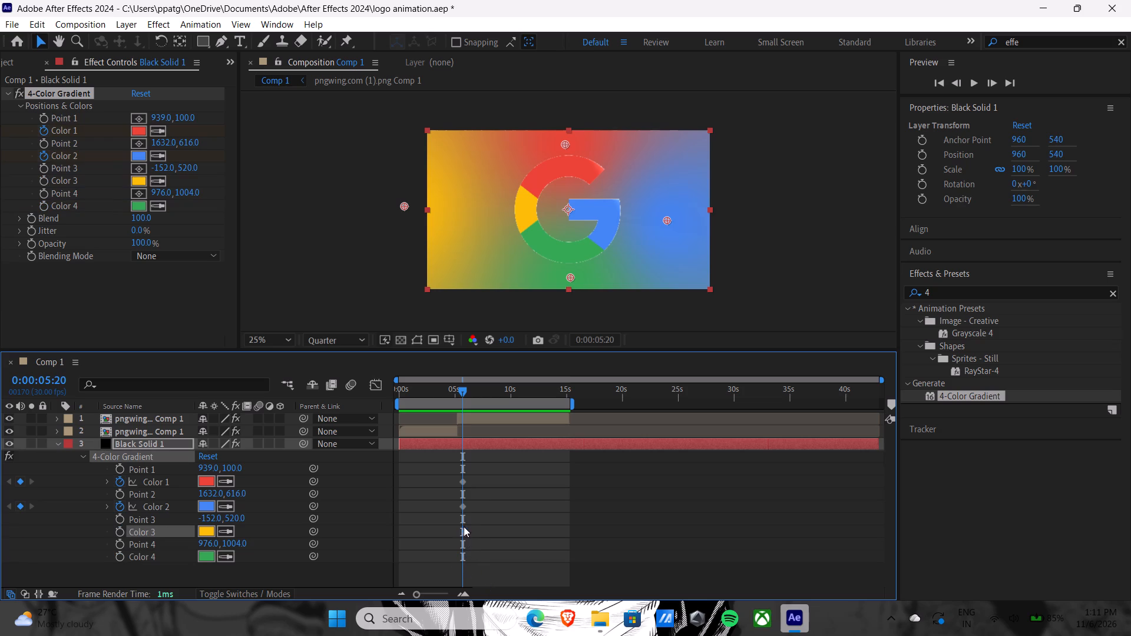
pyautogui.click(461, 508)
pyautogui.press('Delete')
pyautogui.click(459, 483)
pyautogui.click(465, 481)
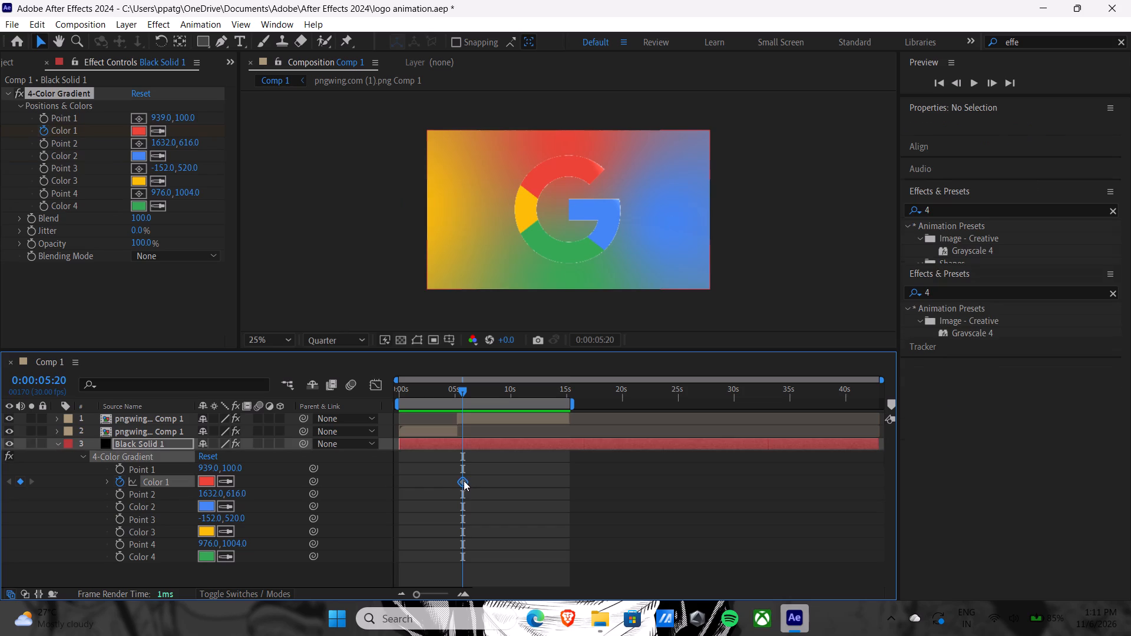
pyautogui.press('Delete')
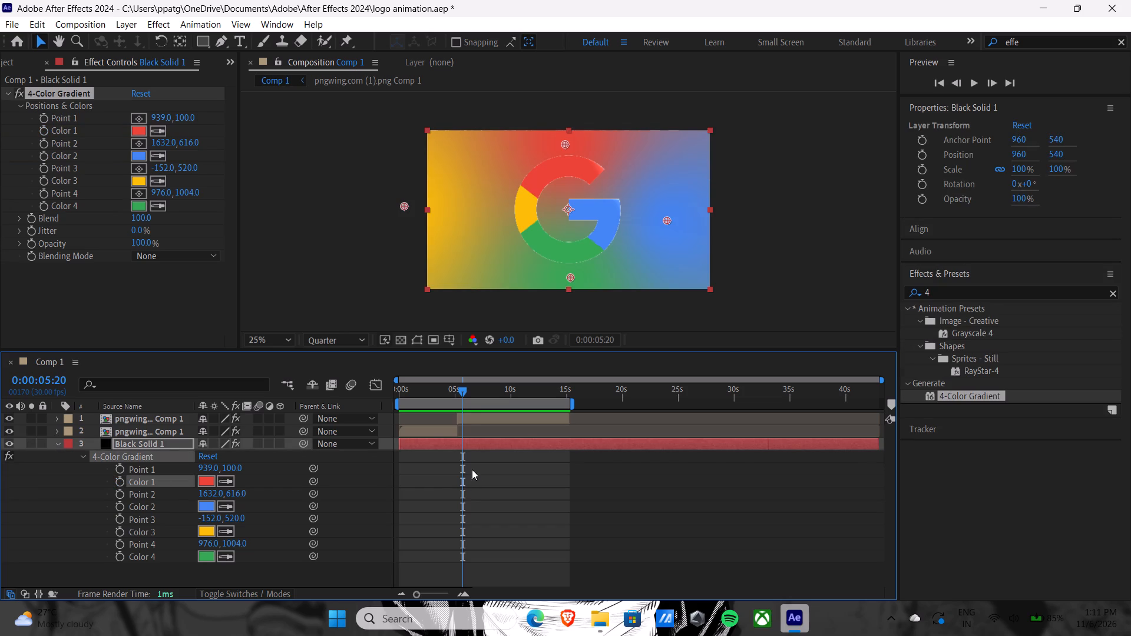
# Set starting keyframes at 0:00:00:00 for all four points and all four colours of the 4-Color Gradient.
pyautogui.moveTo(463, 390); pyautogui.dragTo(388, 389)
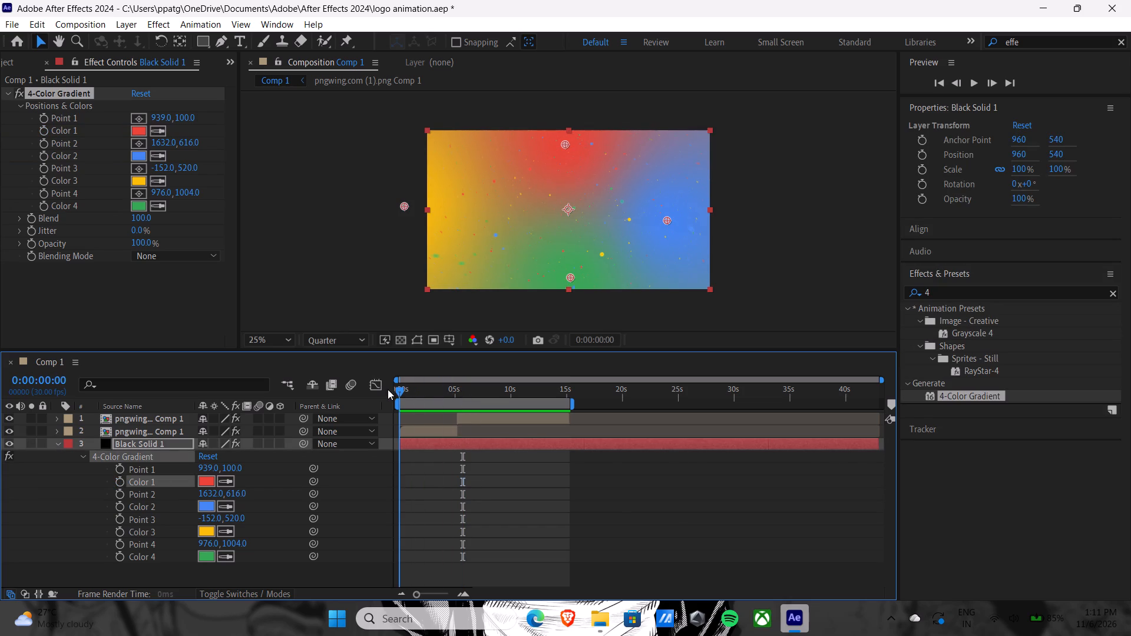
pyautogui.moveTo(388, 389); pyautogui.dragTo(386, 389)
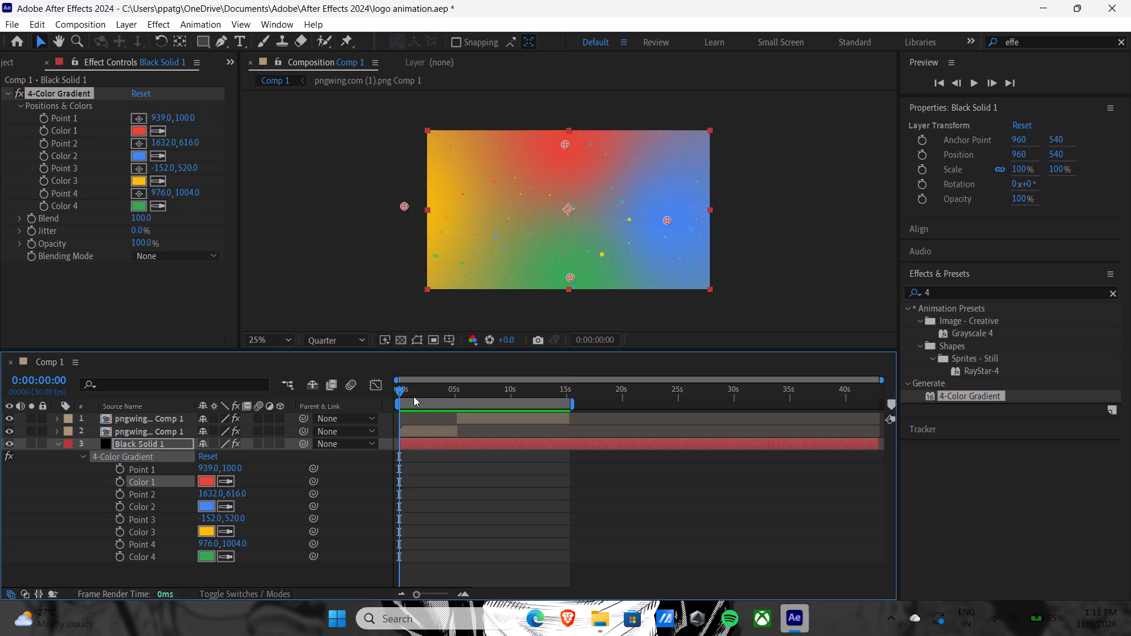
pyautogui.click(41, 115)
pyautogui.click(42, 128)
pyautogui.click(42, 141)
pyautogui.click(43, 153)
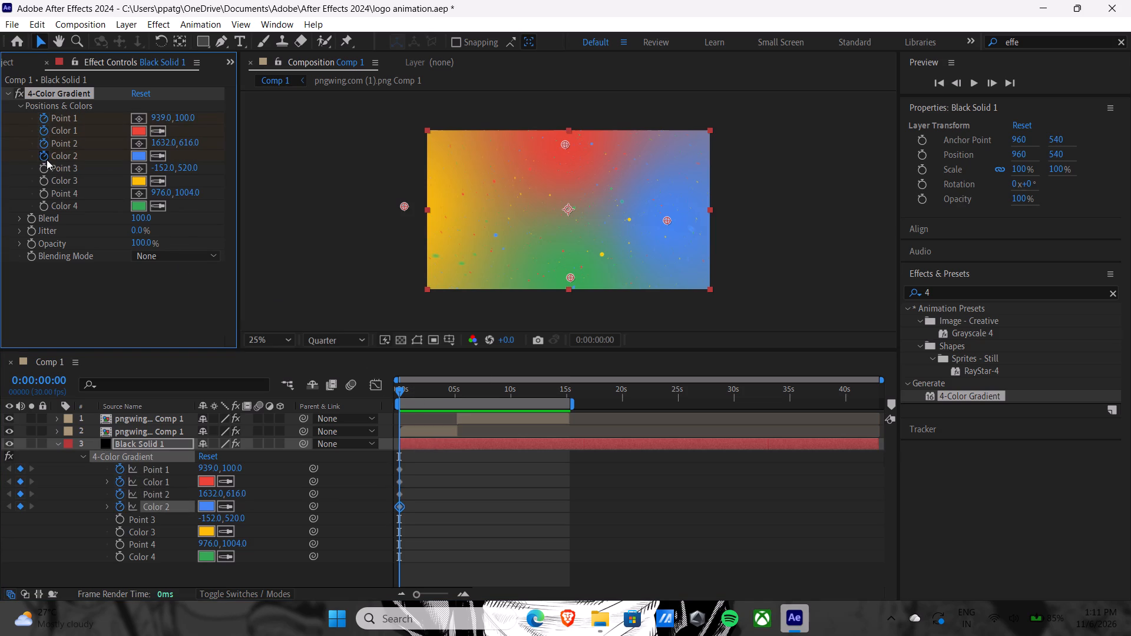
pyautogui.click(47, 164)
pyautogui.click(45, 183)
pyautogui.click(44, 193)
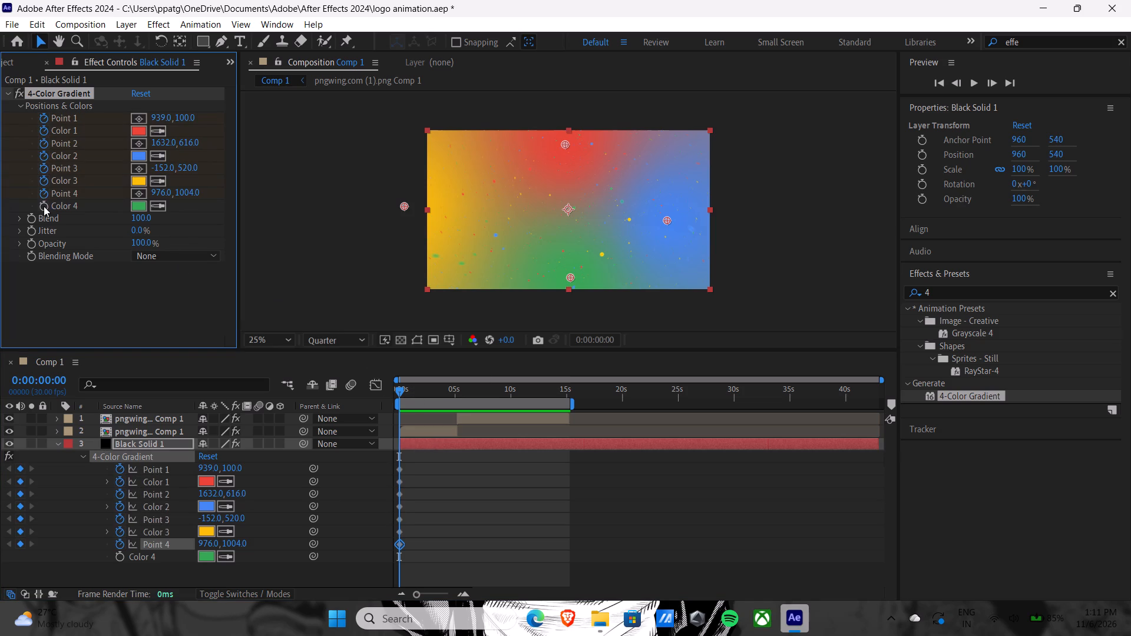
pyautogui.click(44, 206)
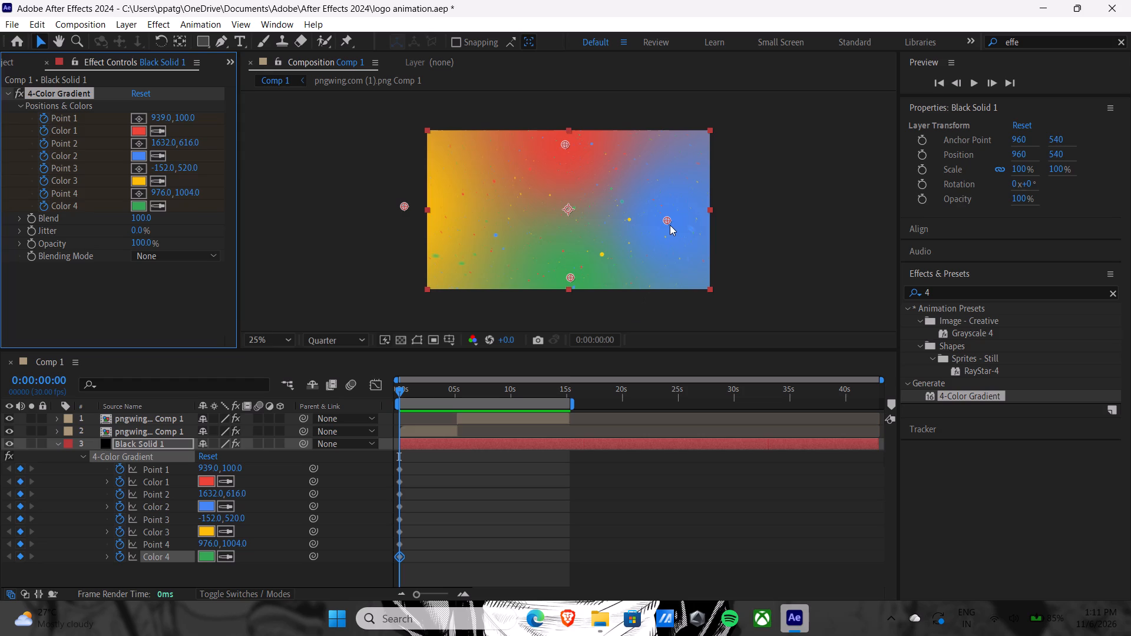
# Place the gradient points at 0:00:00:00: Point 1 about -160, 516; Point 3 about 984, 996; Point 4 about 1632, 612; Point 2 about 920, 100.
pyautogui.click(141, 116)
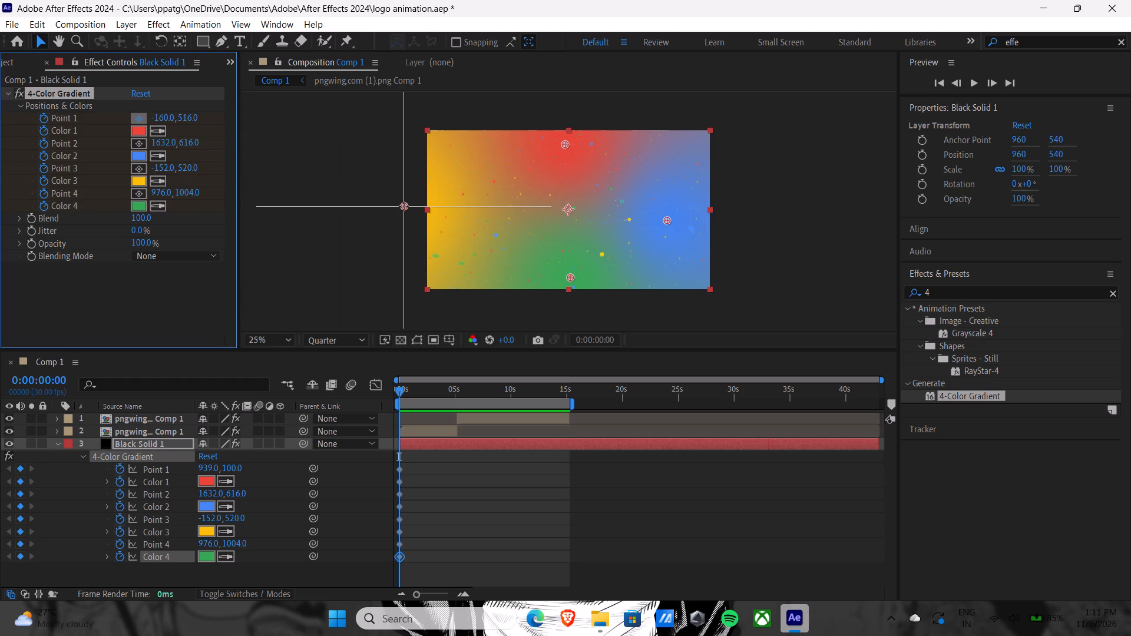
pyautogui.click(404, 206)
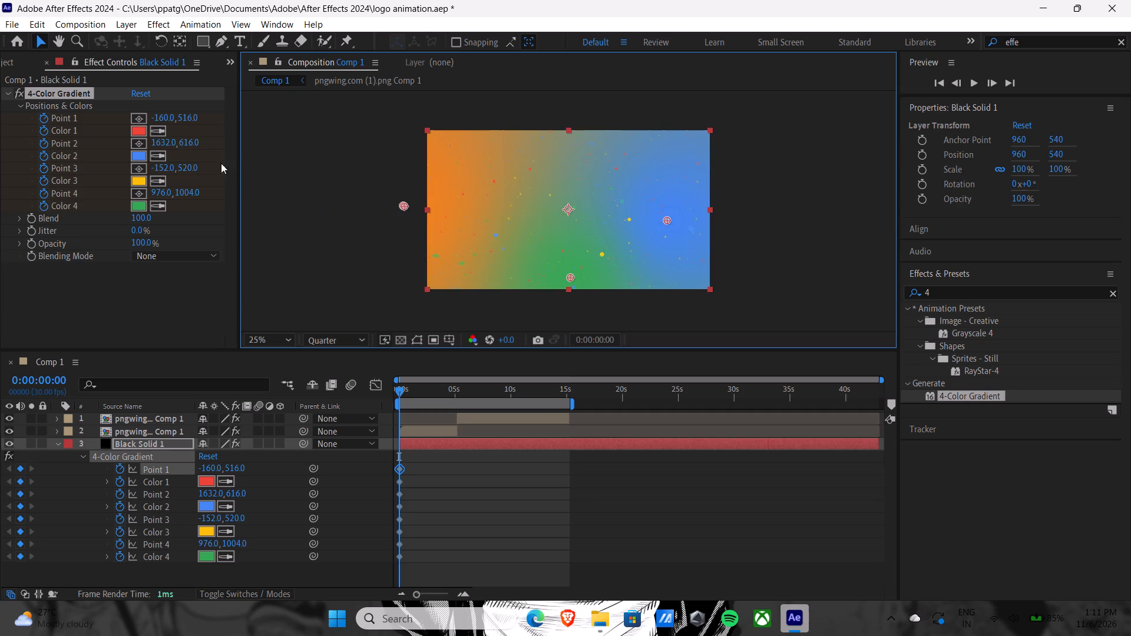
pyautogui.click(147, 164)
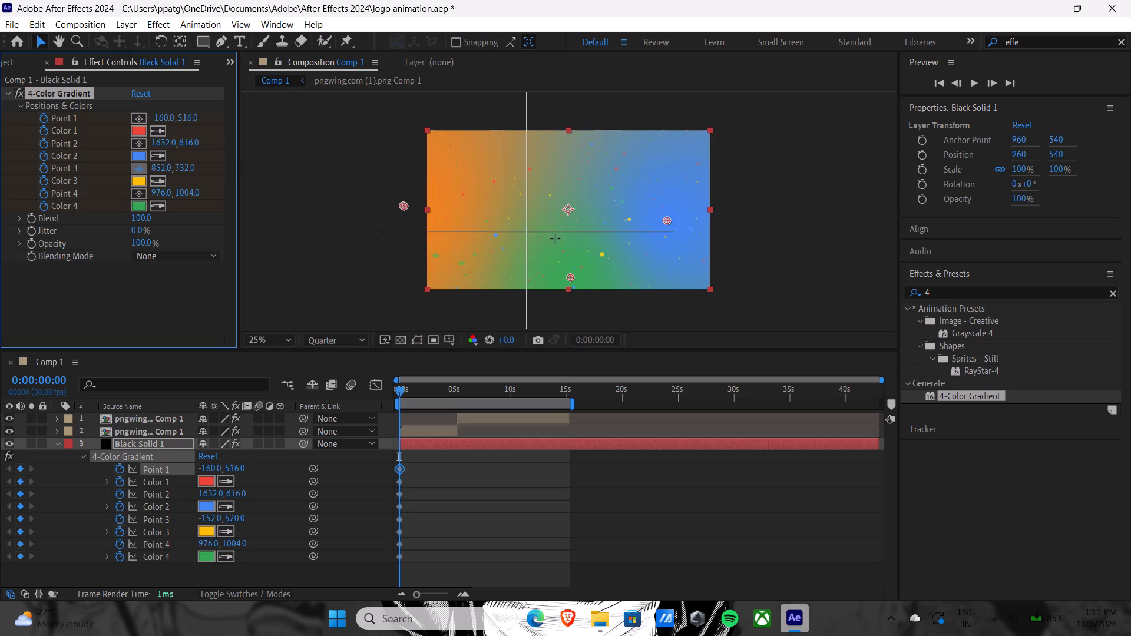
pyautogui.click(572, 277)
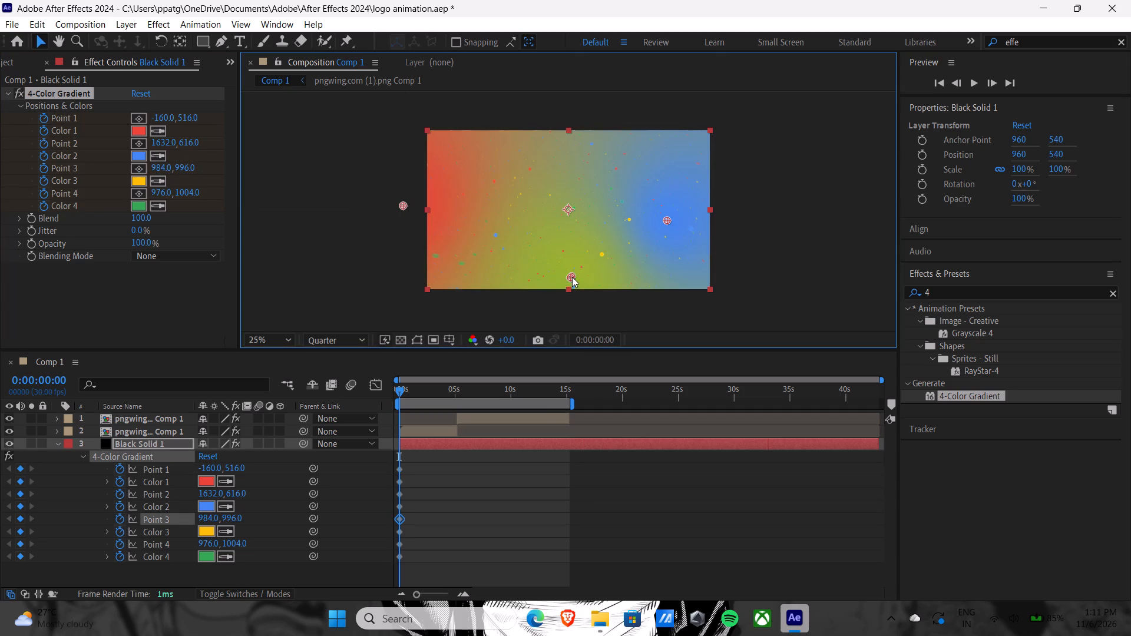
pyautogui.click(144, 194)
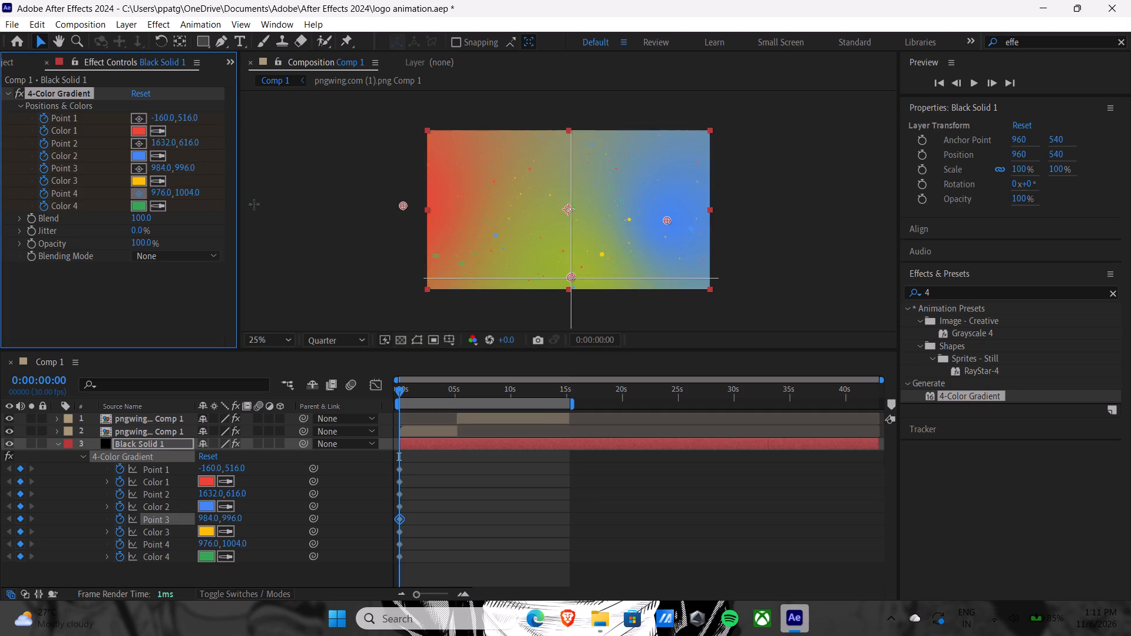
pyautogui.click(667, 220)
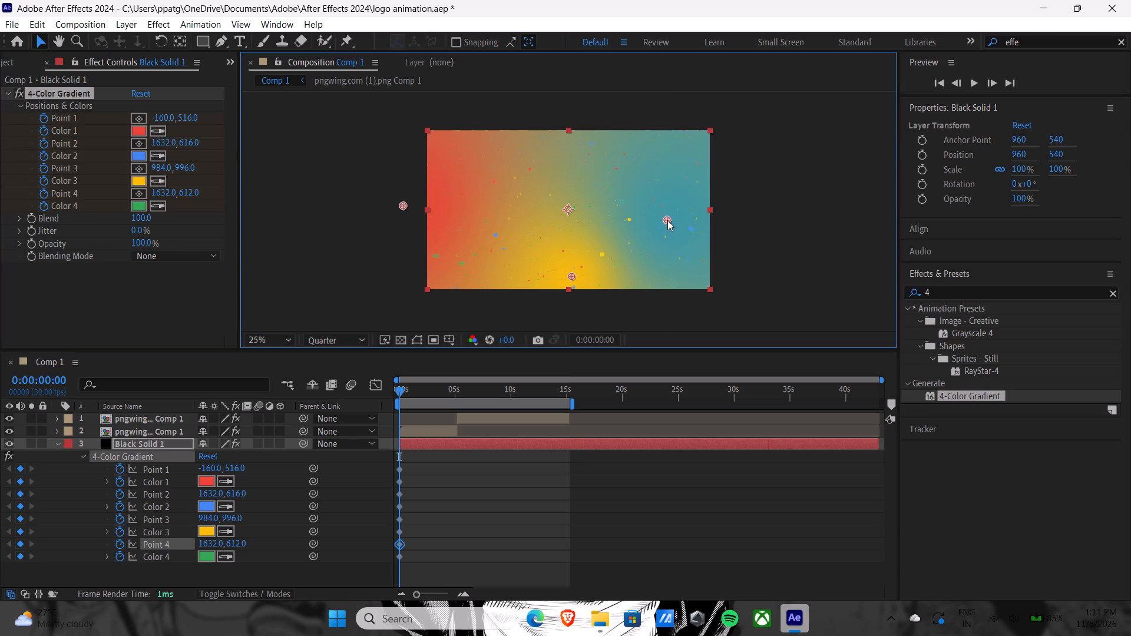
pyautogui.click(143, 146)
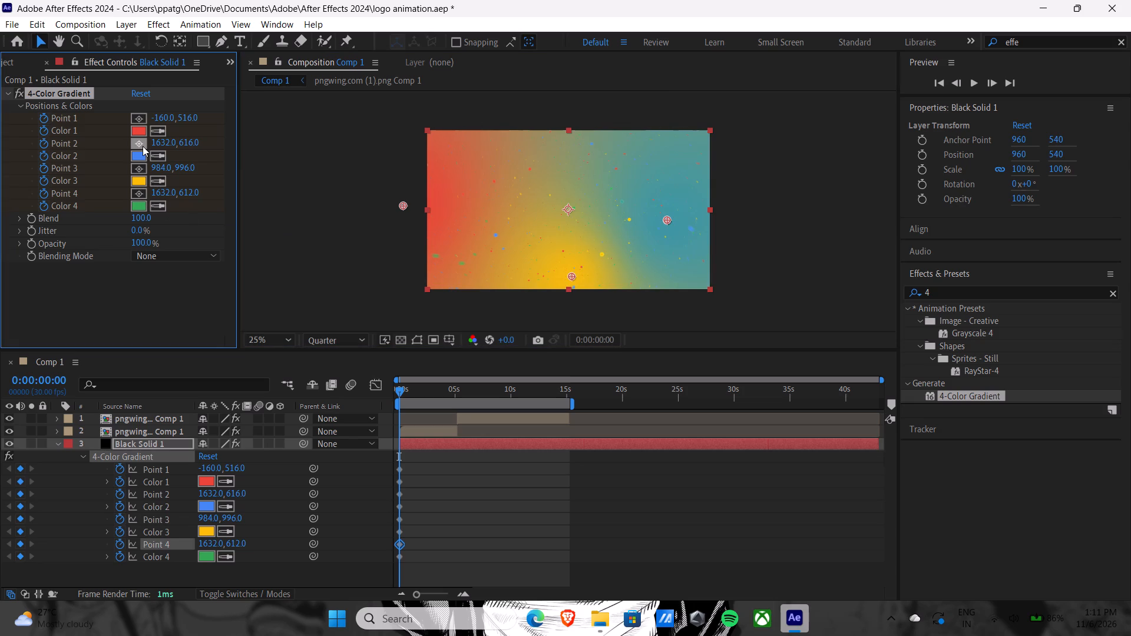
pyautogui.click(563, 145)
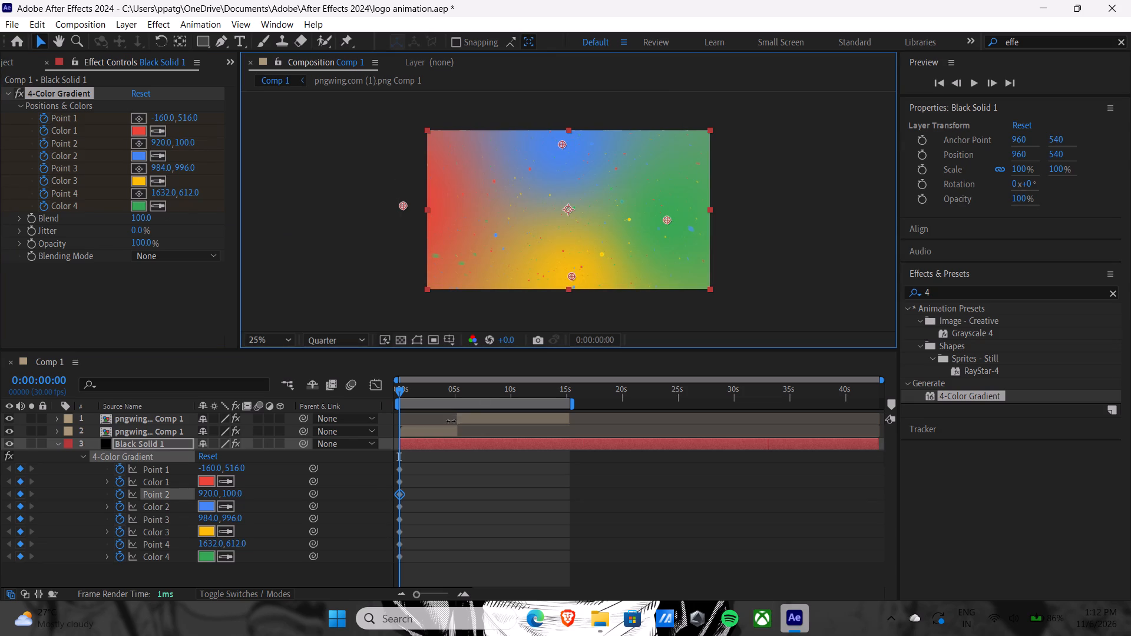
# Move the current time to 0:00:05:00 in Comp 1.
pyautogui.moveTo(398, 387); pyautogui.dragTo(447, 386)
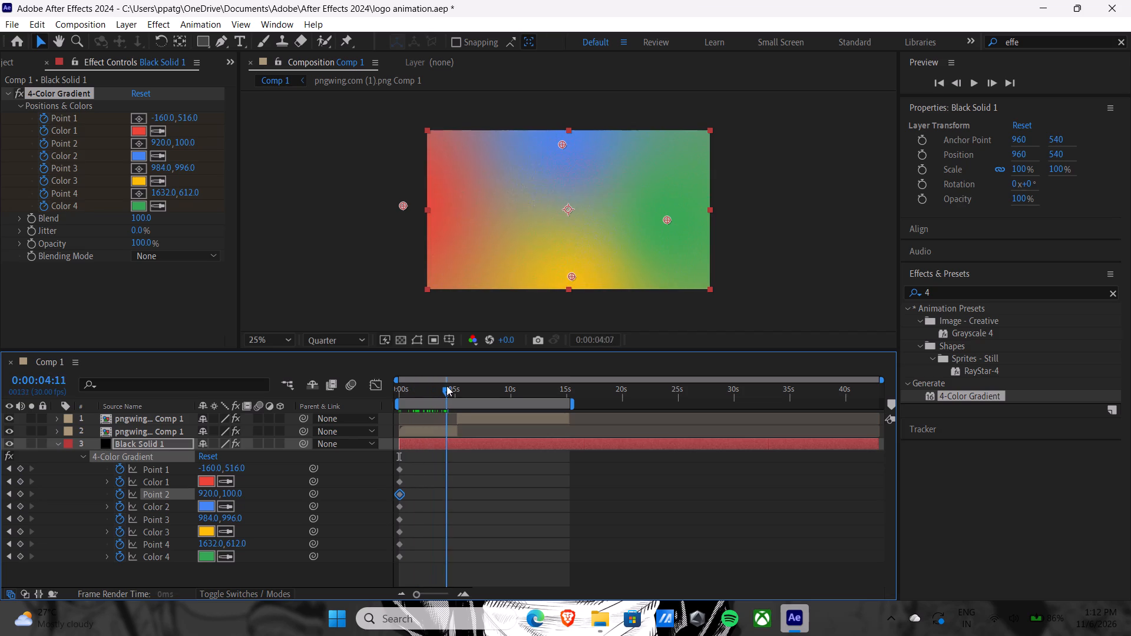
pyautogui.moveTo(447, 386); pyautogui.dragTo(454, 386)
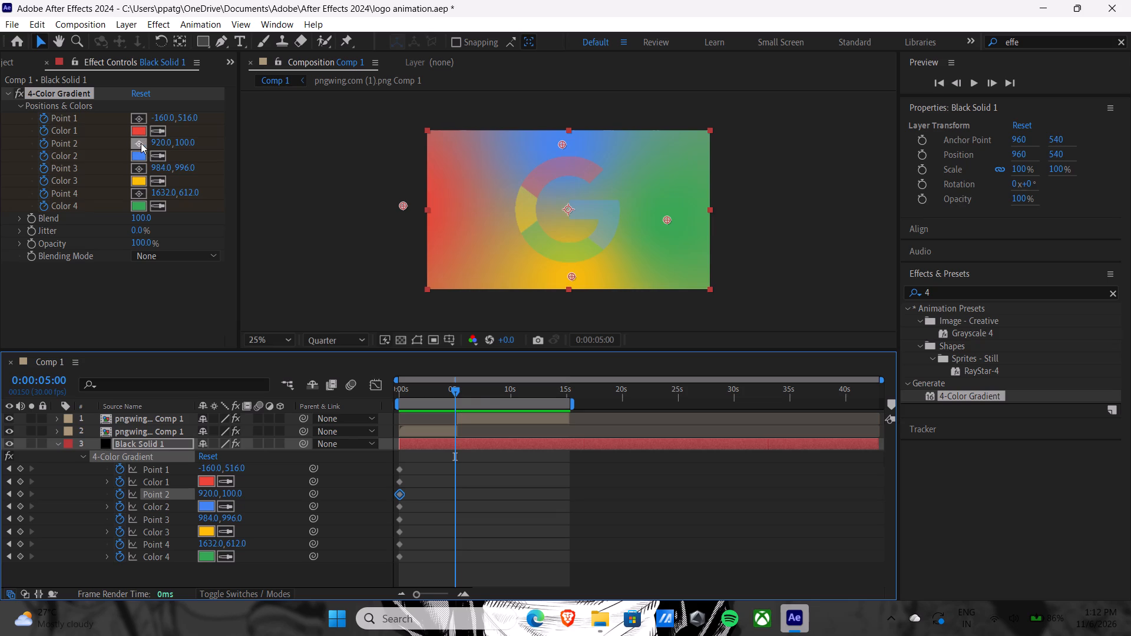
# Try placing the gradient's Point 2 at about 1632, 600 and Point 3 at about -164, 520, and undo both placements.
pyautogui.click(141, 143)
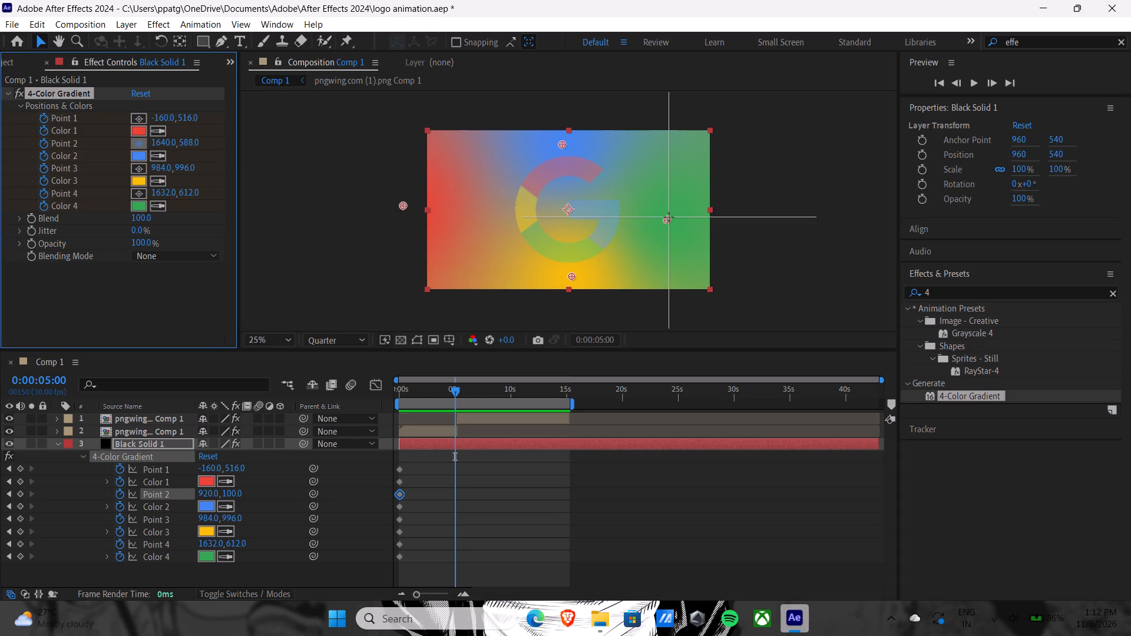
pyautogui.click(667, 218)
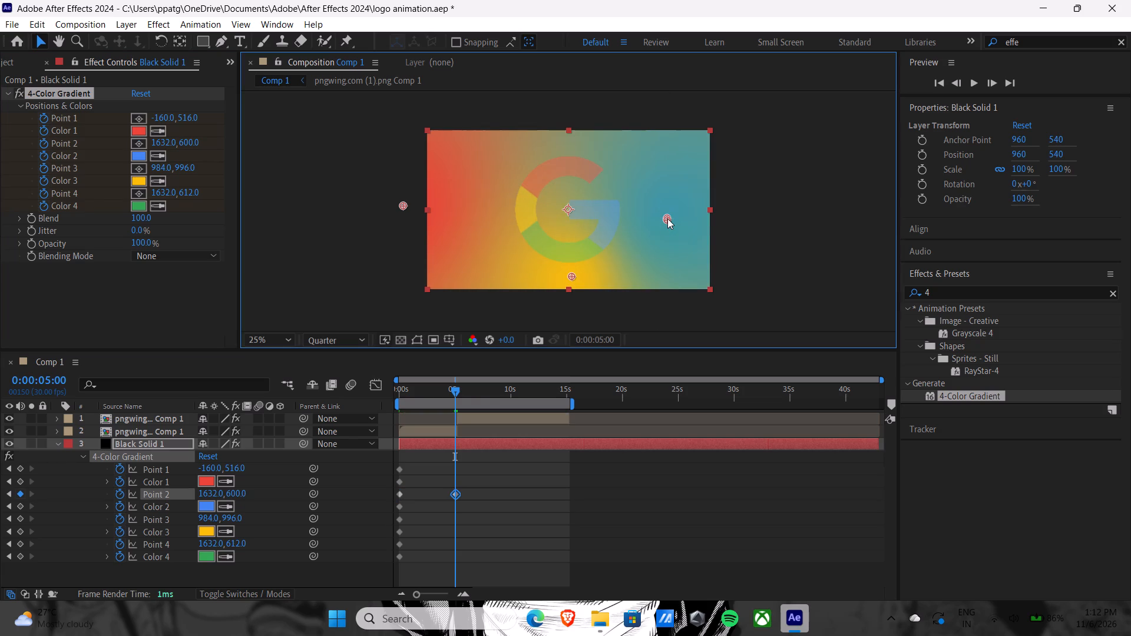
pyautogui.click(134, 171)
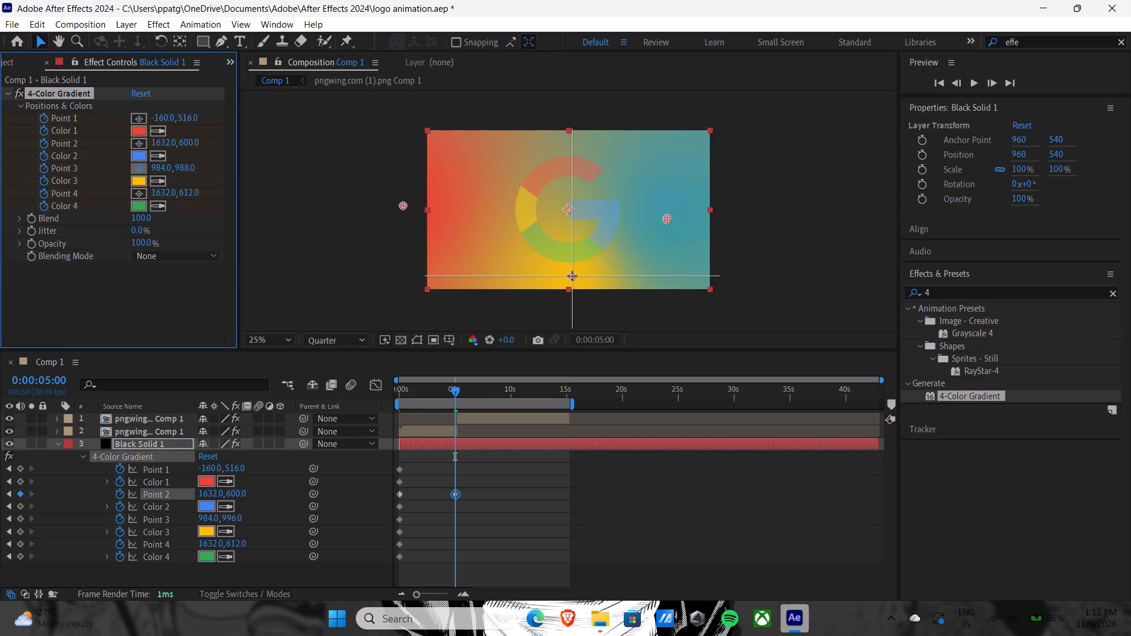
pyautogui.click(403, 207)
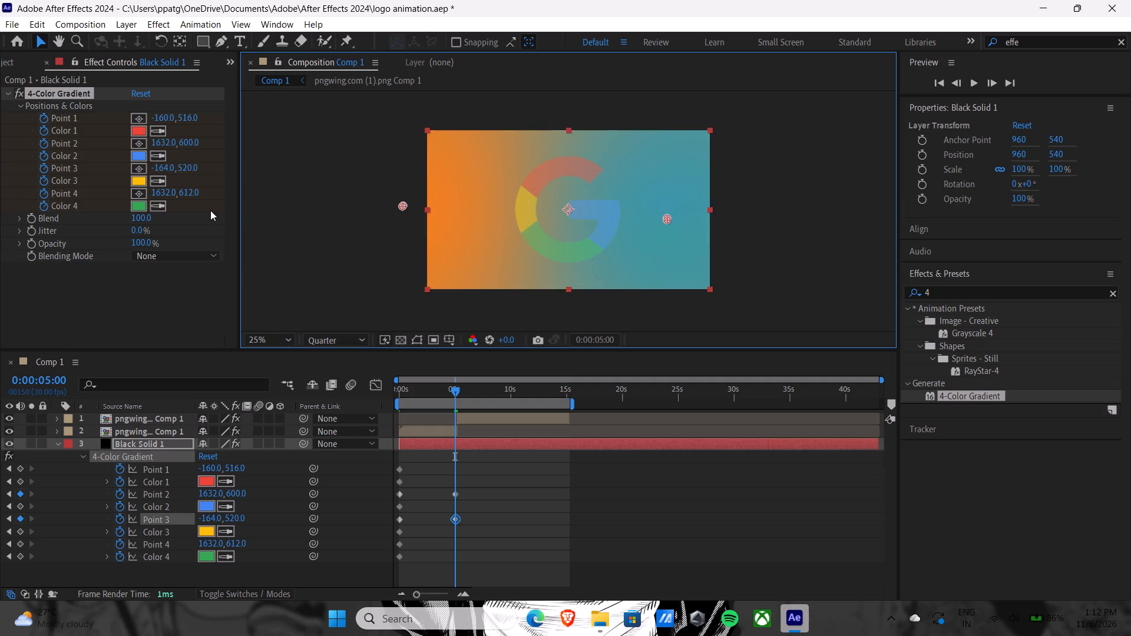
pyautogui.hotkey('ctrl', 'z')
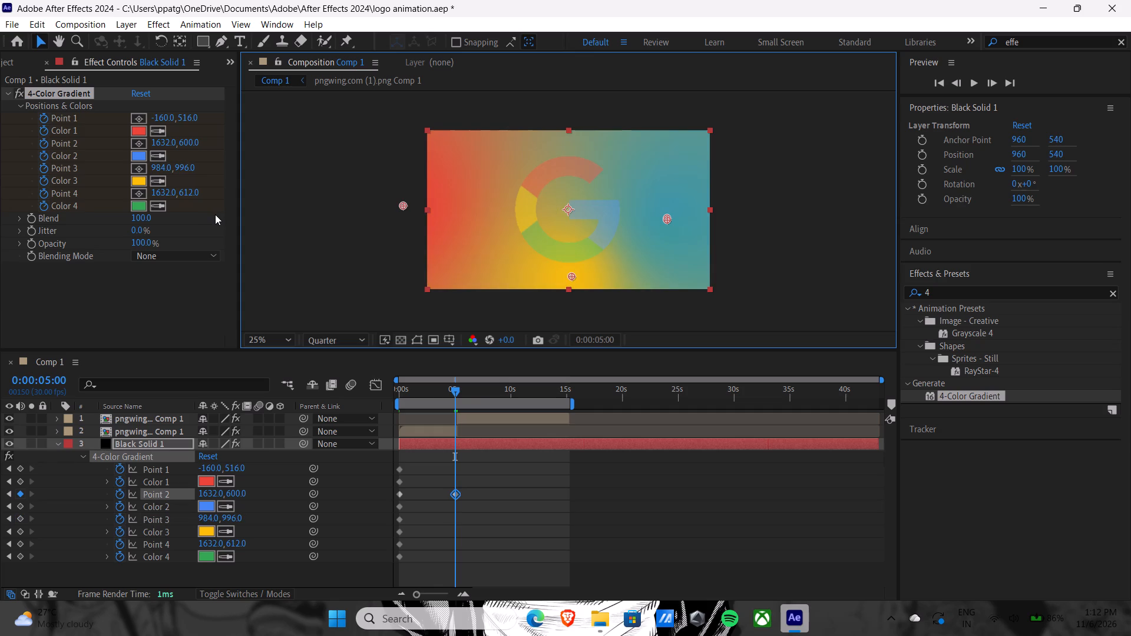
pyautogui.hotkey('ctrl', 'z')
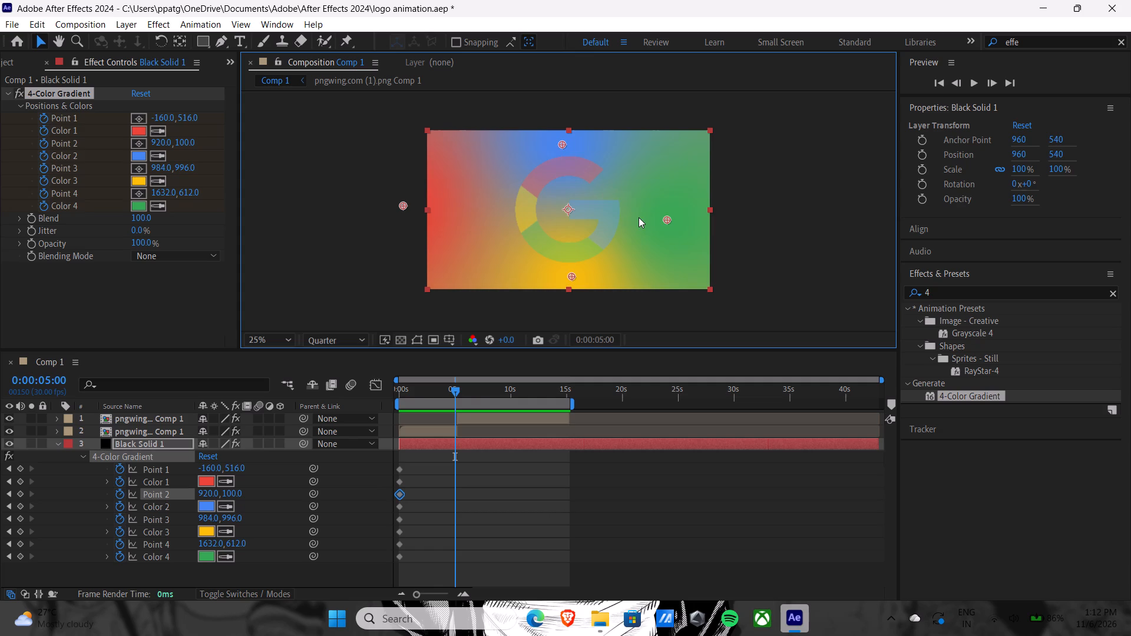
# Place the gradient points at 0:00:05:00: Point 2 about 1624, 600; Point 4 about 976, 992; Point 3 about -172, 508; Point 1 about 924, 60.
pyautogui.click(138, 143)
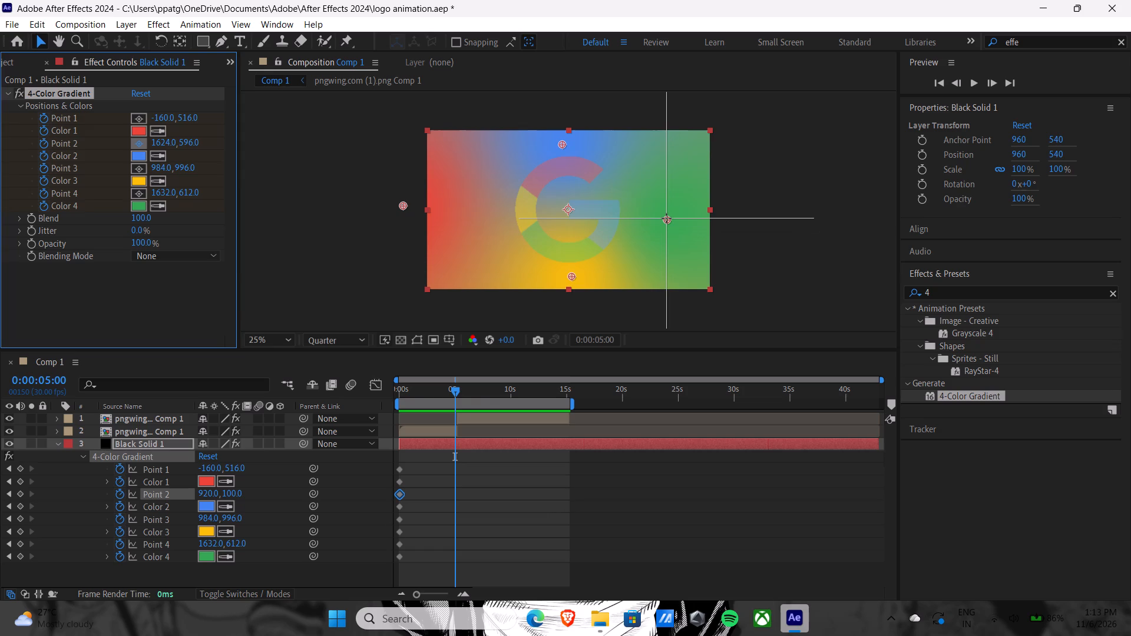
pyautogui.click(666, 218)
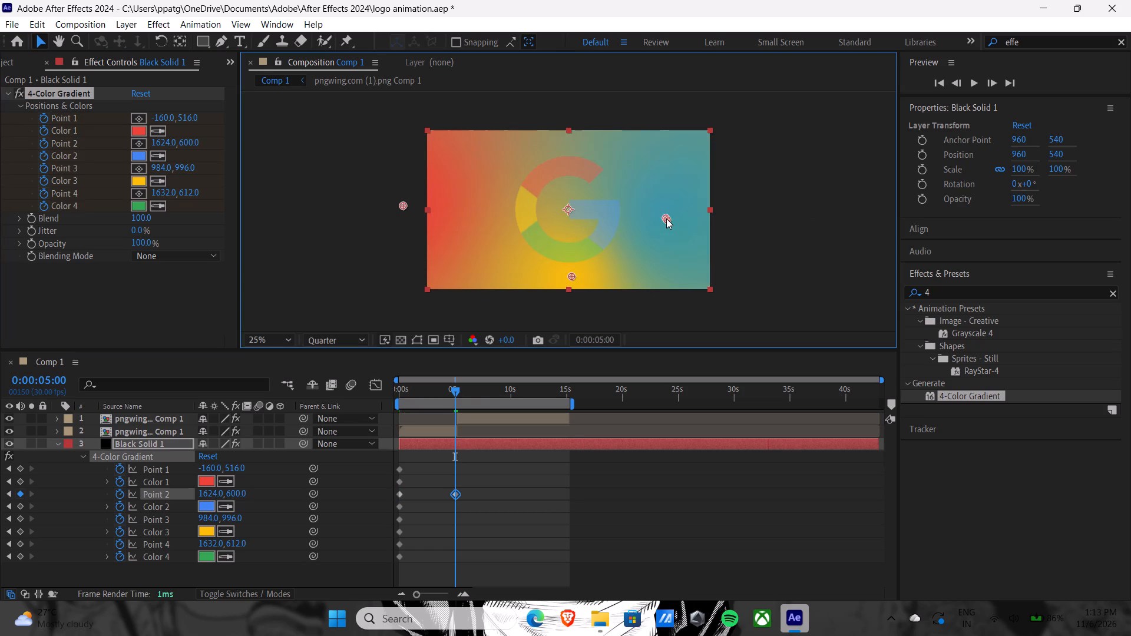
pyautogui.click(143, 193)
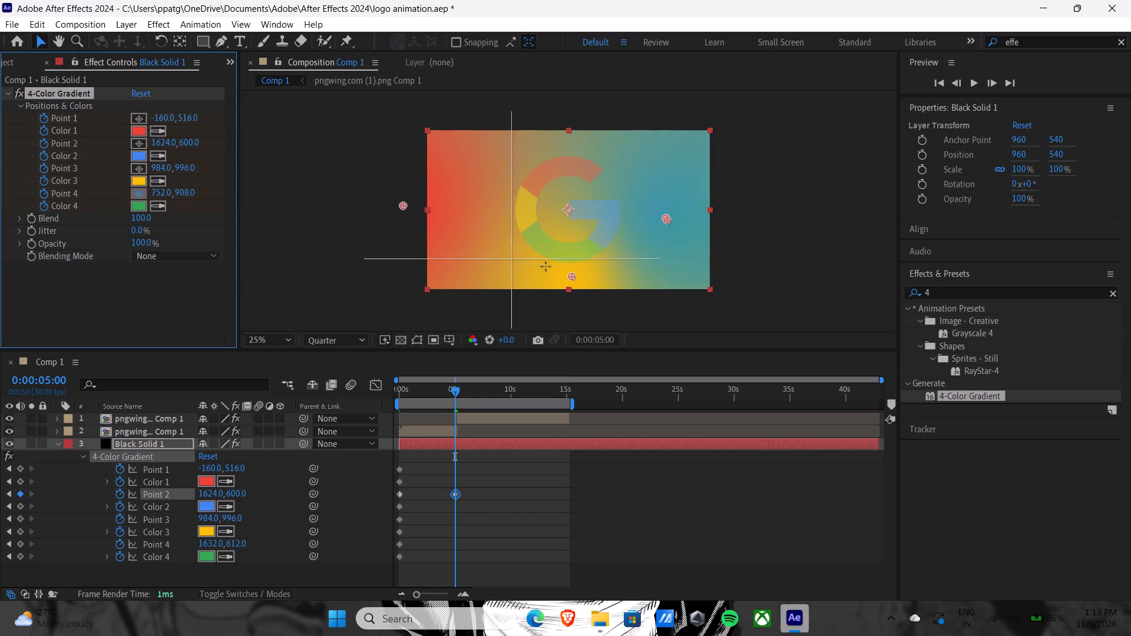
pyautogui.click(571, 276)
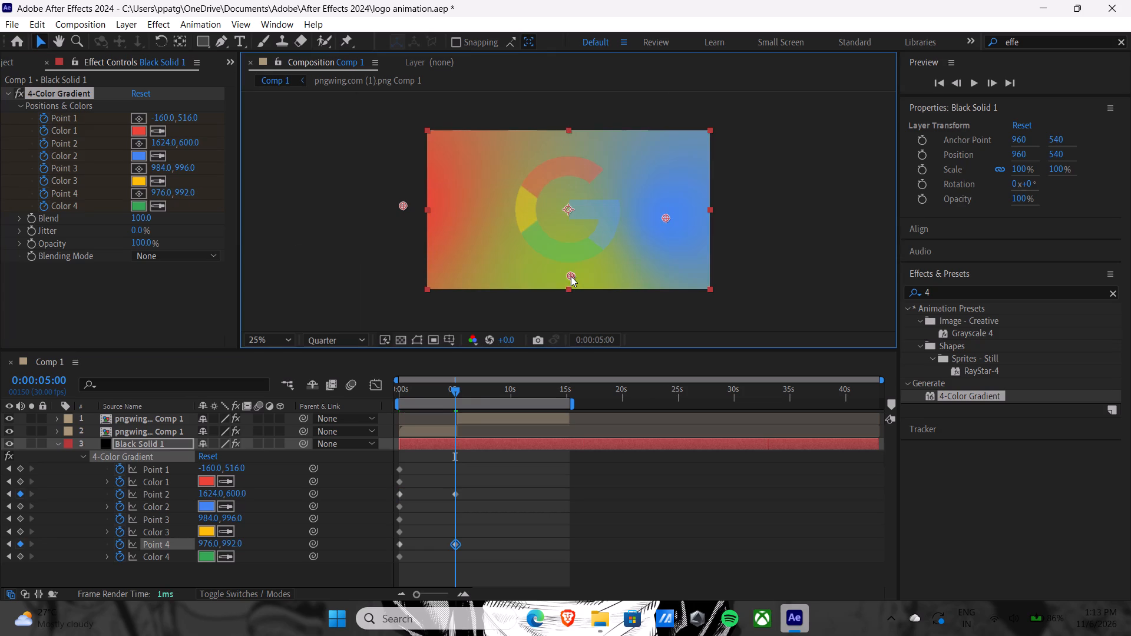
pyautogui.click(143, 168)
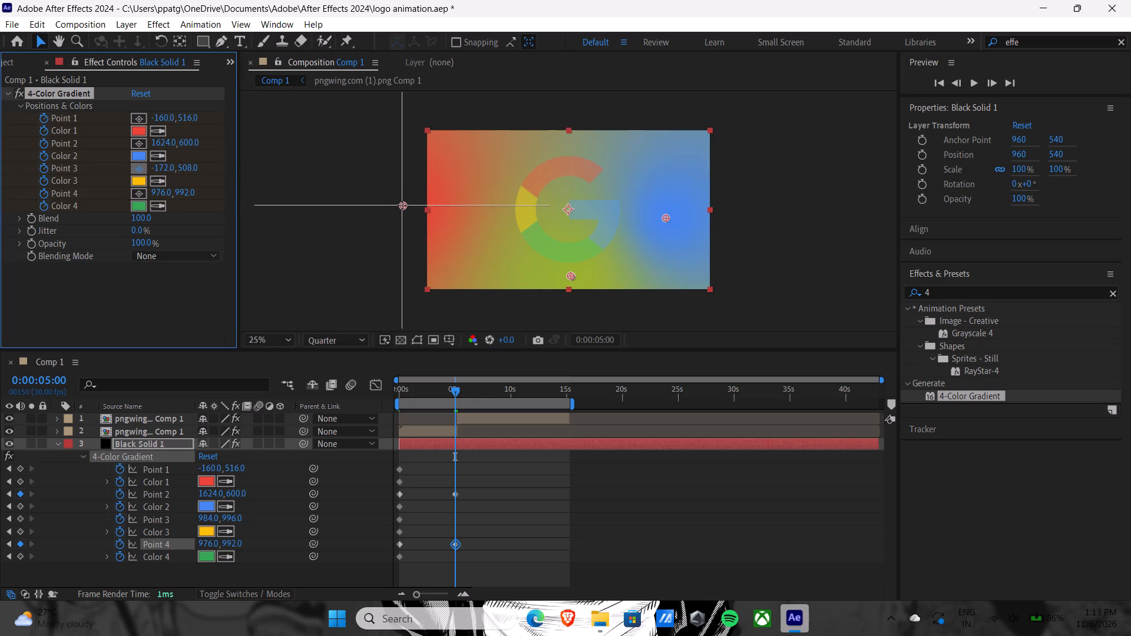
pyautogui.click(402, 205)
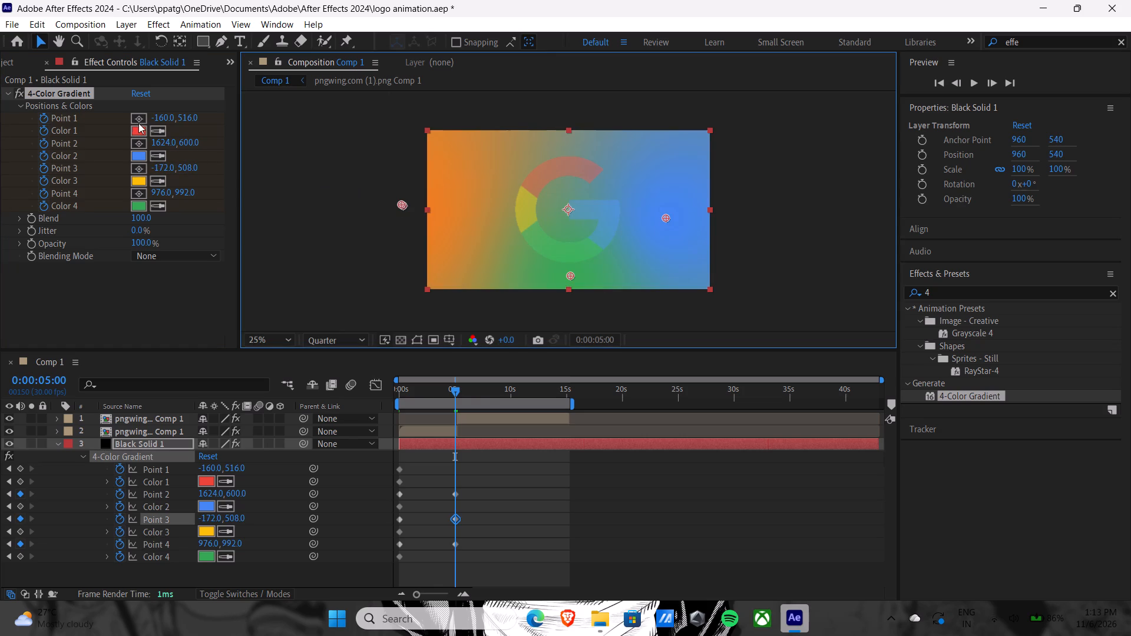
pyautogui.click(138, 117)
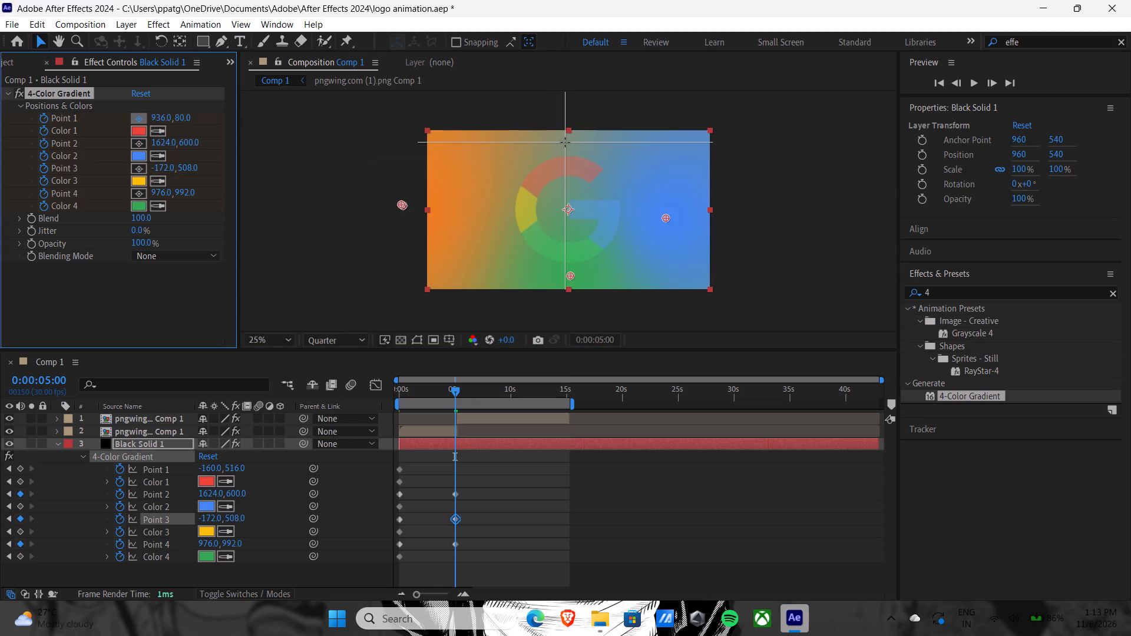
pyautogui.click(563, 139)
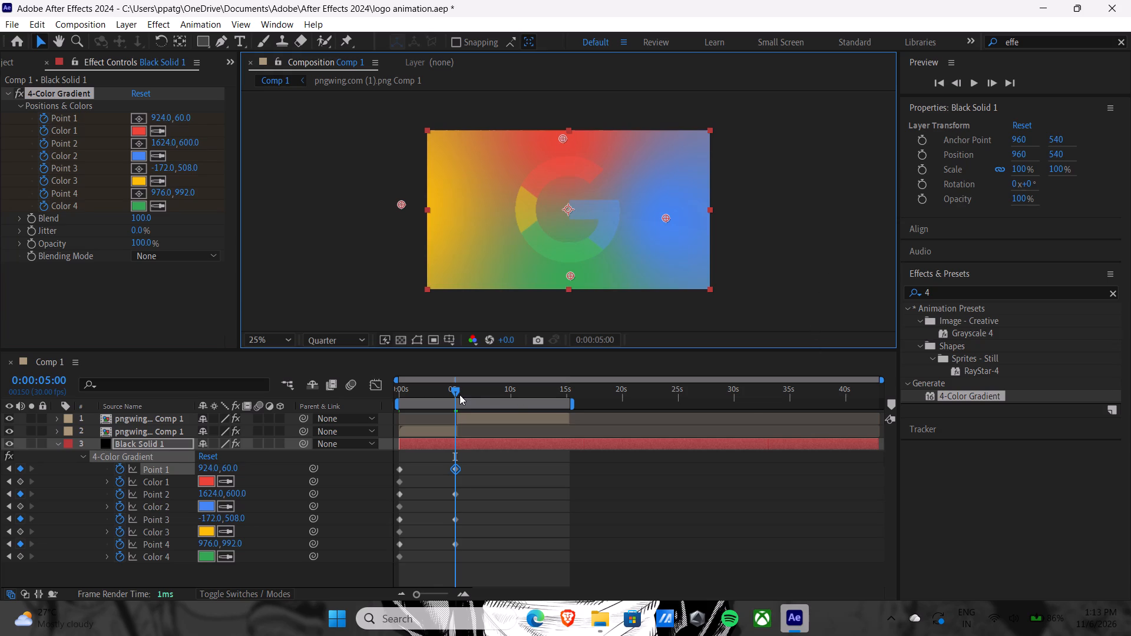
# Preview the moving gradient and logo from 0:00:00:00, collapsing the Black Solid 1 layer's properties during playback.
pyautogui.moveTo(457, 389); pyautogui.dragTo(359, 386)
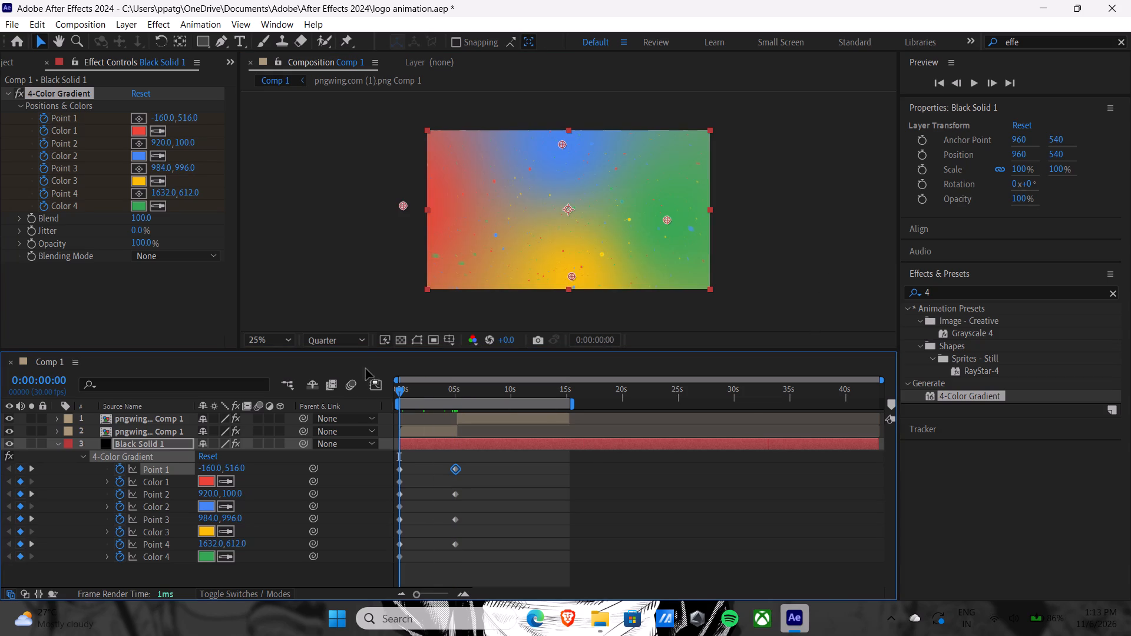
pyautogui.press('space')
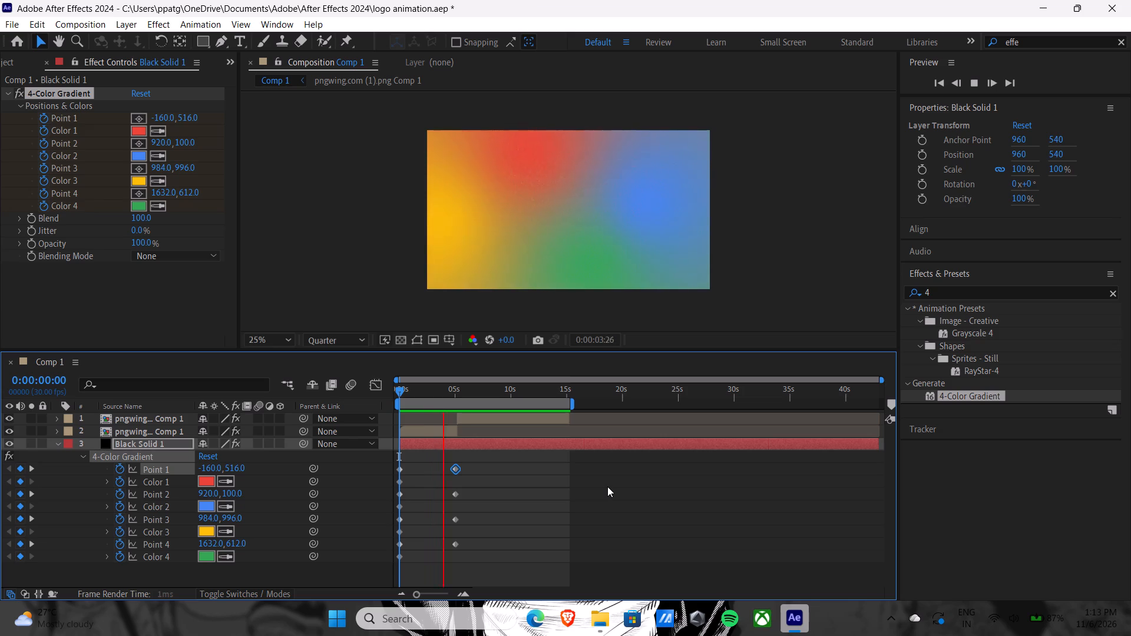
pyautogui.click(80, 456)
pyautogui.click(57, 443)
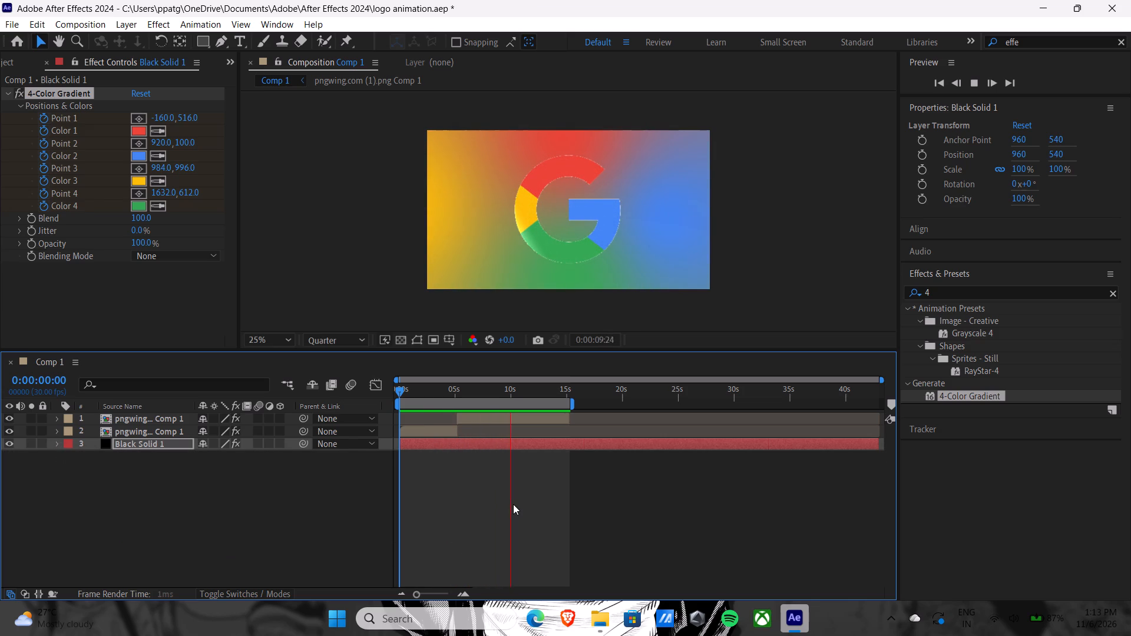
pyautogui.press('space')
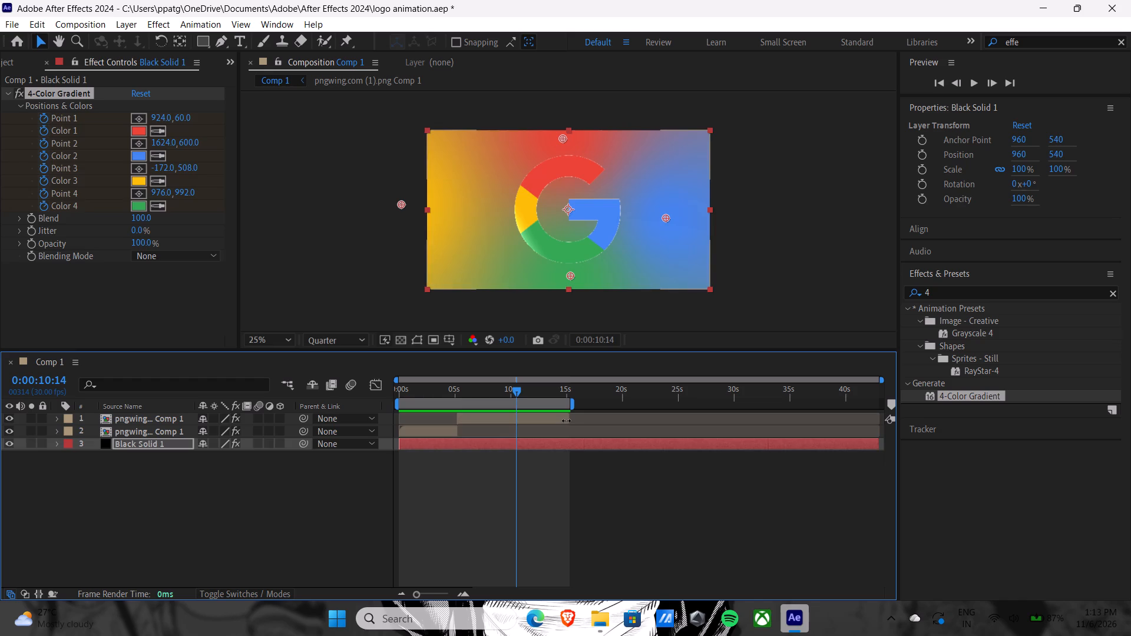
# Trim the end of the top logo layer to about 10 seconds and shorten the work area to match.
pyautogui.moveTo(566, 420); pyautogui.dragTo(511, 426)
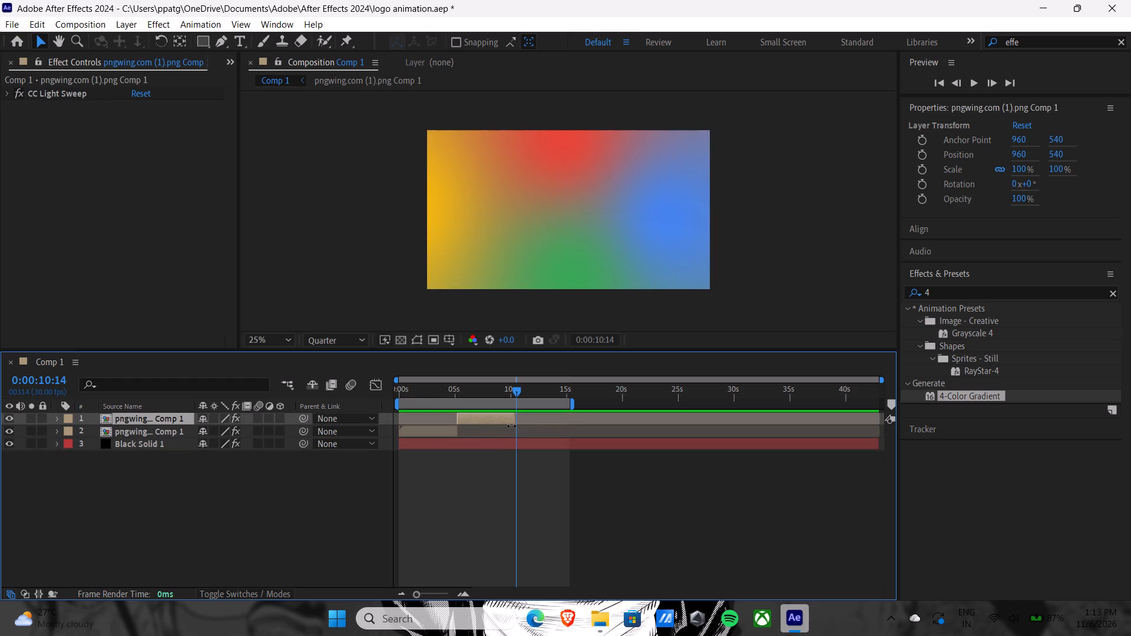
pyautogui.moveTo(511, 426); pyautogui.dragTo(510, 426)
pyautogui.moveTo(569, 403); pyautogui.dragTo(517, 410)
pyautogui.moveTo(571, 405); pyautogui.dragTo(518, 405)
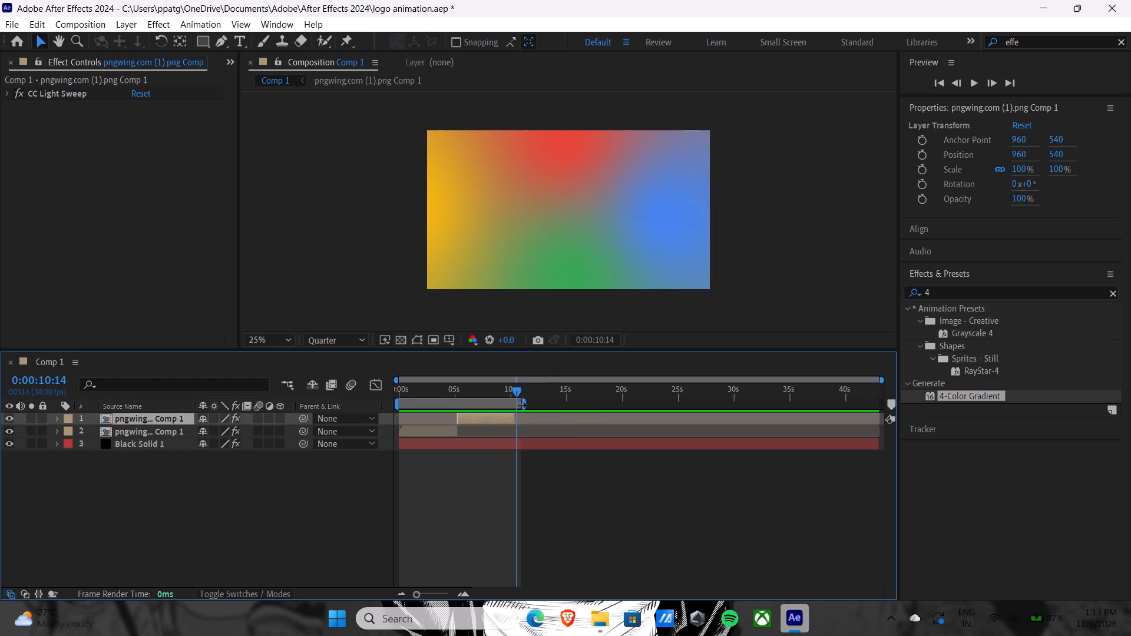
pyautogui.moveTo(518, 405); pyautogui.dragTo(512, 405)
# Review the shortened animation by playing it from 0:00:00:00 and scrubbing through the particles, gradient and light sweep, including at 50% magnification.
pyautogui.moveTo(515, 392); pyautogui.dragTo(384, 391)
pyautogui.press('space')
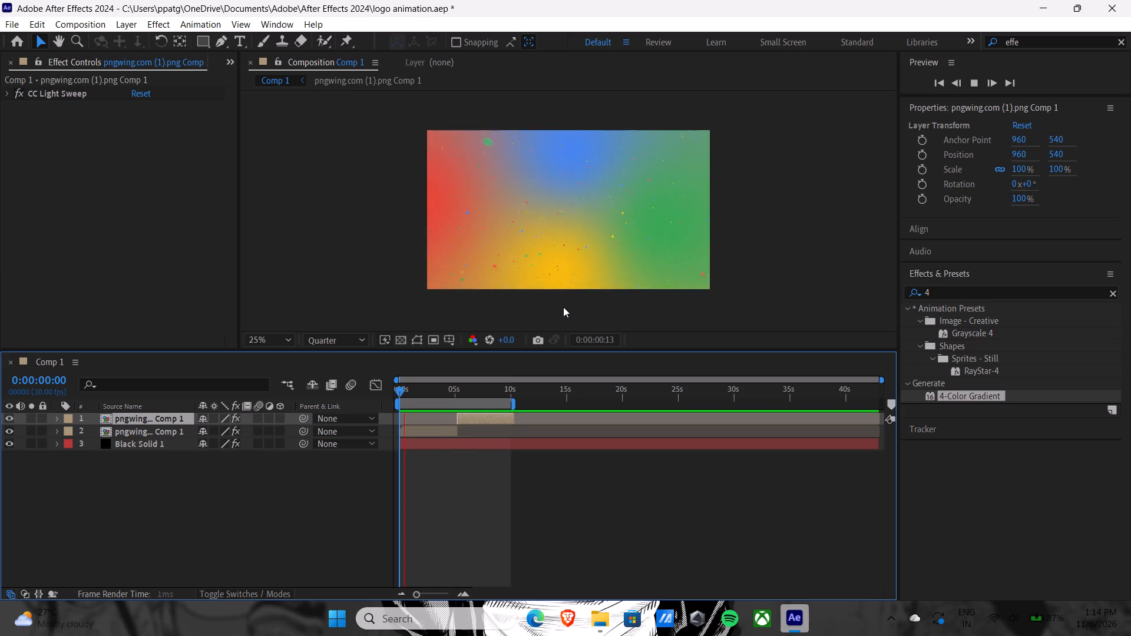
pyautogui.press('space')
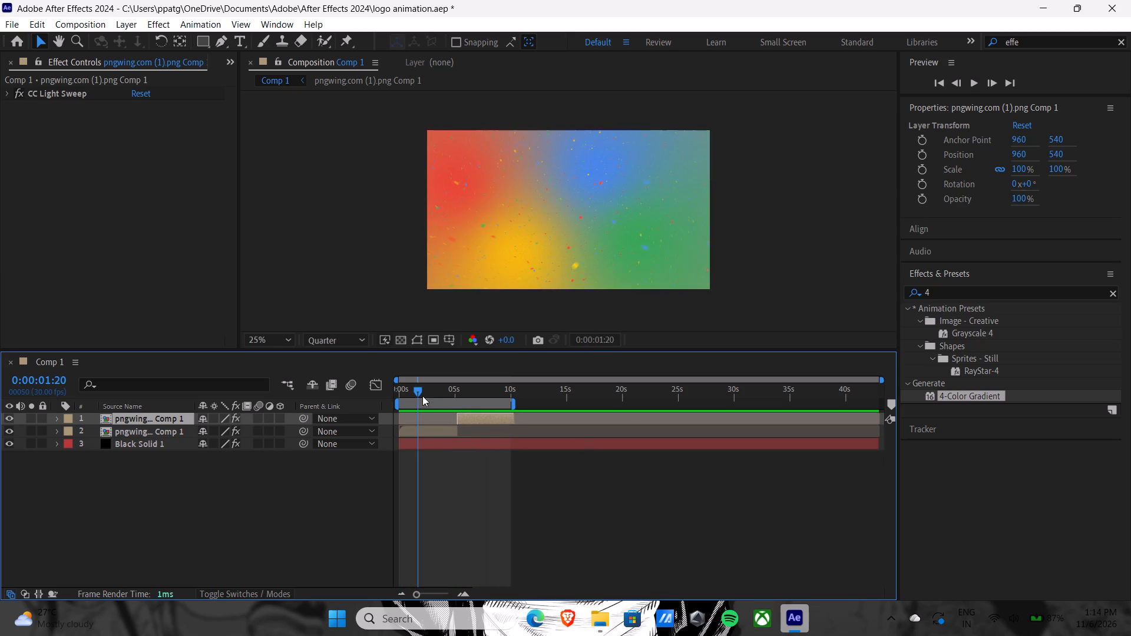
pyautogui.moveTo(418, 392); pyautogui.dragTo(474, 426)
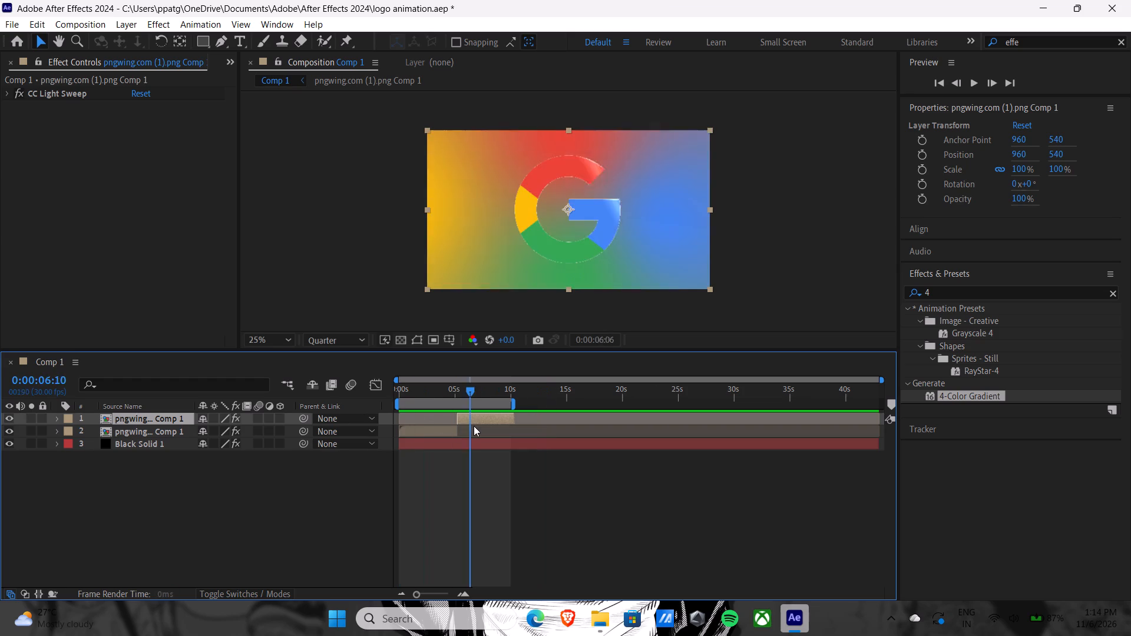
pyautogui.moveTo(474, 426); pyautogui.dragTo(452, 435)
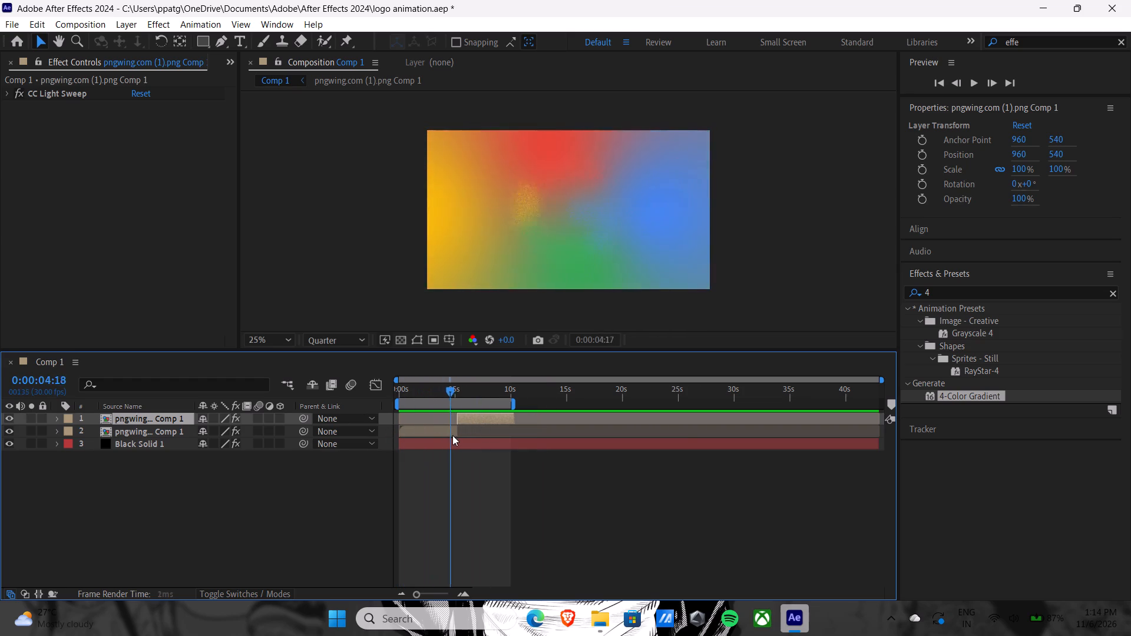
pyautogui.moveTo(452, 435); pyautogui.dragTo(407, 437)
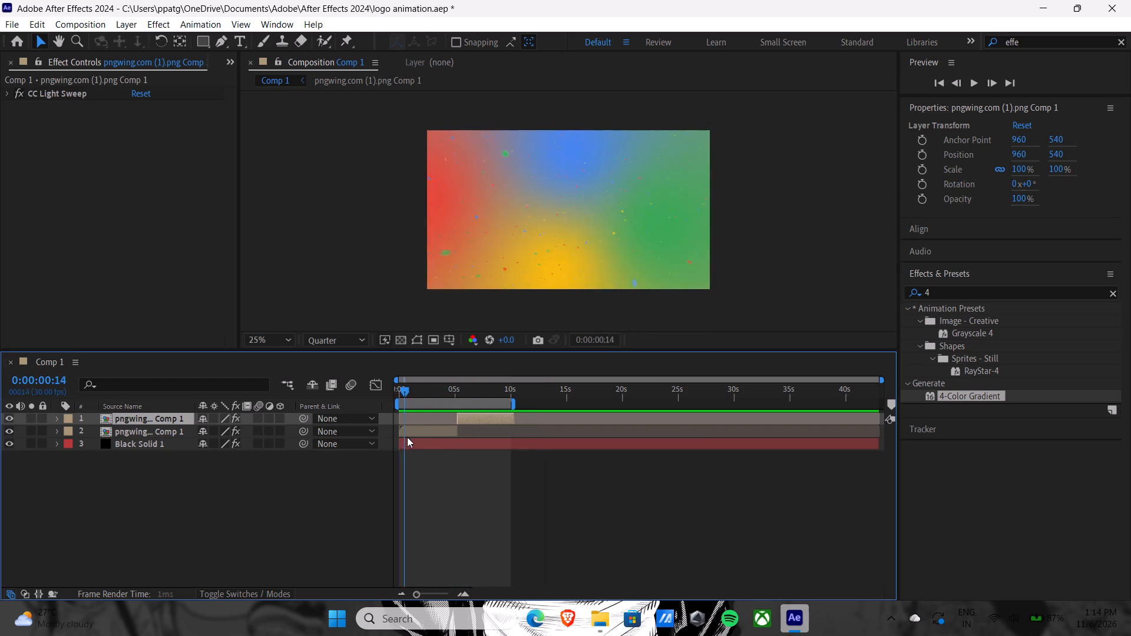
pyautogui.moveTo(407, 437); pyautogui.dragTo(479, 440)
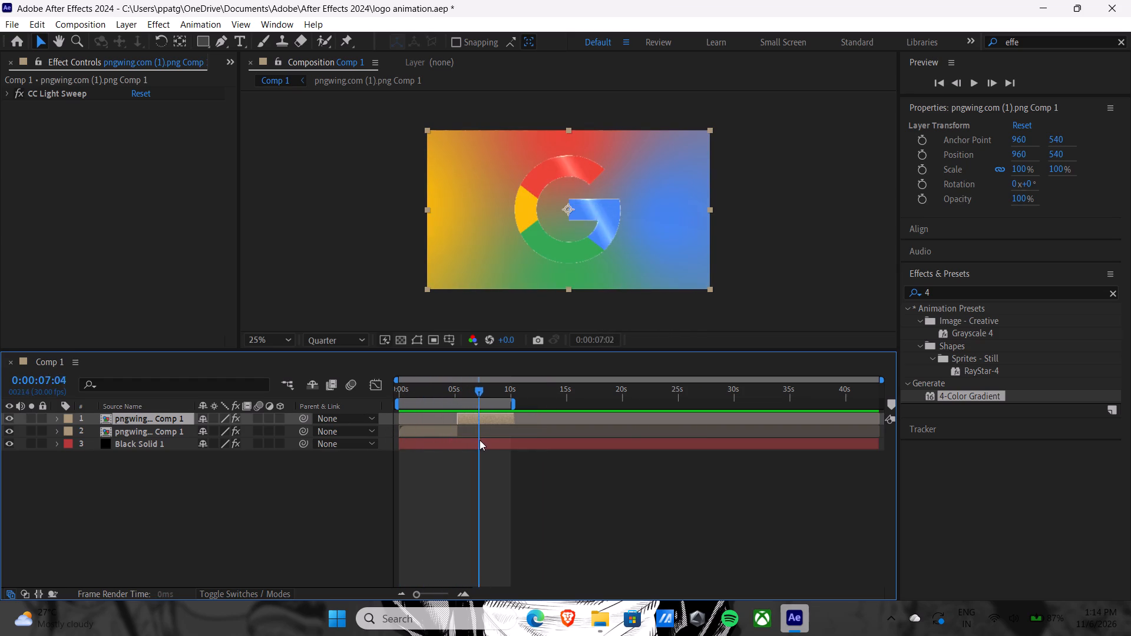
pyautogui.moveTo(479, 440); pyautogui.dragTo(475, 445)
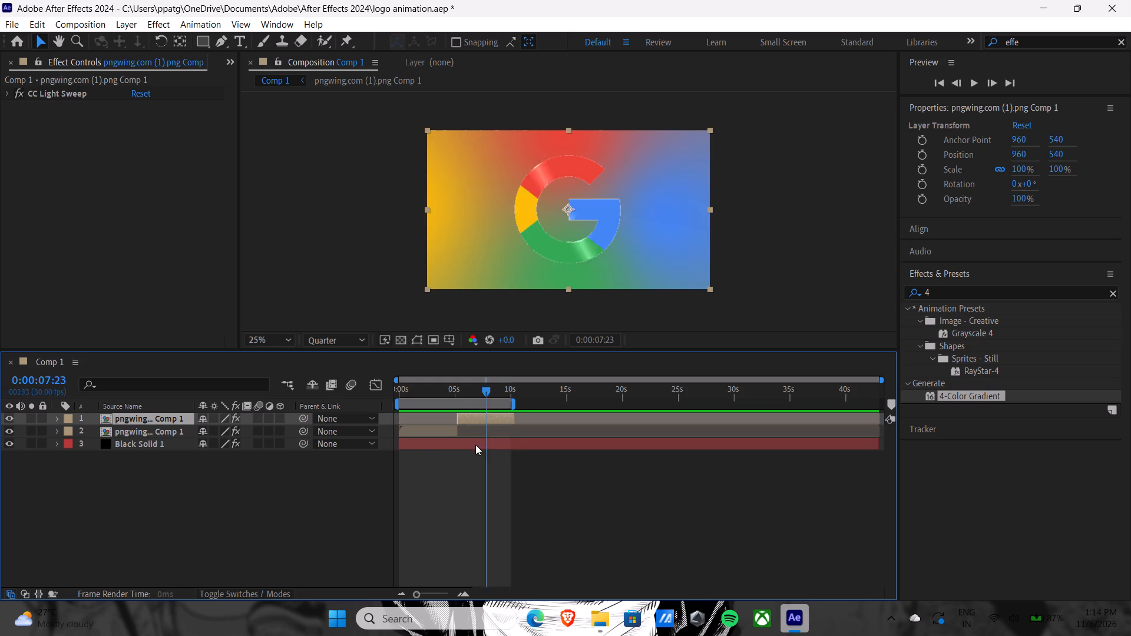
pyautogui.moveTo(475, 445); pyautogui.dragTo(389, 459)
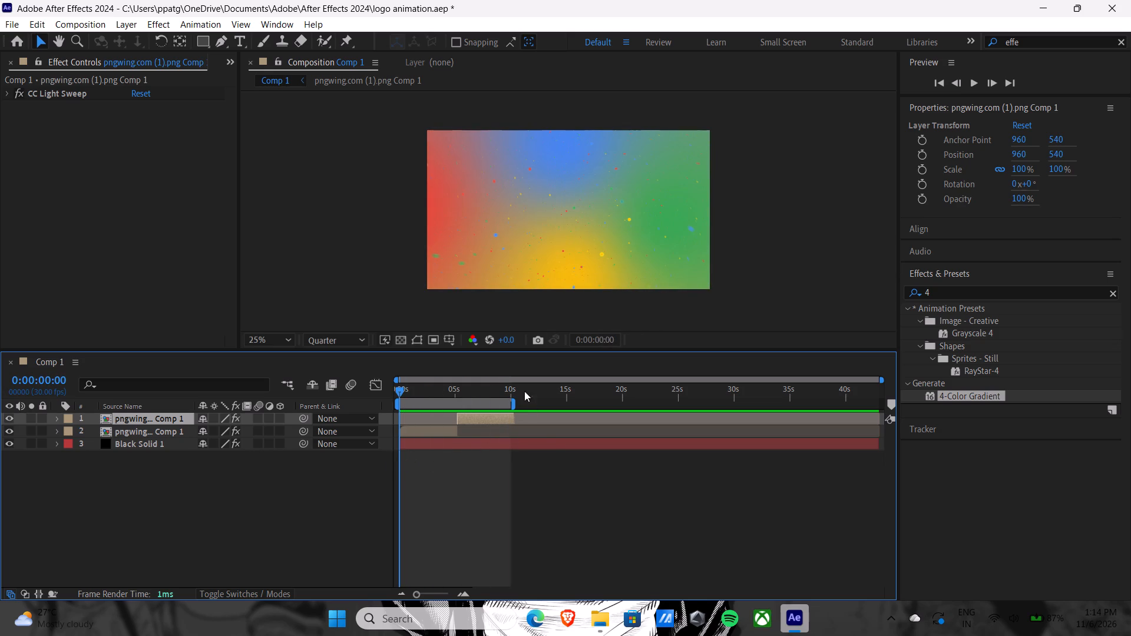
pyautogui.scroll(2, 581, 249)
pyautogui.scroll(-1, 581, 249)
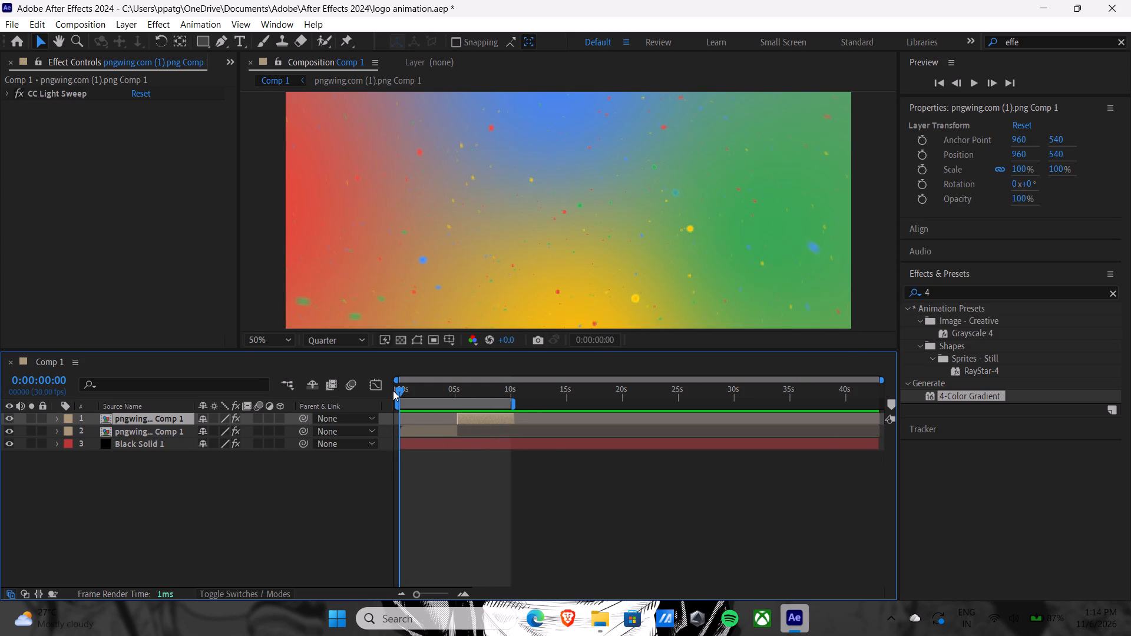
pyautogui.moveTo(401, 390); pyautogui.dragTo(487, 396)
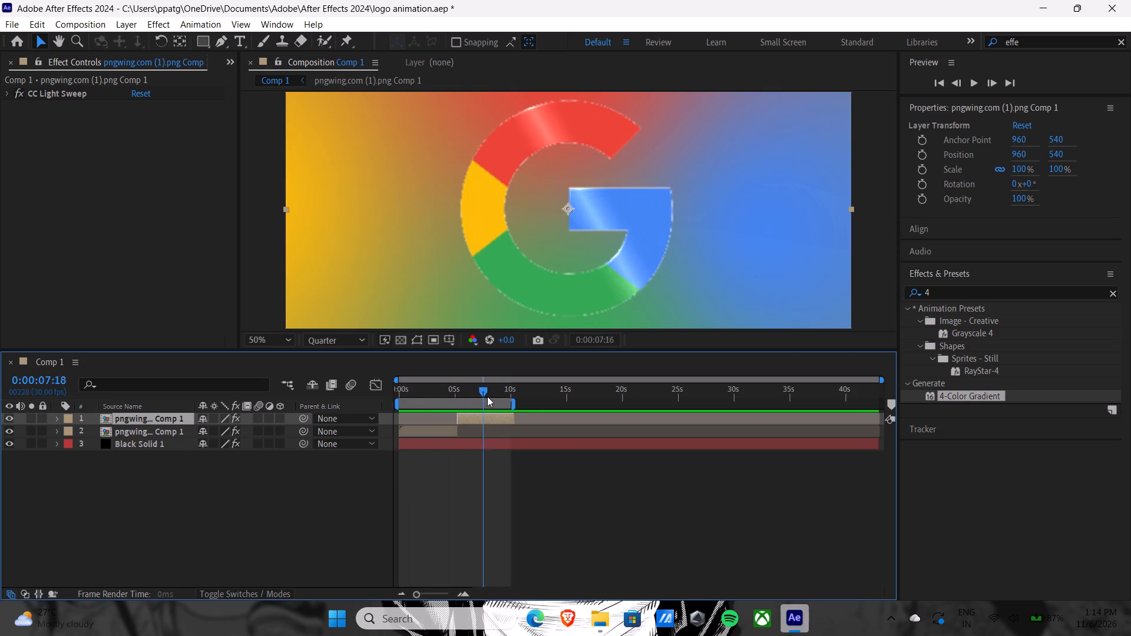
pyautogui.moveTo(487, 396); pyautogui.dragTo(506, 399)
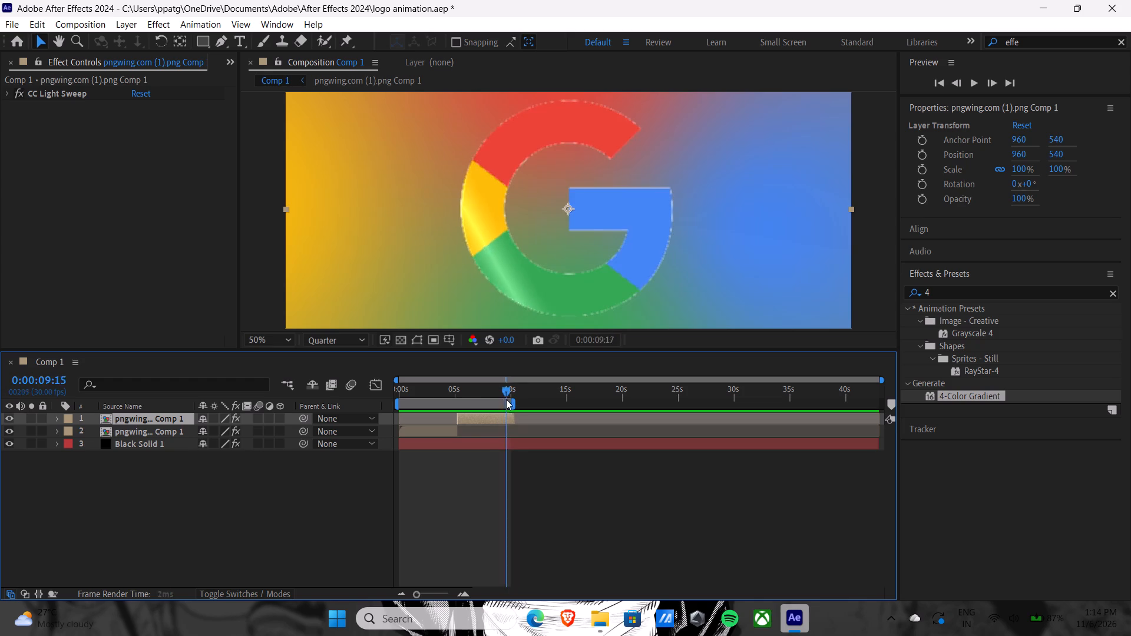
pyautogui.moveTo(506, 399); pyautogui.dragTo(467, 401)
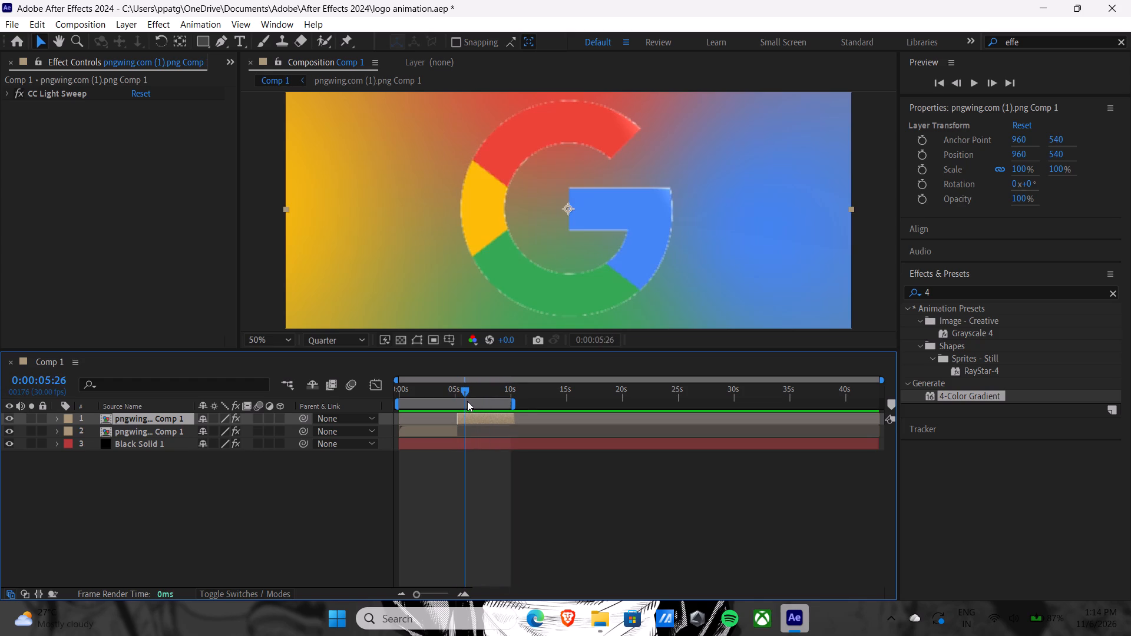
# Switch the composition preview to Full resolution and check the logo's light sweep around 0:00:05:12.
pyautogui.moveTo(467, 401); pyautogui.dragTo(518, 402)
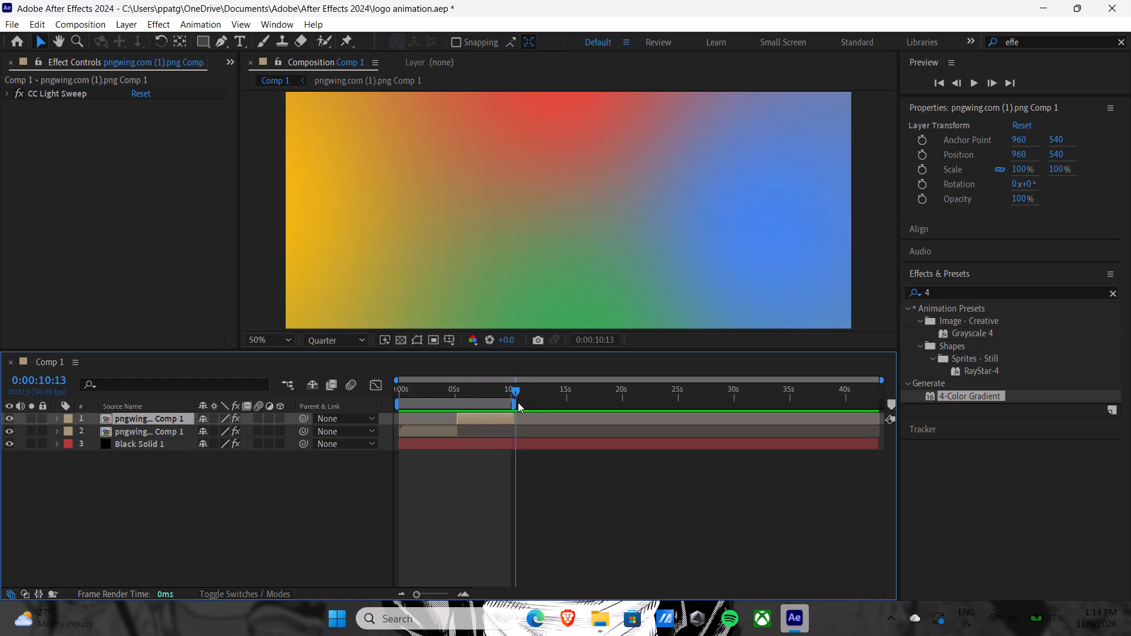
pyautogui.moveTo(518, 402); pyautogui.dragTo(469, 409)
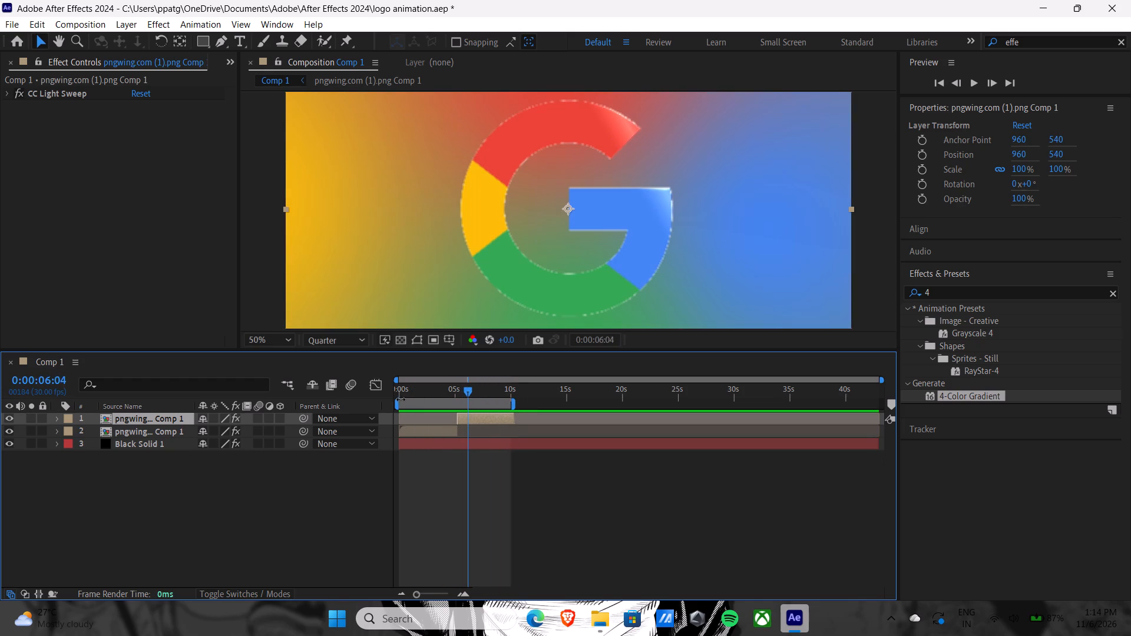
pyautogui.click(346, 337)
pyautogui.click(332, 375)
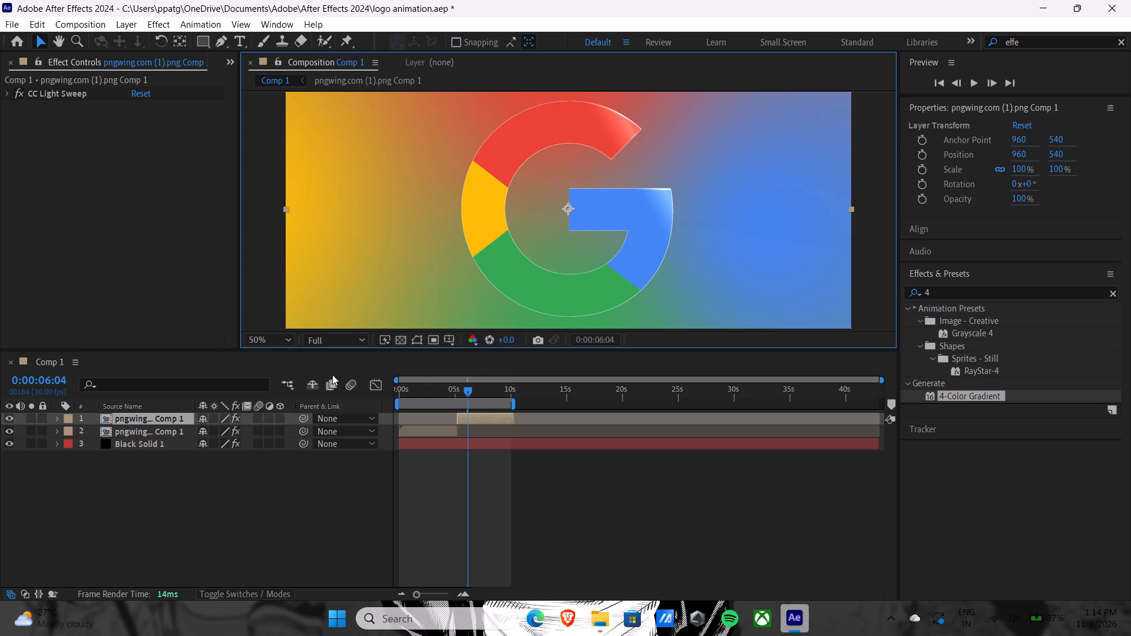
pyautogui.moveTo(467, 395); pyautogui.dragTo(459, 395)
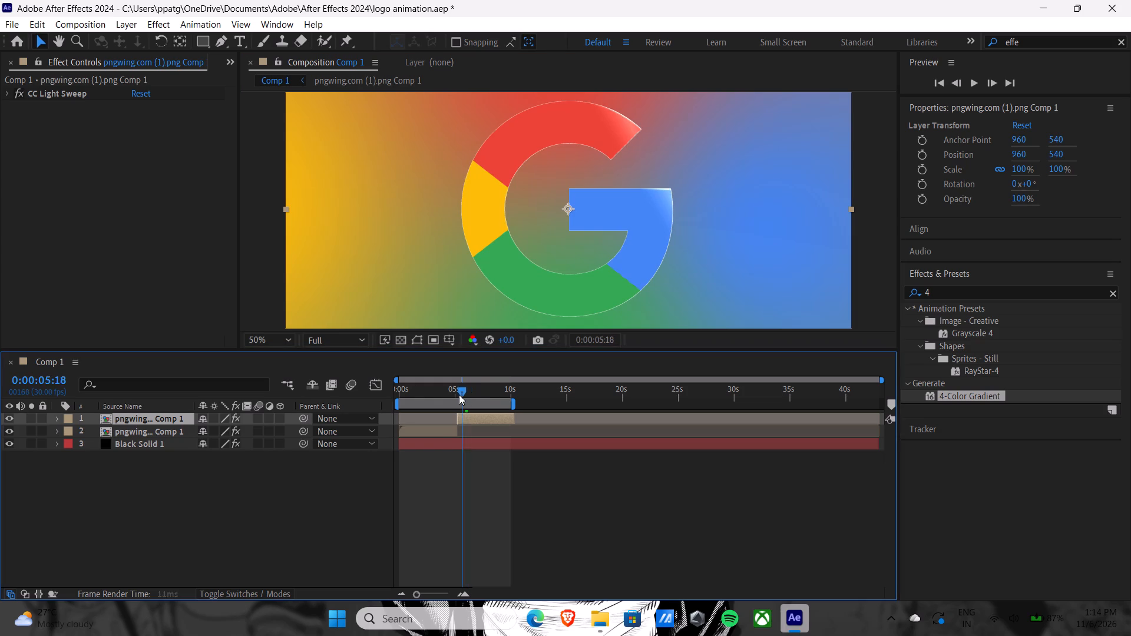
pyautogui.moveTo(459, 395); pyautogui.dragTo(451, 395)
pyautogui.moveTo(451, 395); pyautogui.dragTo(459, 396)
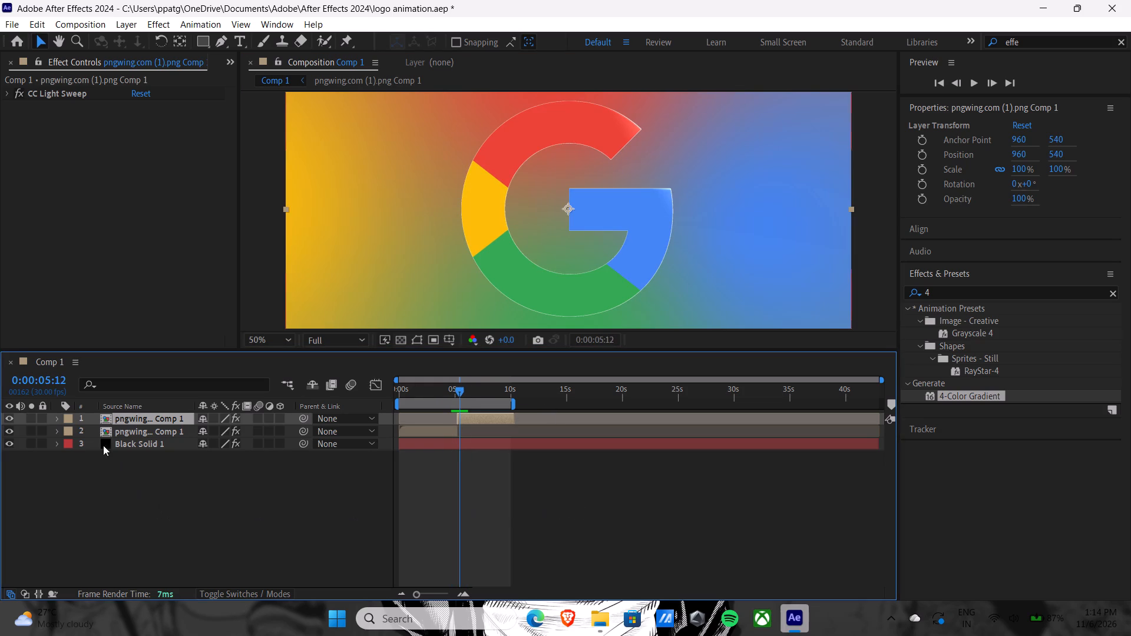
# Set the CC Light Sweep's Sweep Intensity on the top logo layer to 30.
pyautogui.click(55, 418)
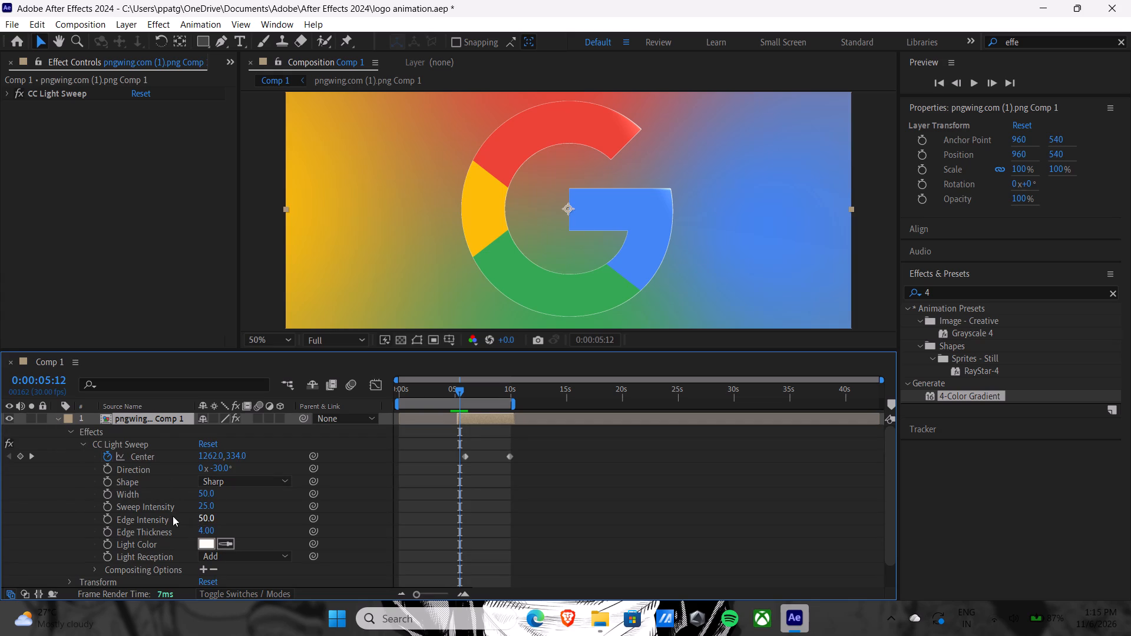
pyautogui.moveTo(205, 509); pyautogui.dragTo(210, 510)
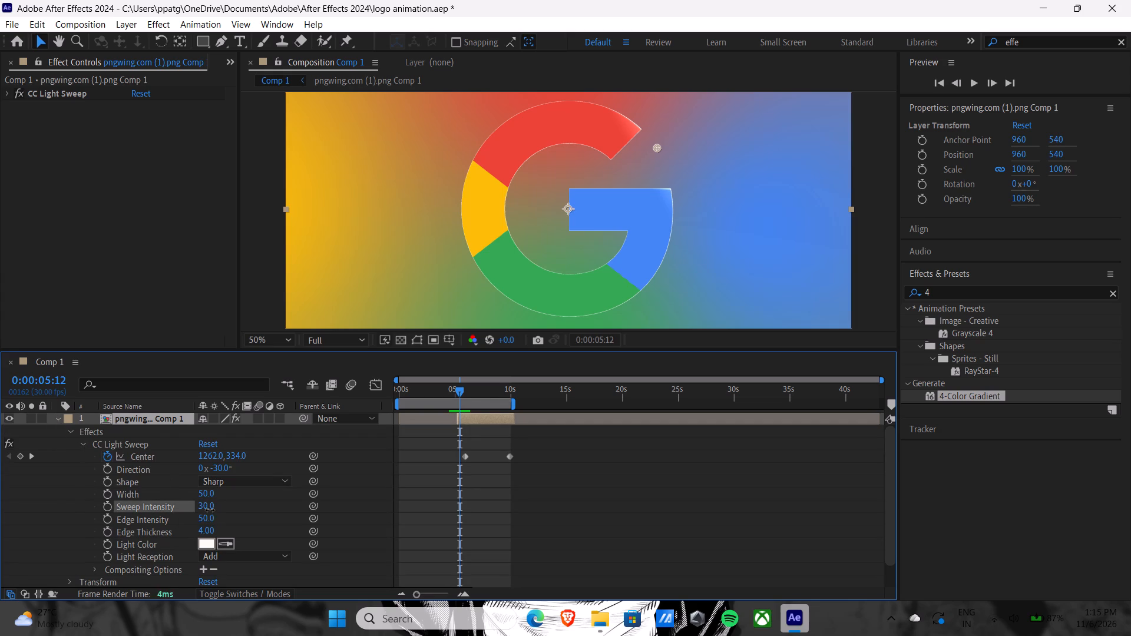
pyautogui.moveTo(210, 510); pyautogui.dragTo(215, 511)
pyautogui.moveTo(215, 511); pyautogui.dragTo(210, 511)
pyautogui.moveTo(210, 511); pyautogui.dragTo(210, 511)
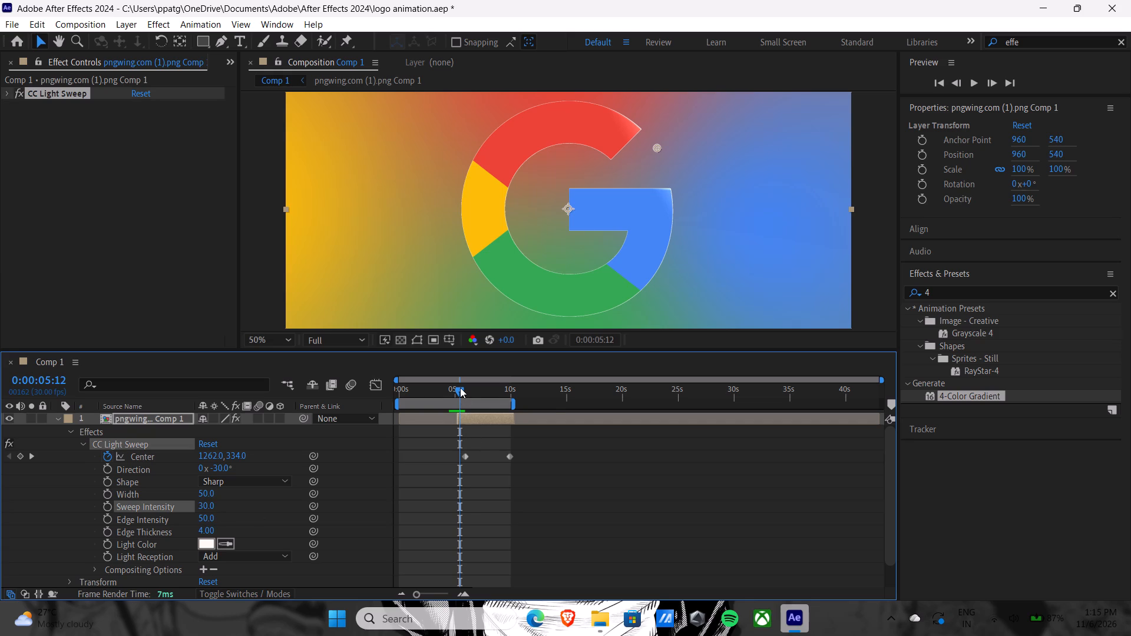
# Preview the adjusted light sweep through the end and restart of the loop, and save the project.
pyautogui.press('space')
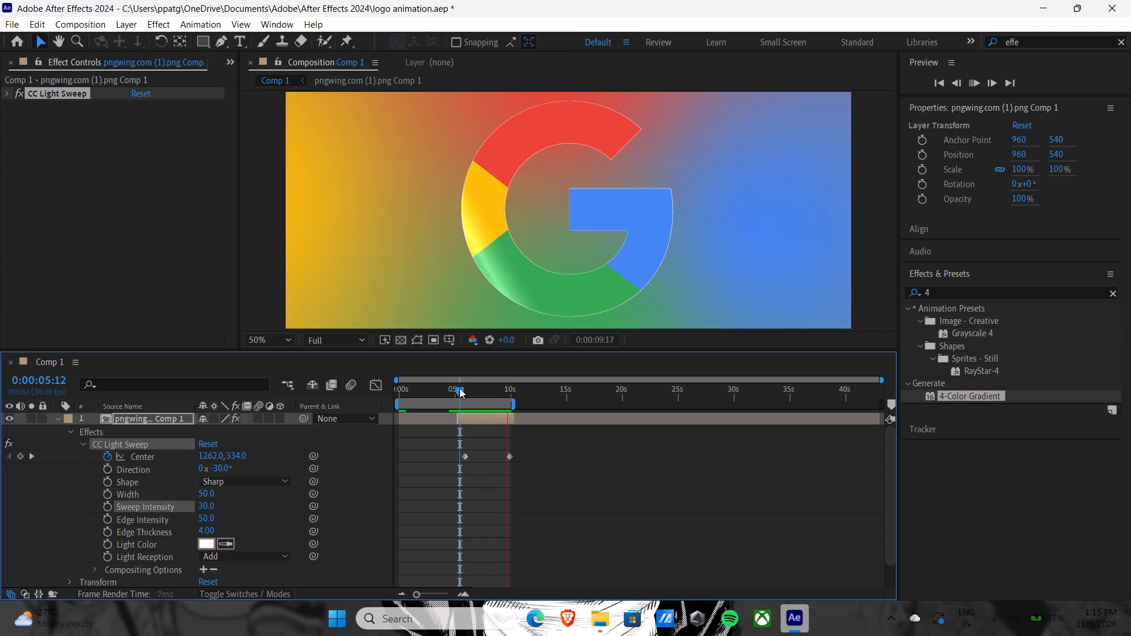
pyautogui.press('space')
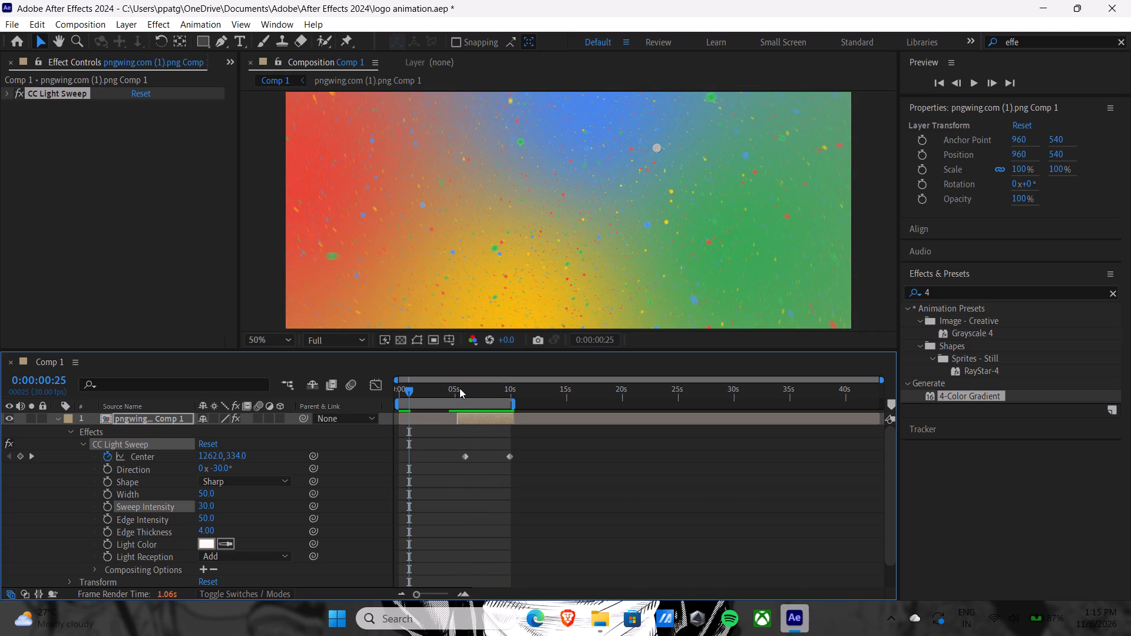
pyautogui.hotkey('ctrl', 's')
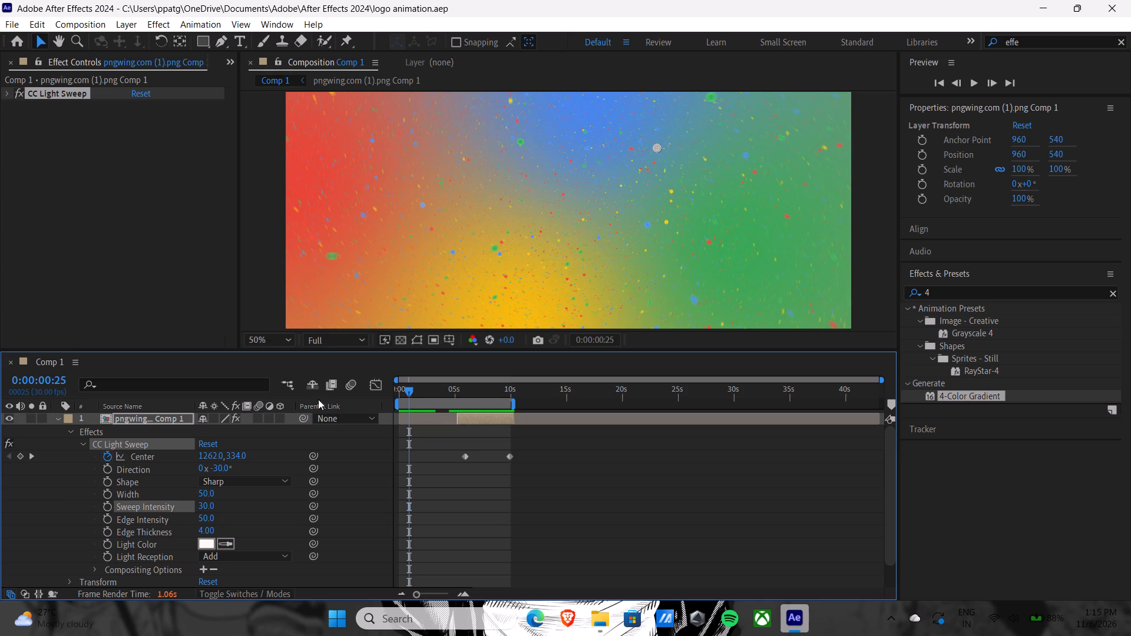
# Collapse the top logo layer's properties and move the current time to 0:00:10:07.
pyautogui.click(59, 413)
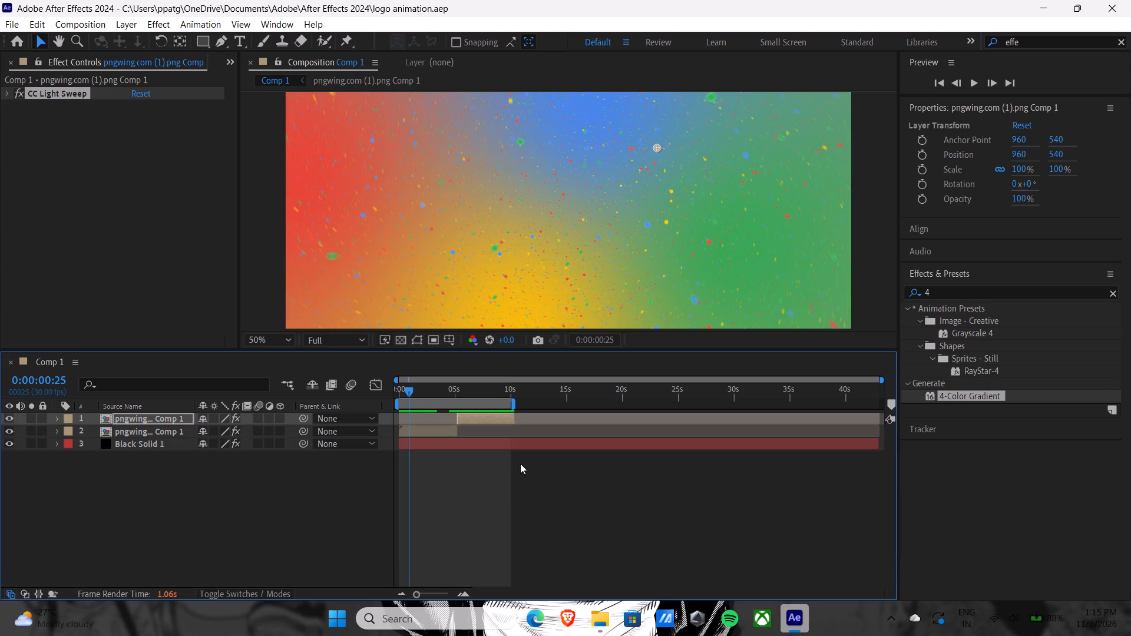
pyautogui.moveTo(406, 390); pyautogui.dragTo(509, 390)
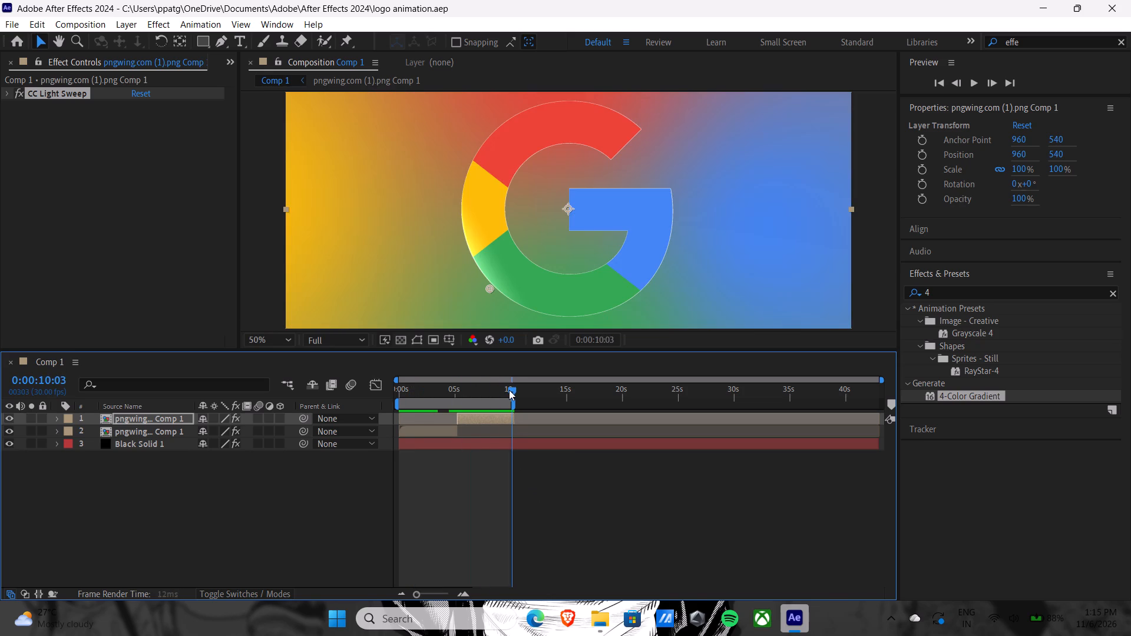
pyautogui.moveTo(509, 390); pyautogui.dragTo(511, 390)
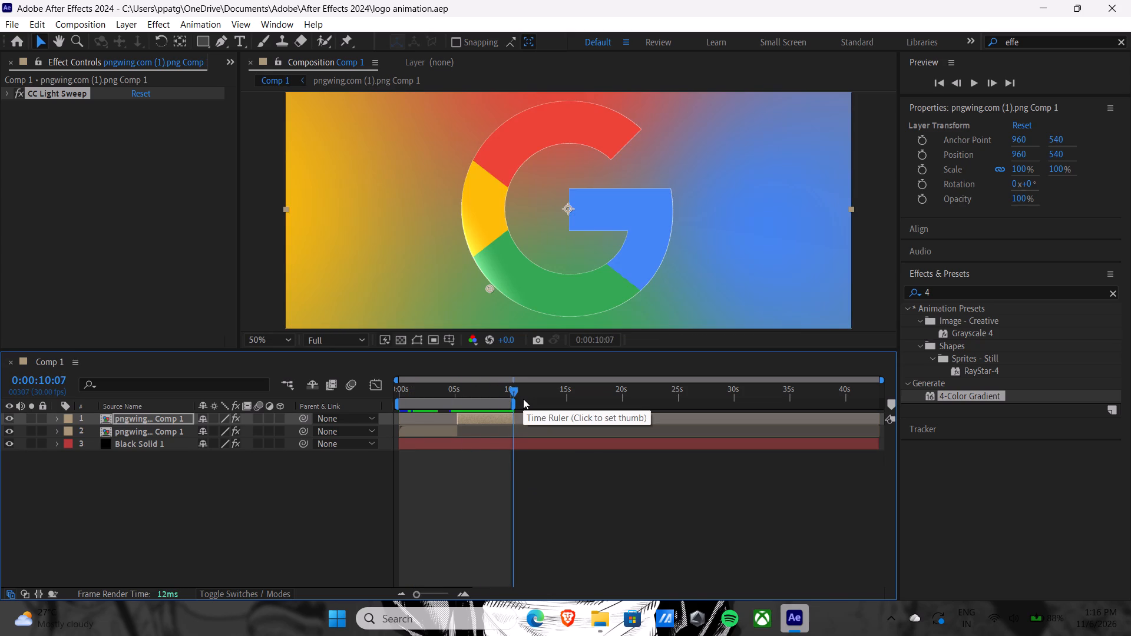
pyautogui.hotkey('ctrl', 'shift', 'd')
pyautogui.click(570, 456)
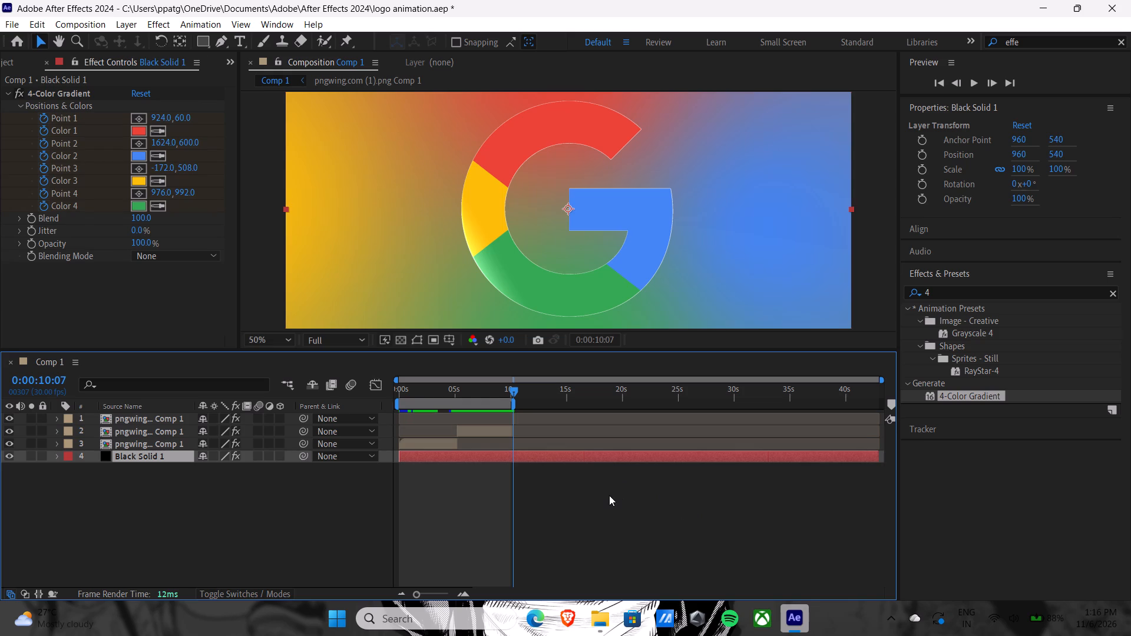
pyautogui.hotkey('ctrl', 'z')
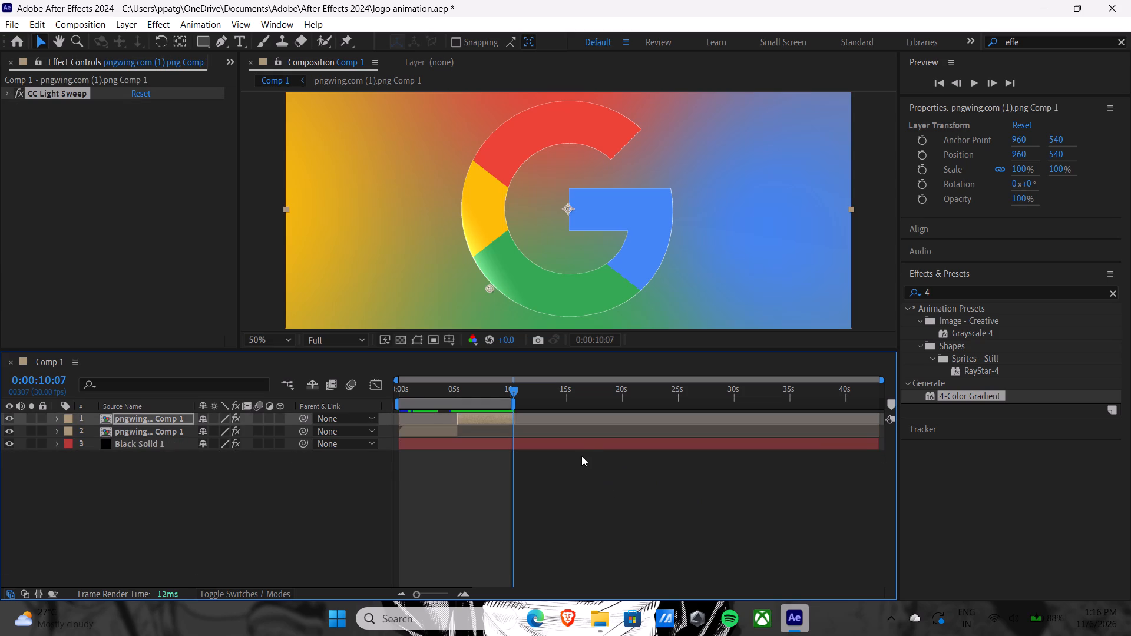
# Split the Black Solid 1 layer at 0:00:10:07 and delete the portion after the cut.
pyautogui.click(574, 446)
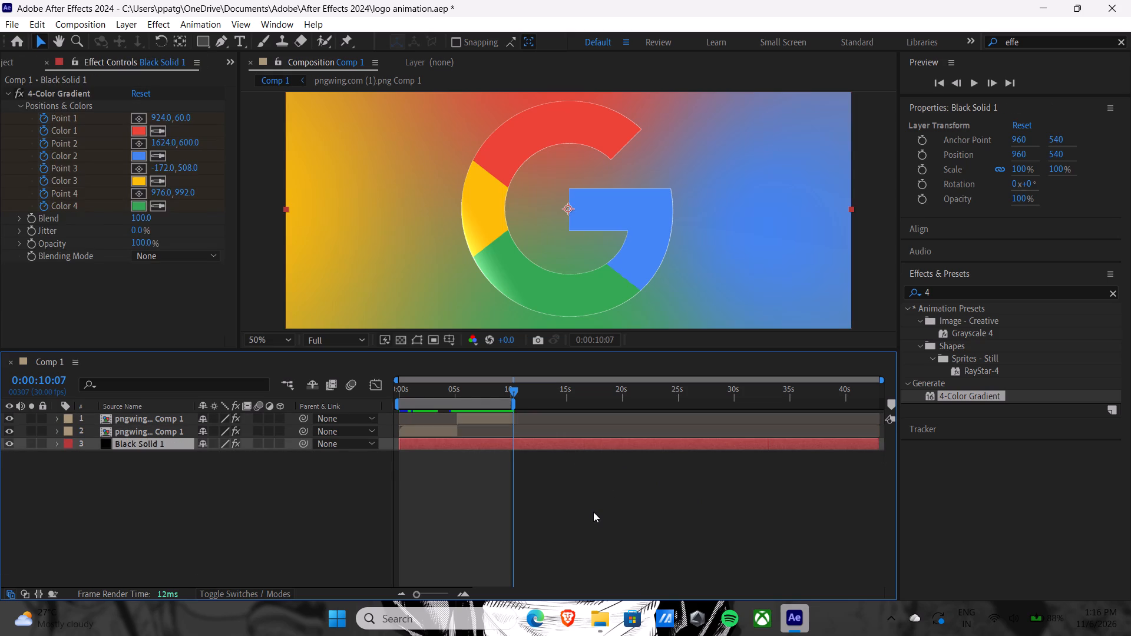
pyautogui.hotkey('ctrl', 'shift', 'd')
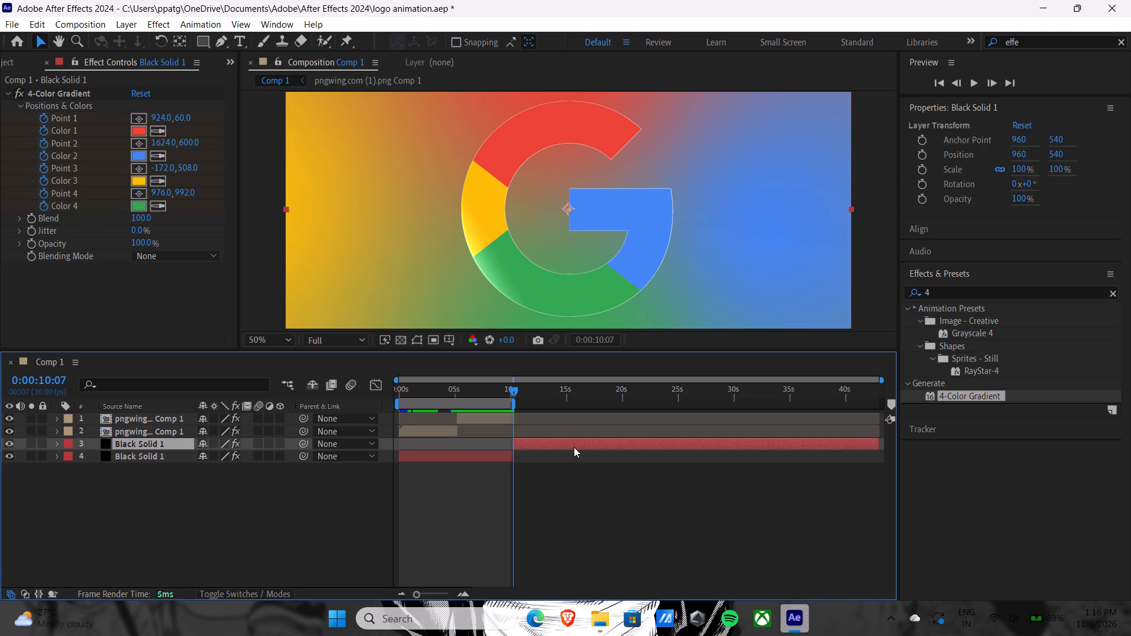
pyautogui.press('Delete')
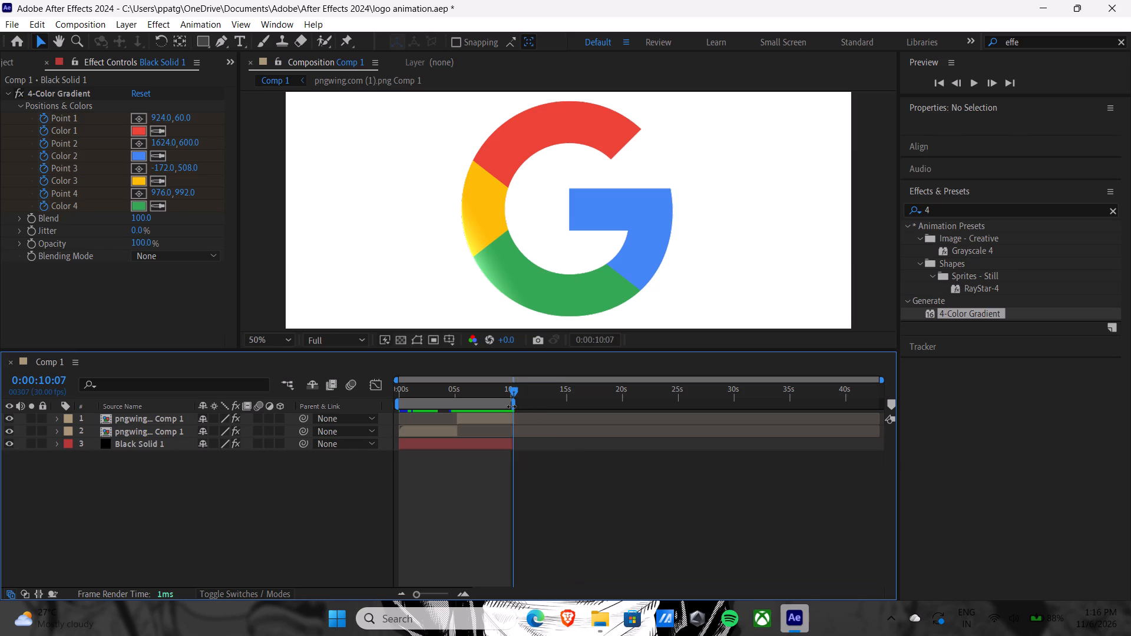
# Extend the work area end slightly past 10 seconds, and lengthen the top logo layer and Black Solid 1 to about 11 seconds.
pyautogui.scroll(4, 531, 471)
pyautogui.click(512, 403)
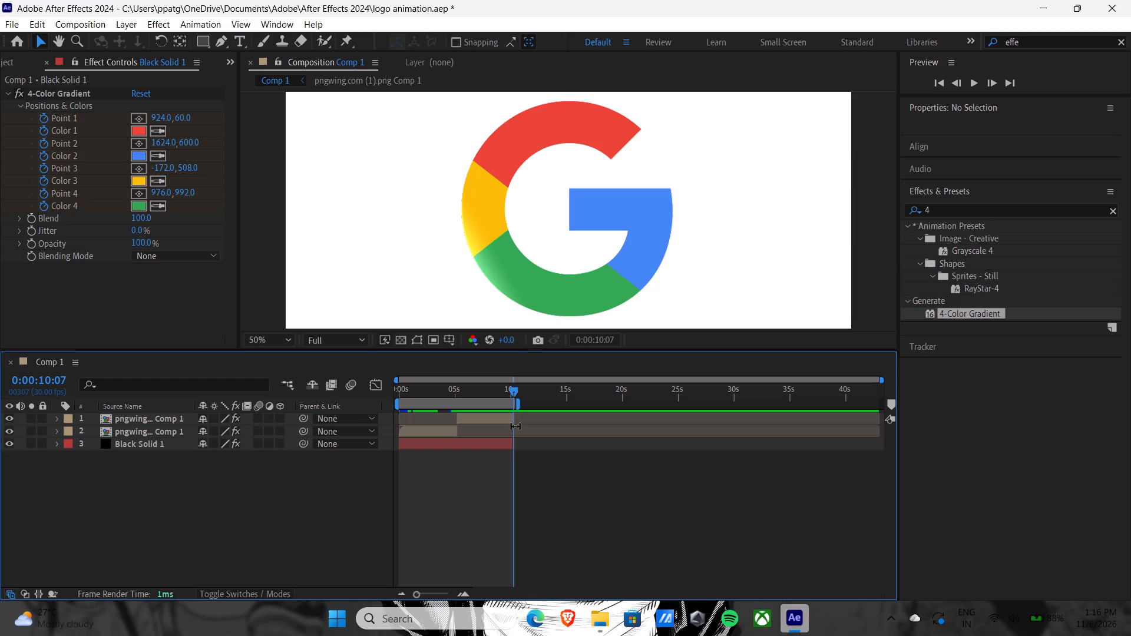
pyautogui.click(513, 422)
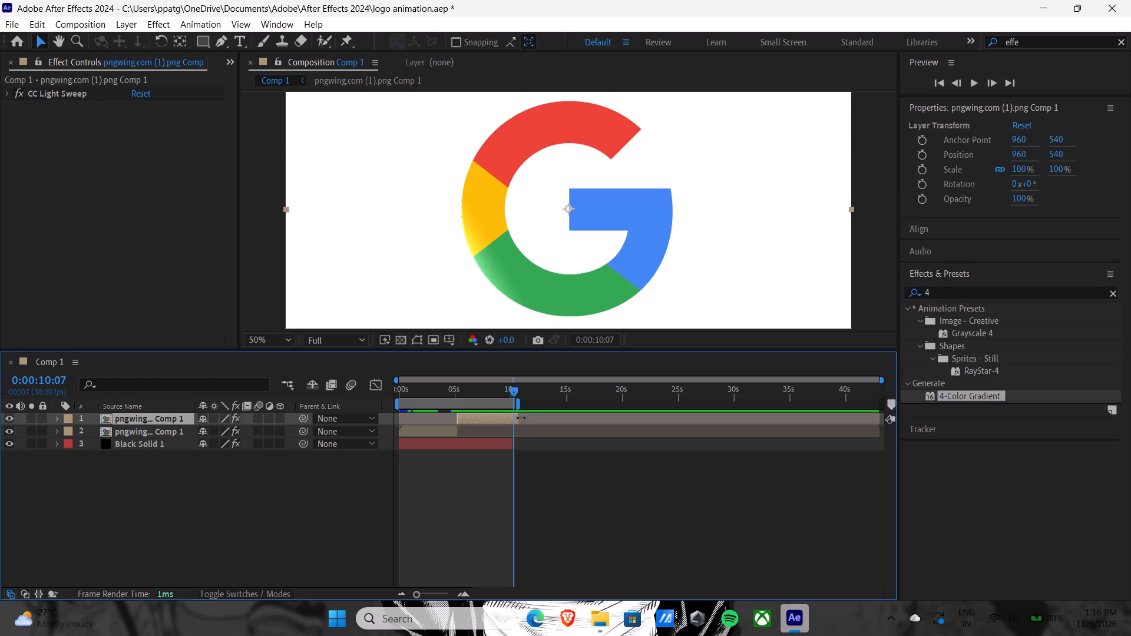
pyautogui.click(519, 419)
pyautogui.moveTo(511, 445); pyautogui.dragTo(520, 445)
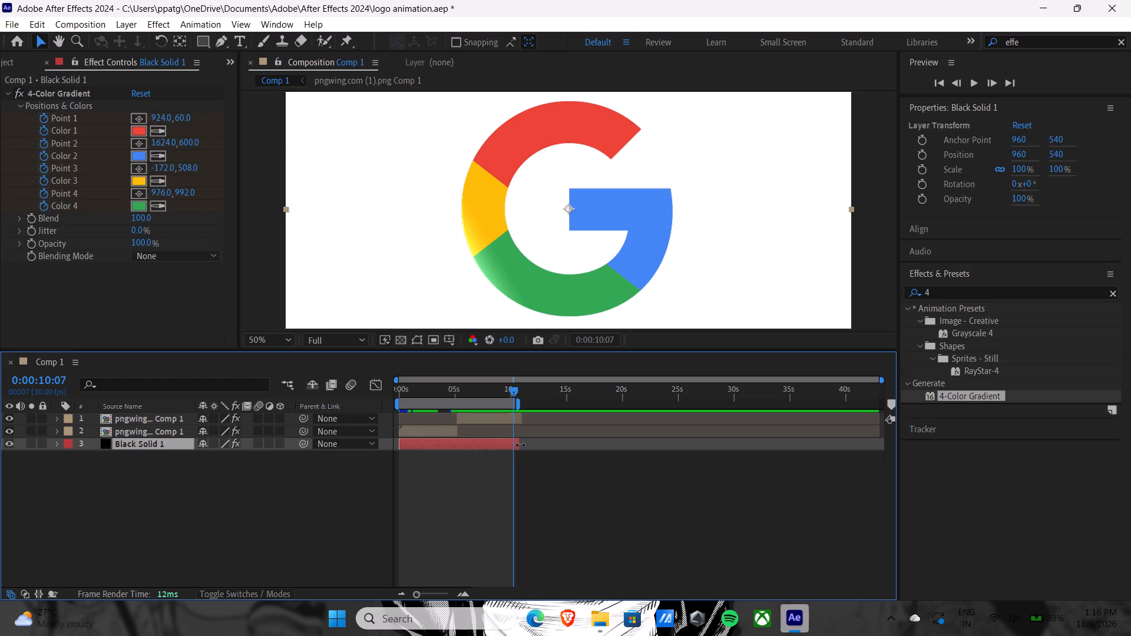
pyautogui.moveTo(520, 445); pyautogui.dragTo(521, 445)
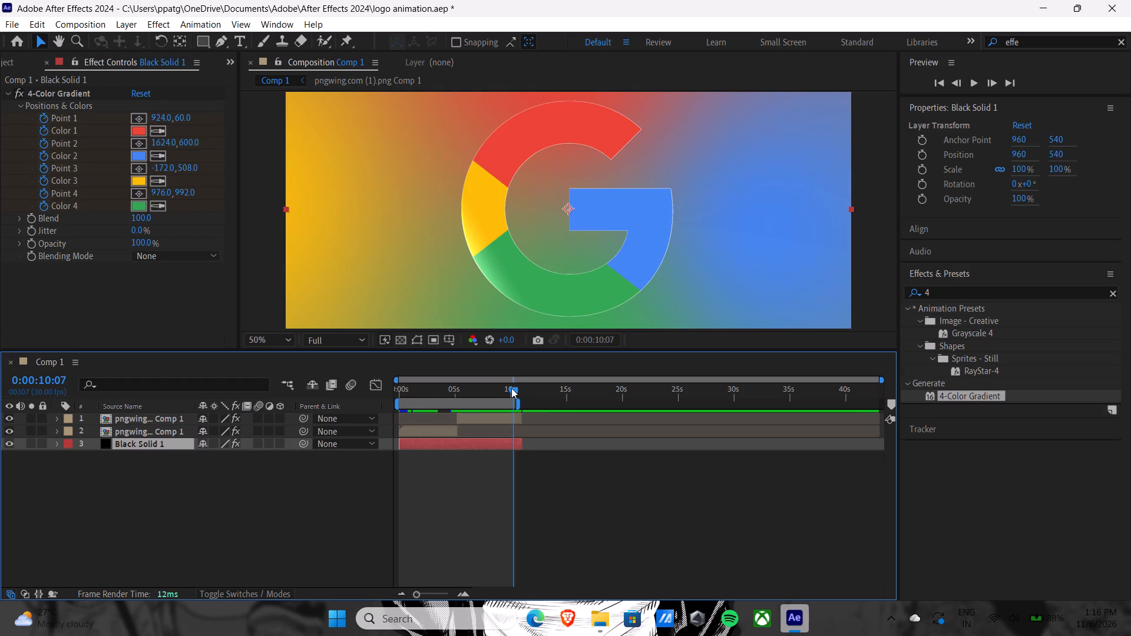
# Preview the full animation from 0:00:00:00 with the adjusted layer ends.
pyautogui.moveTo(512, 388); pyautogui.dragTo(374, 390)
pyautogui.press('space')
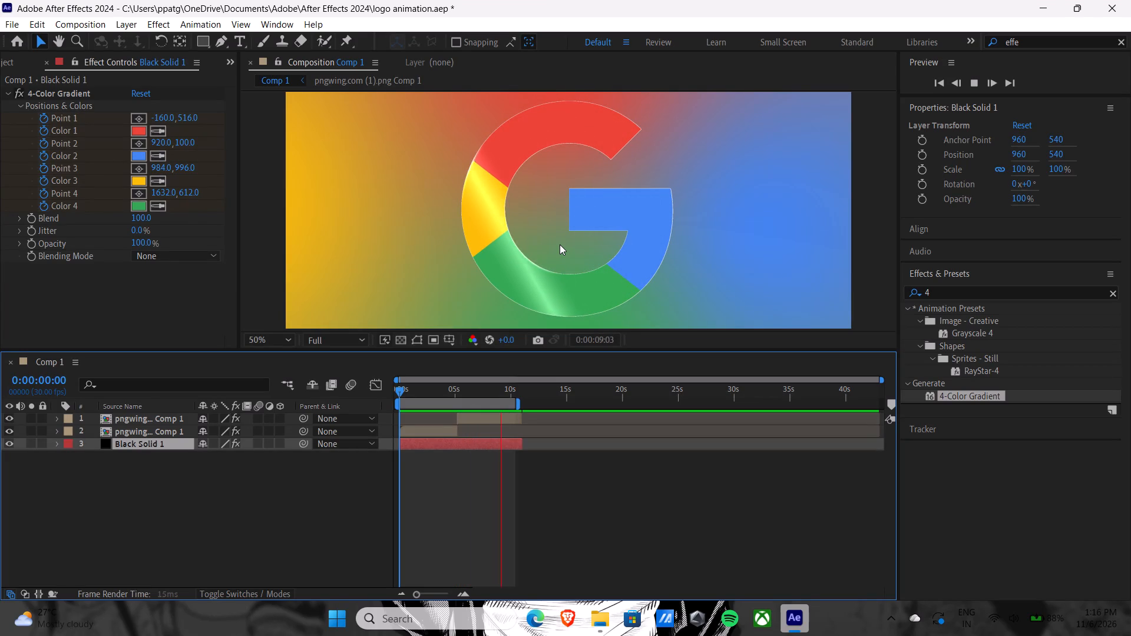
pyautogui.press('space')
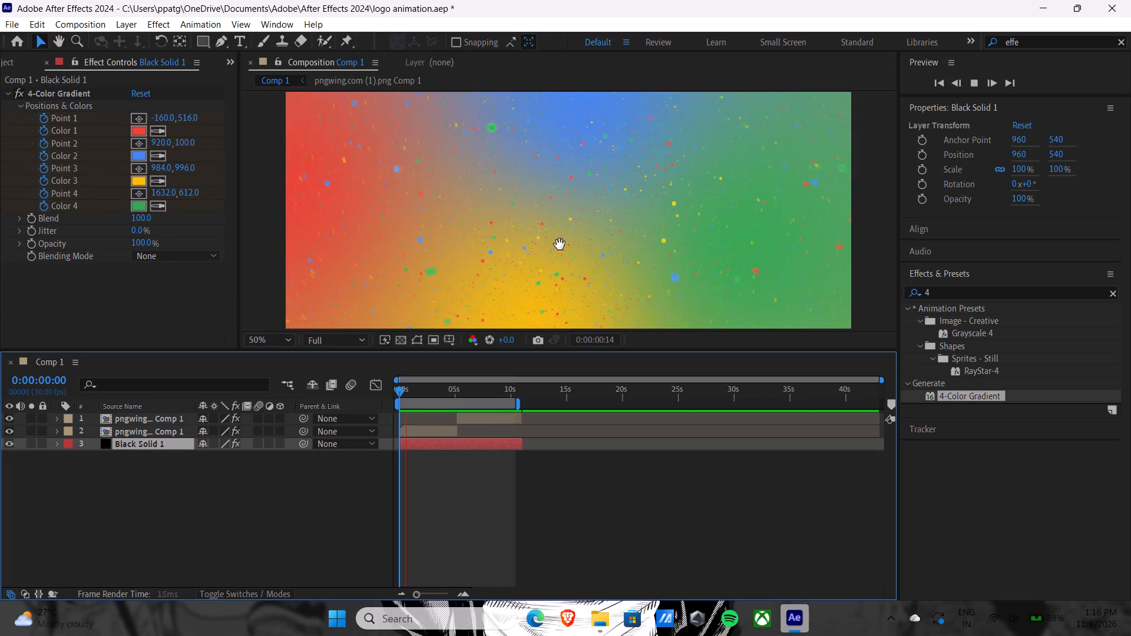
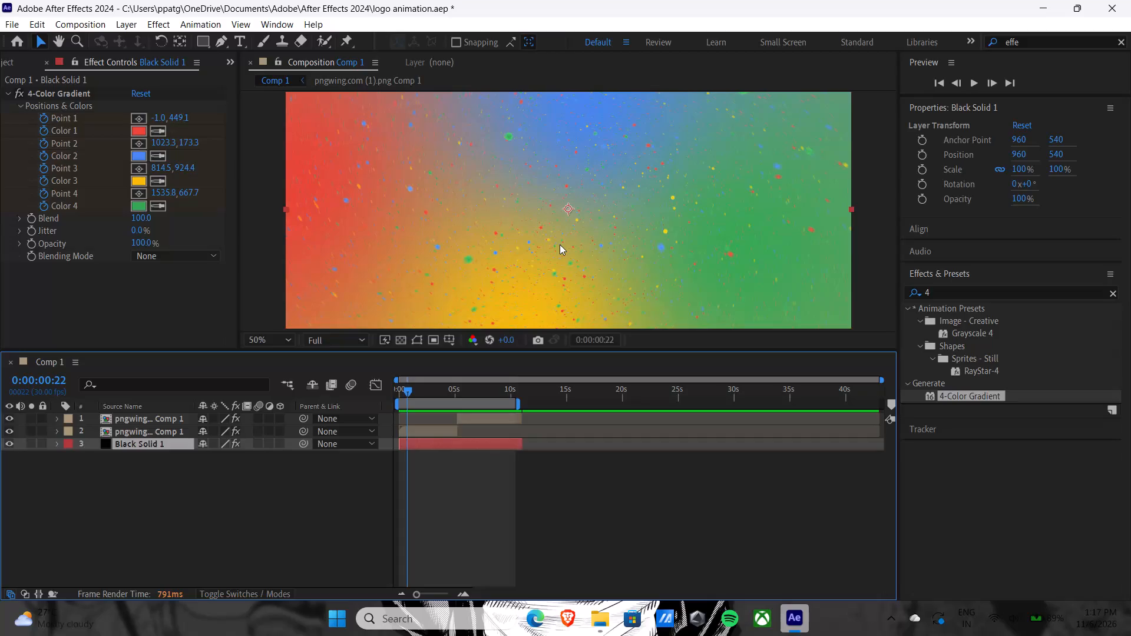
# Add Comp 1 to the render queue and set its H.264 output to Comp 1.mp4 in the After Effects 2024 folder.
pyautogui.hotkey('ctrl', 'm')
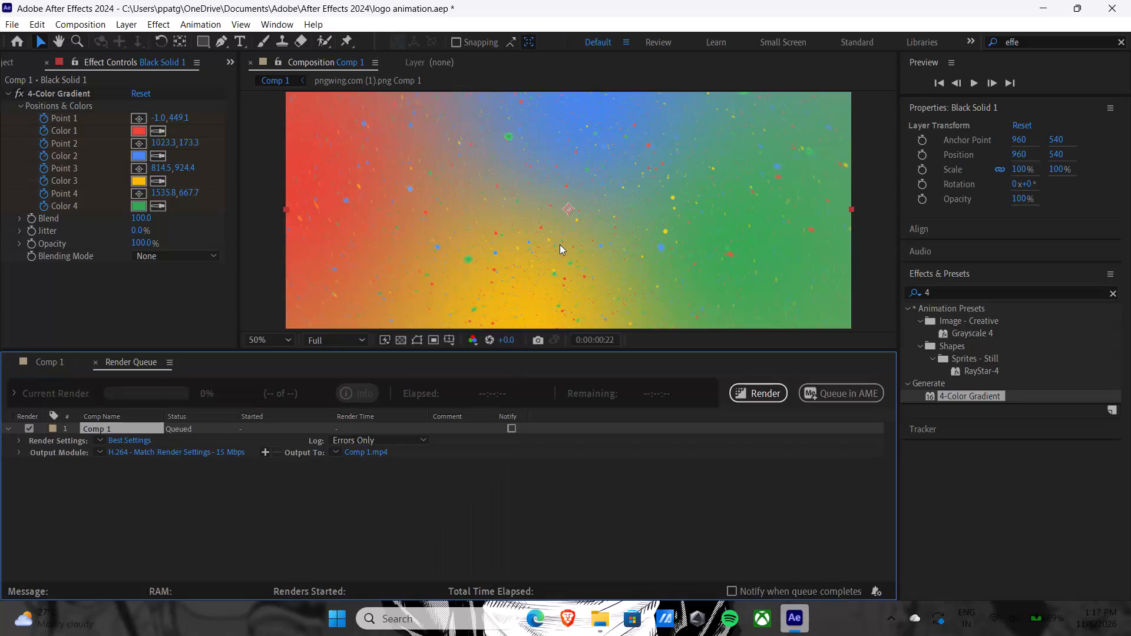
pyautogui.click(356, 452)
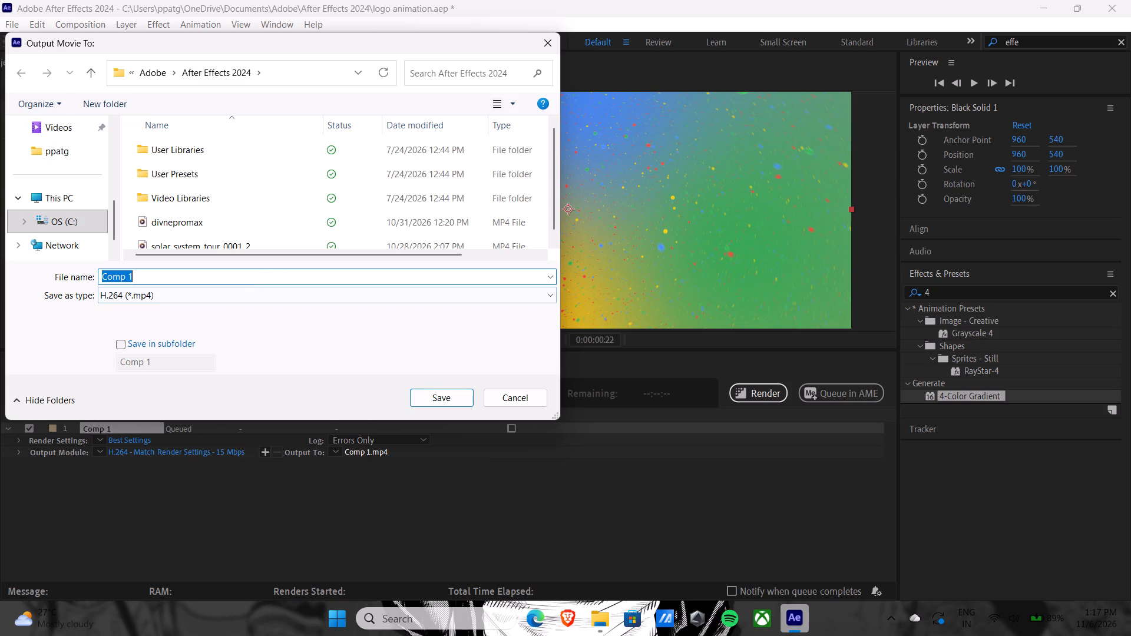
pyautogui.scroll(-3, 292, 220)
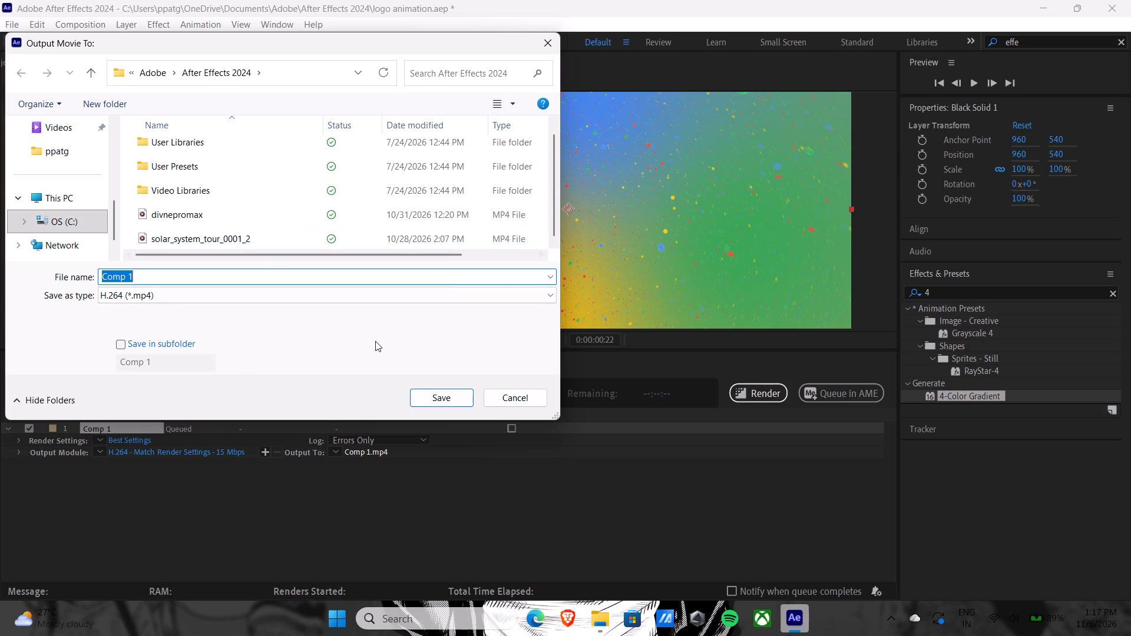
pyautogui.click(432, 392)
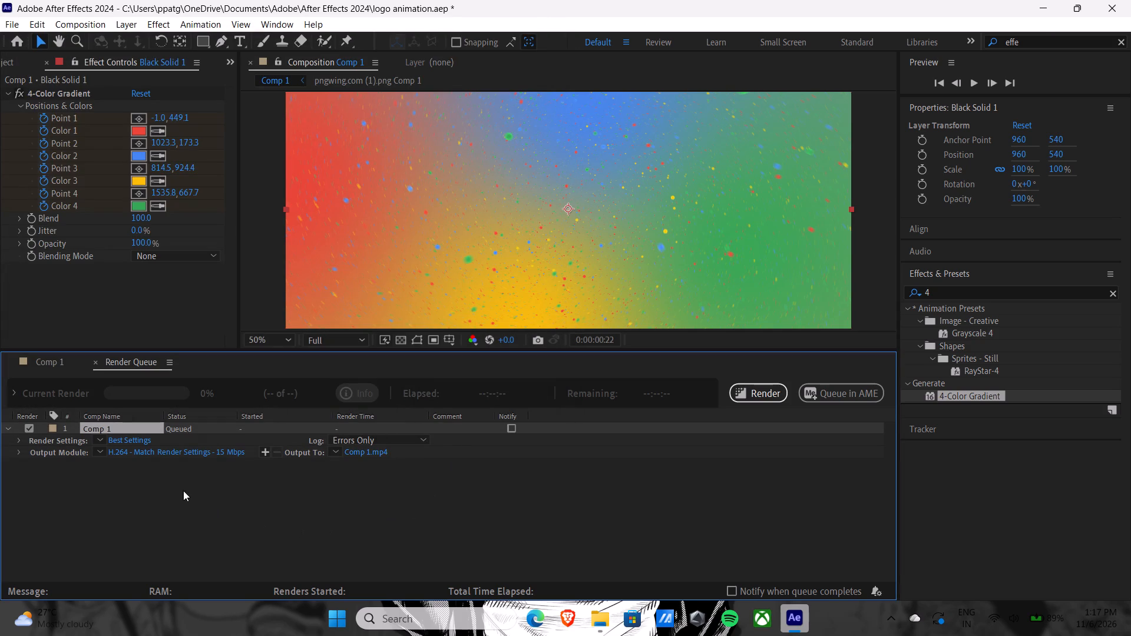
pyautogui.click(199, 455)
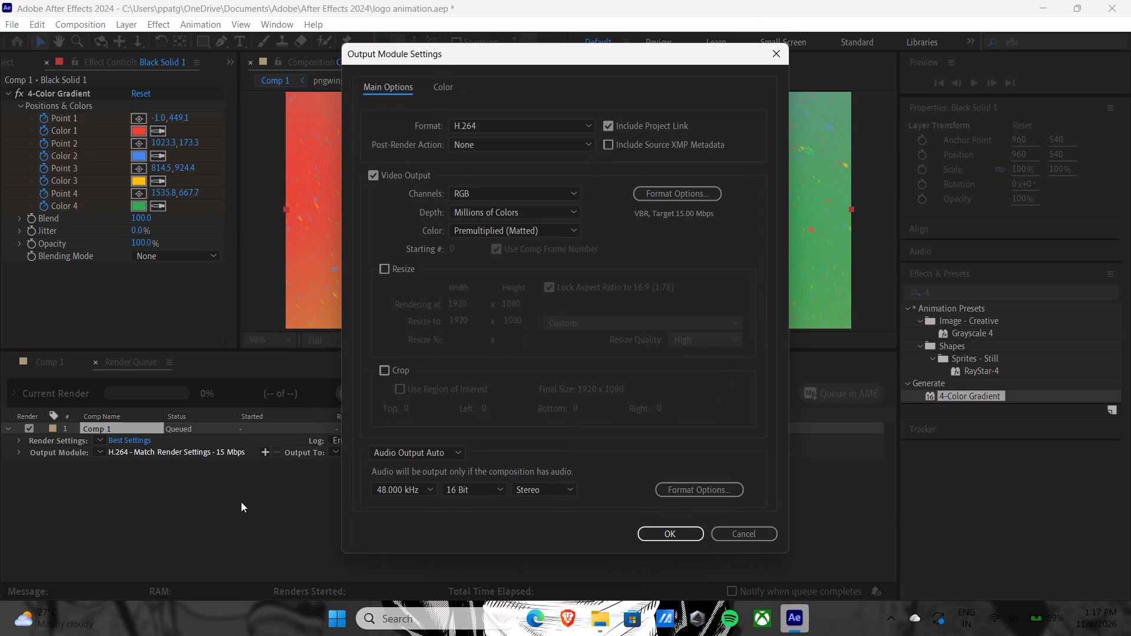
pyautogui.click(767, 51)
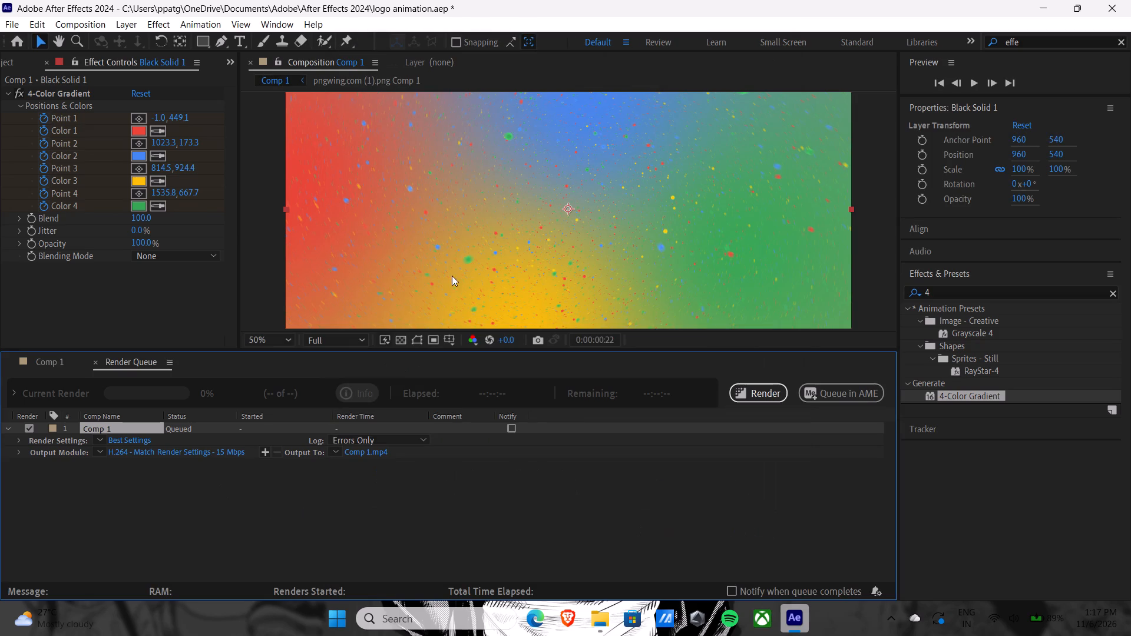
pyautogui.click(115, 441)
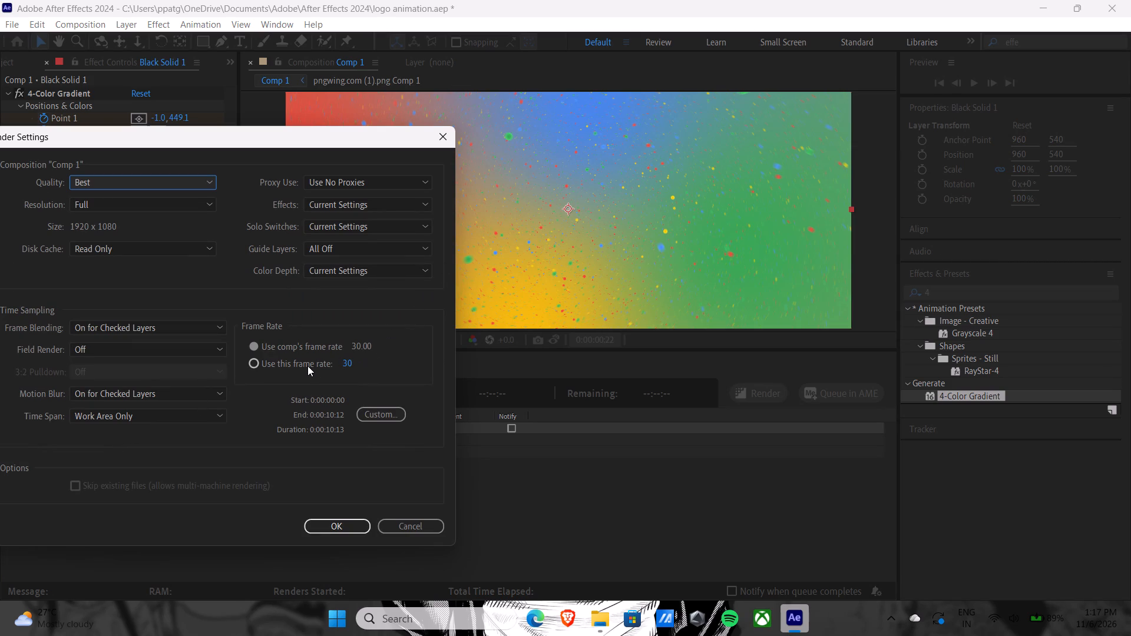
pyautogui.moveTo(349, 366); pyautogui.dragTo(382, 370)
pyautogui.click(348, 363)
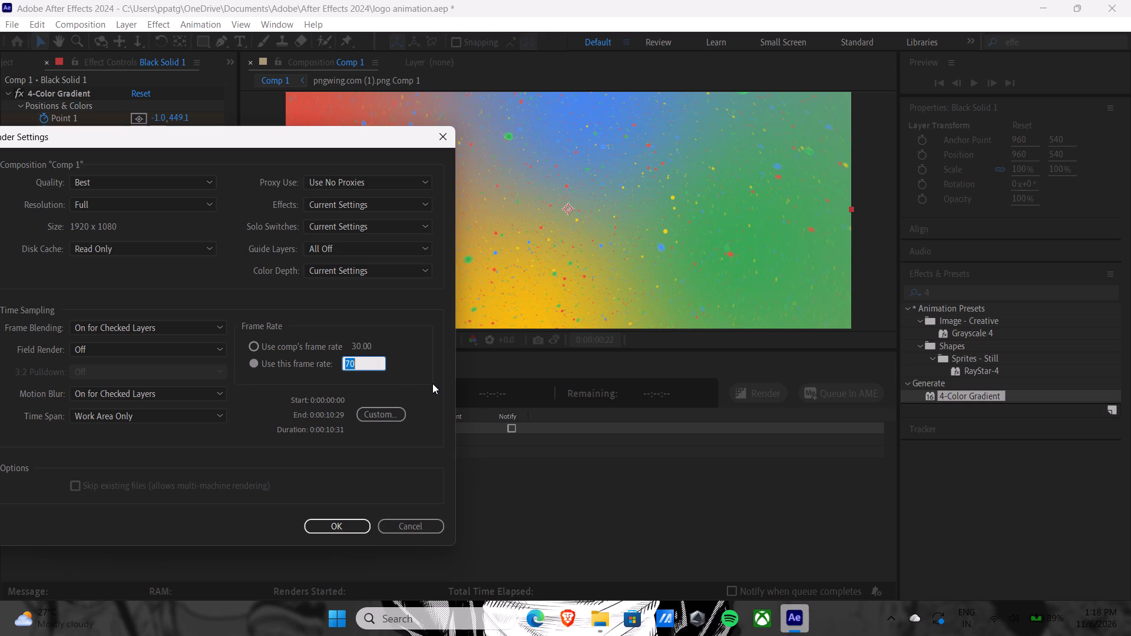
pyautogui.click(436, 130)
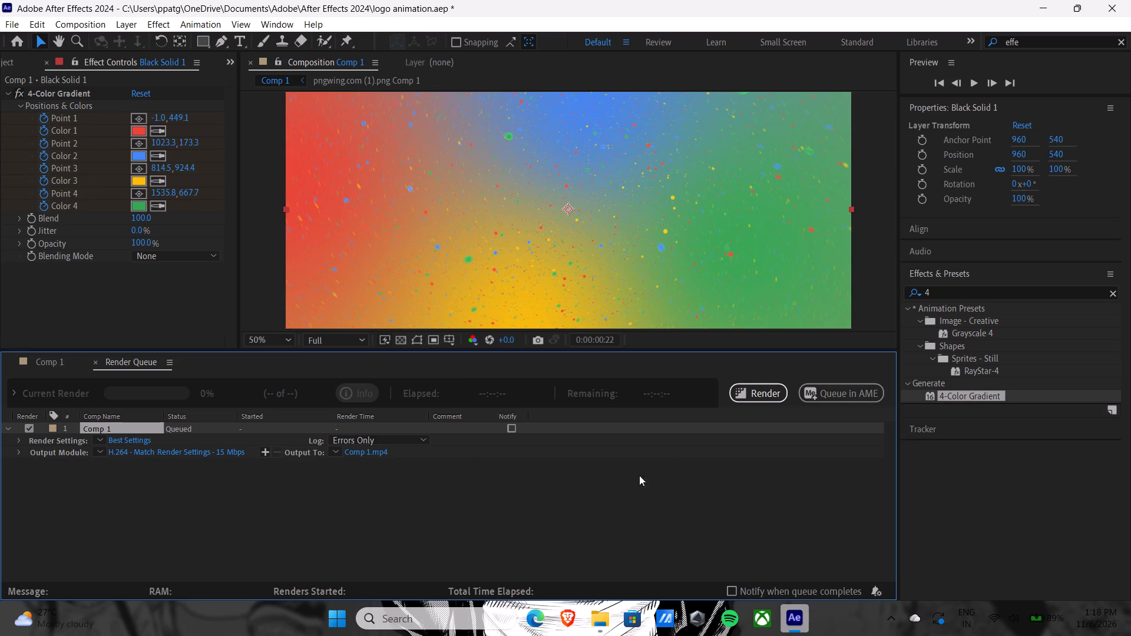
# Render the queued Comp 1.
pyautogui.click(757, 388)
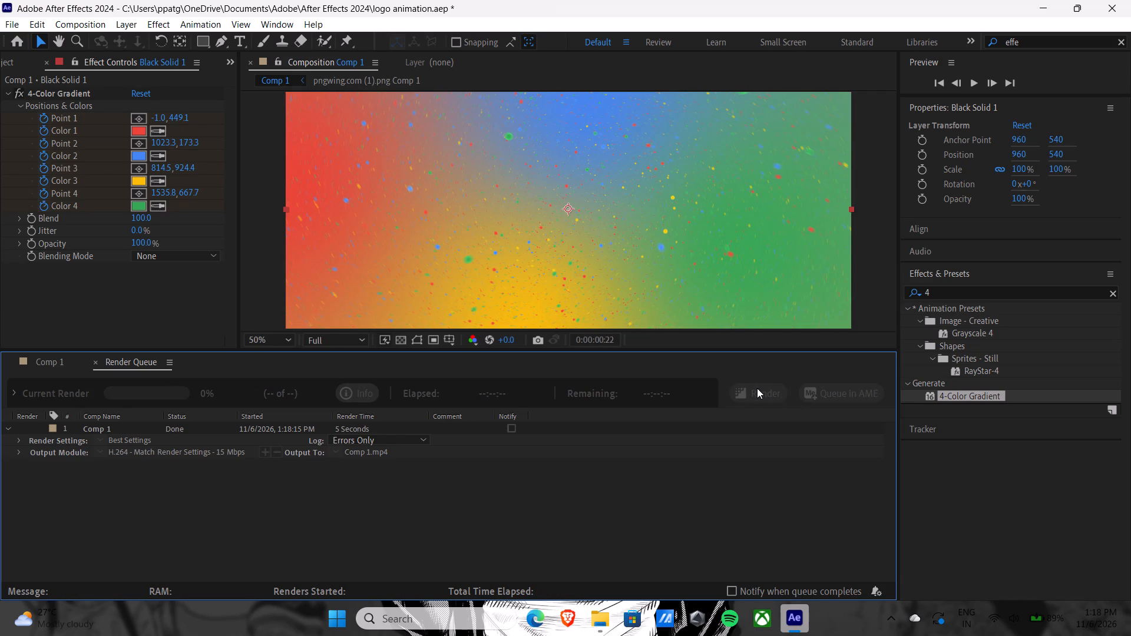
# Switch to File Explorer and open the rendered Comp 1 video from the Adobe After Effects 2024 folder in Documents.
pyautogui.click(607, 621)
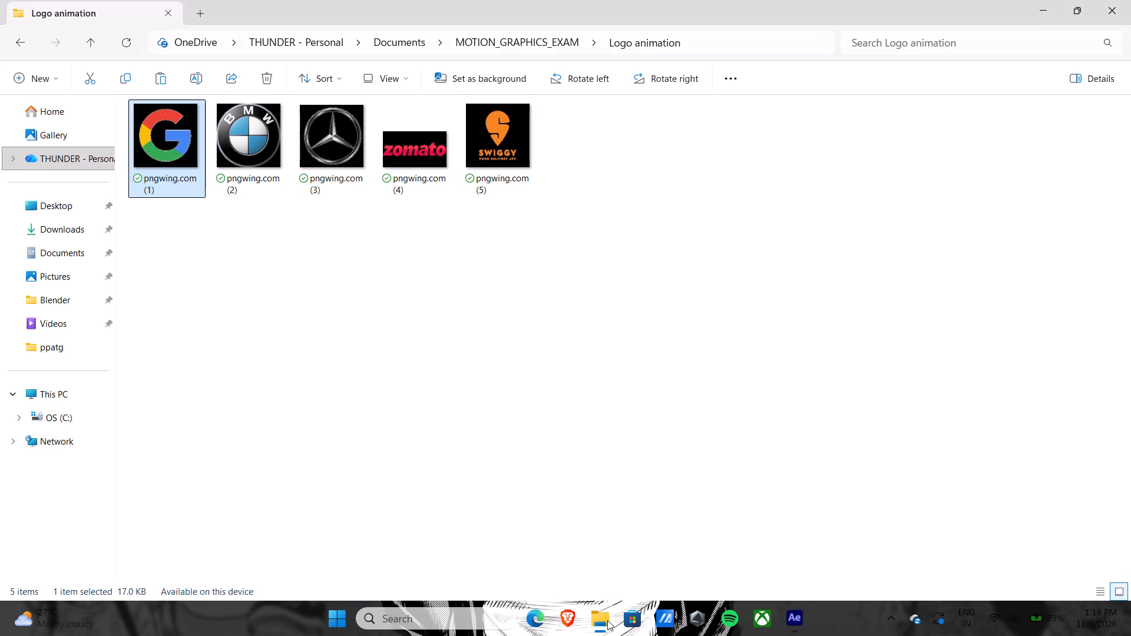
pyautogui.click(61, 232)
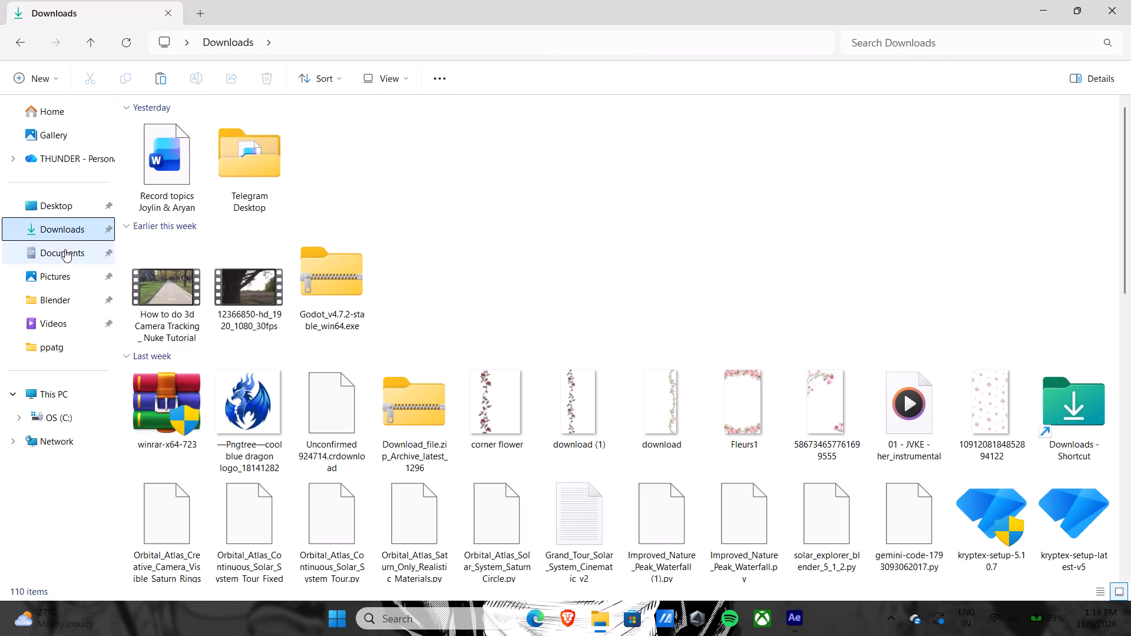
pyautogui.click(65, 252)
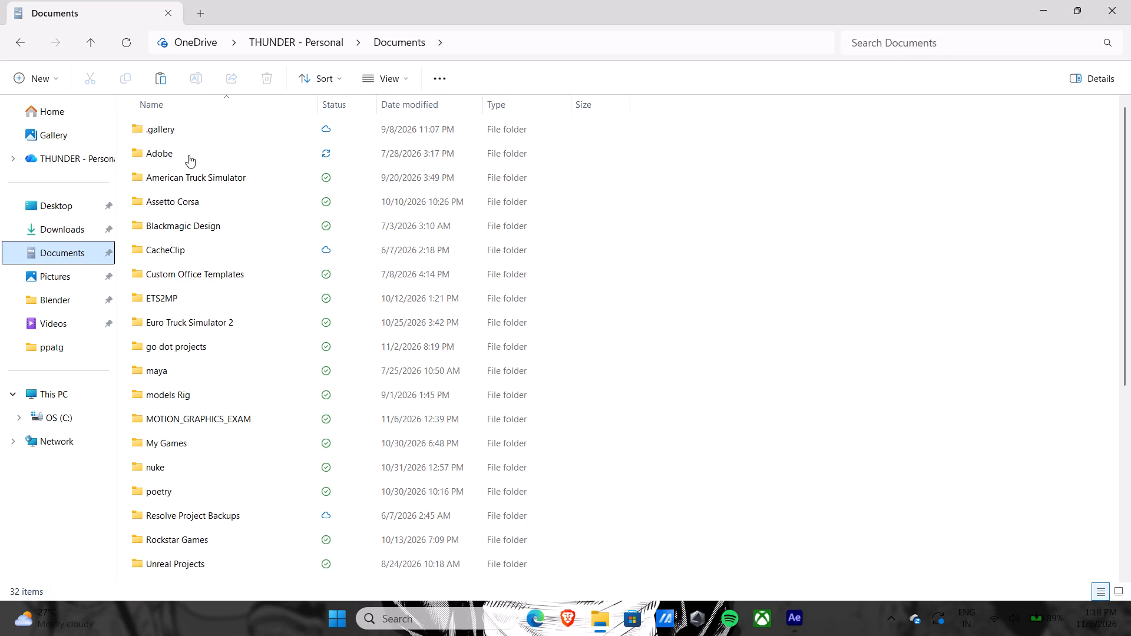
pyautogui.click(196, 148)
pyautogui.click(223, 147)
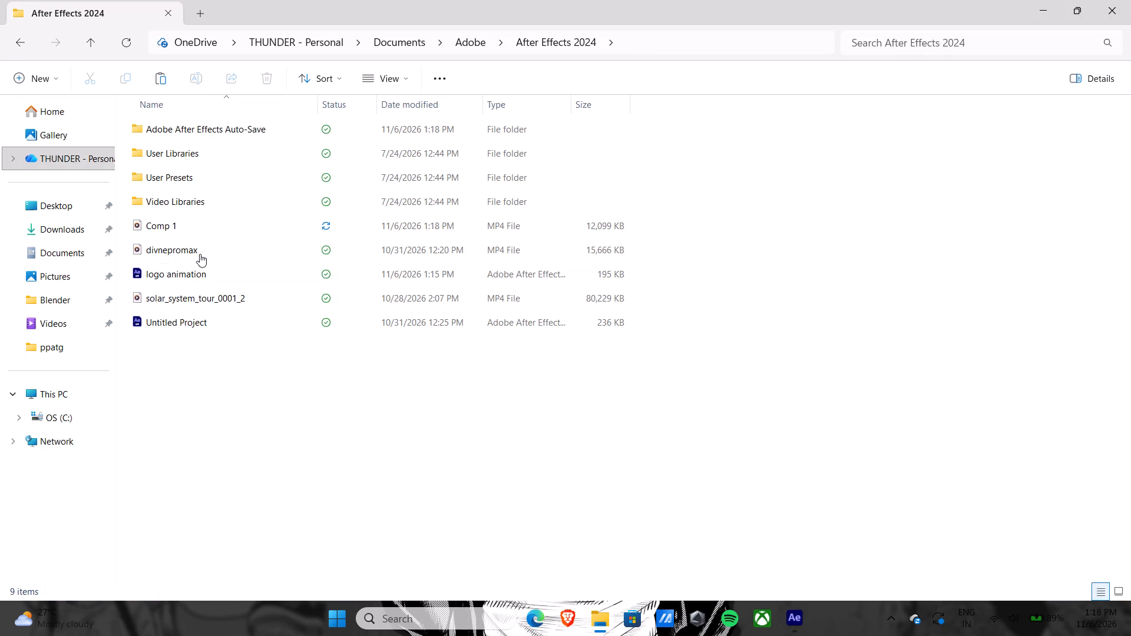
pyautogui.click(206, 227)
pyautogui.click(206, 227)
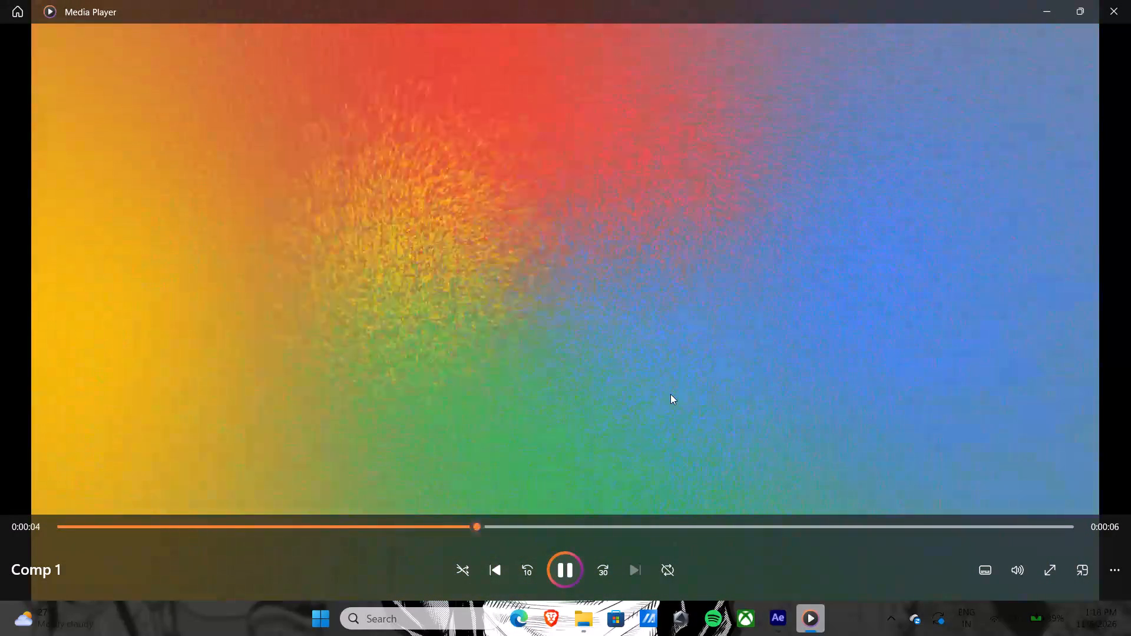
# Play the rendered video and scrub back through it to examine the light sweep and the particle-to-logo transition.
pyautogui.scroll(-2, 733, 358)
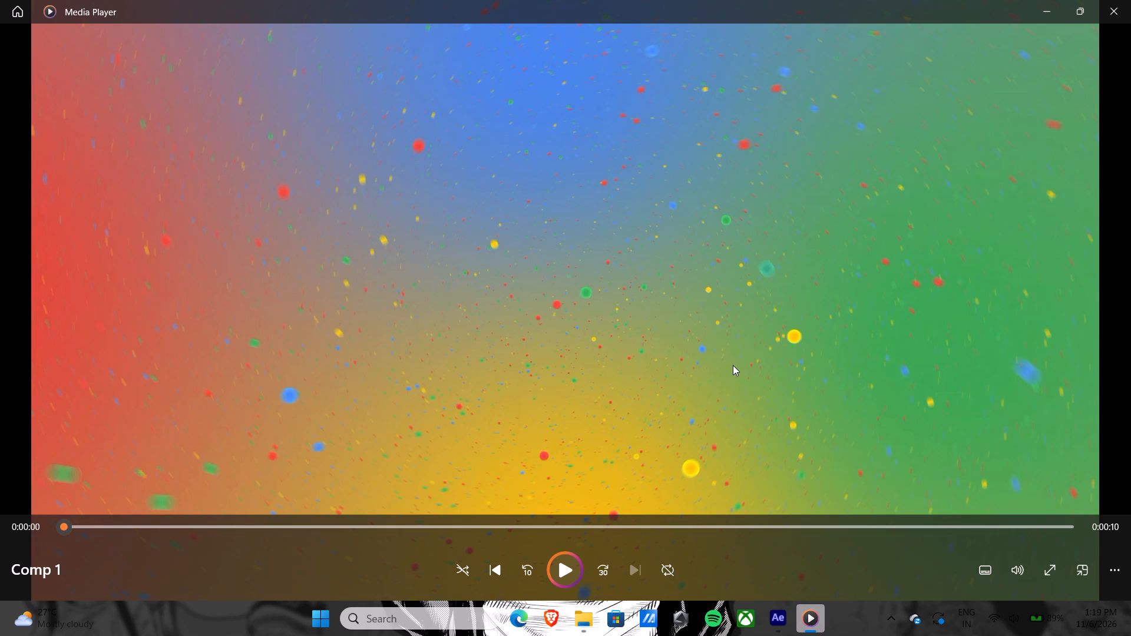
pyautogui.press('space')
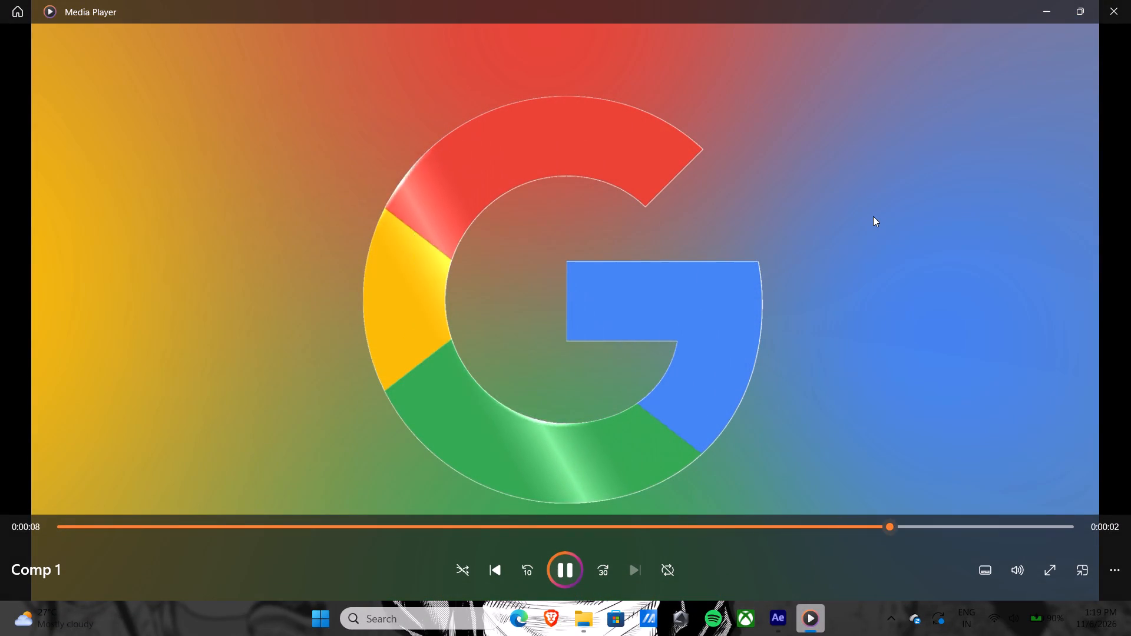
pyautogui.press('space')
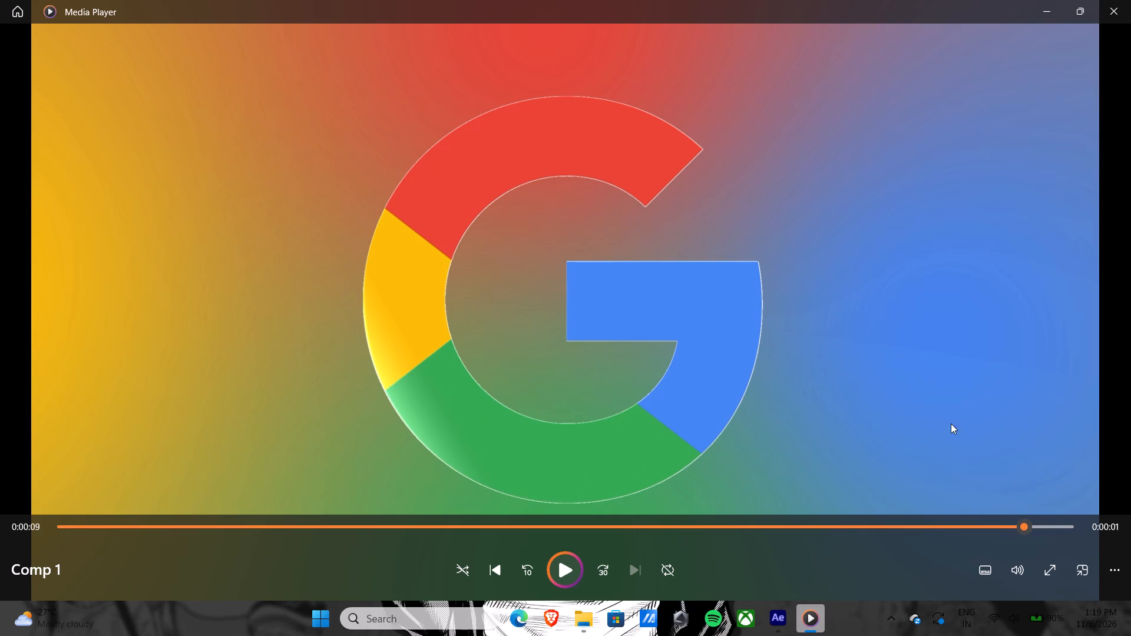
pyautogui.moveTo(1029, 532); pyautogui.dragTo(786, 542)
pyautogui.moveTo(759, 543); pyautogui.dragTo(712, 544)
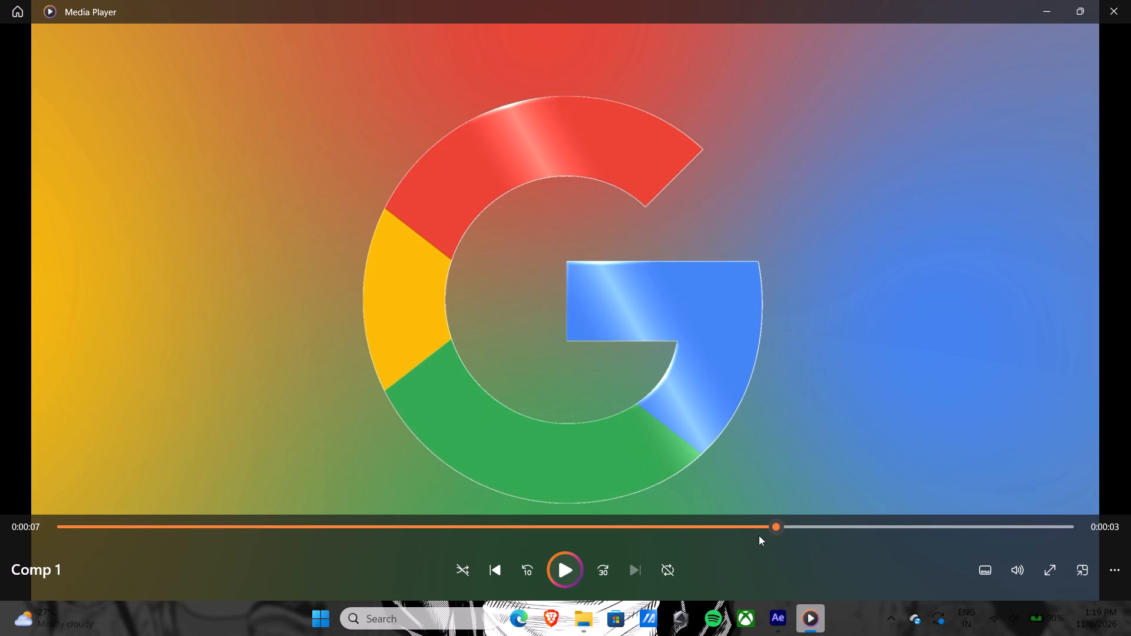
pyautogui.moveTo(779, 529); pyautogui.dragTo(553, 533)
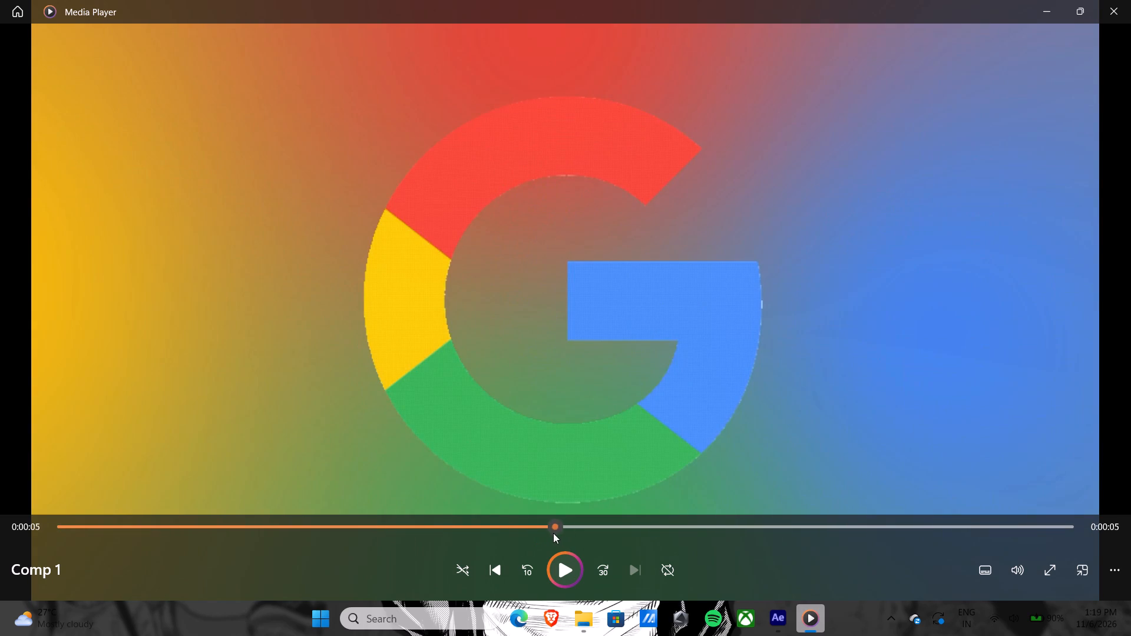
pyautogui.moveTo(553, 533); pyautogui.dragTo(602, 536)
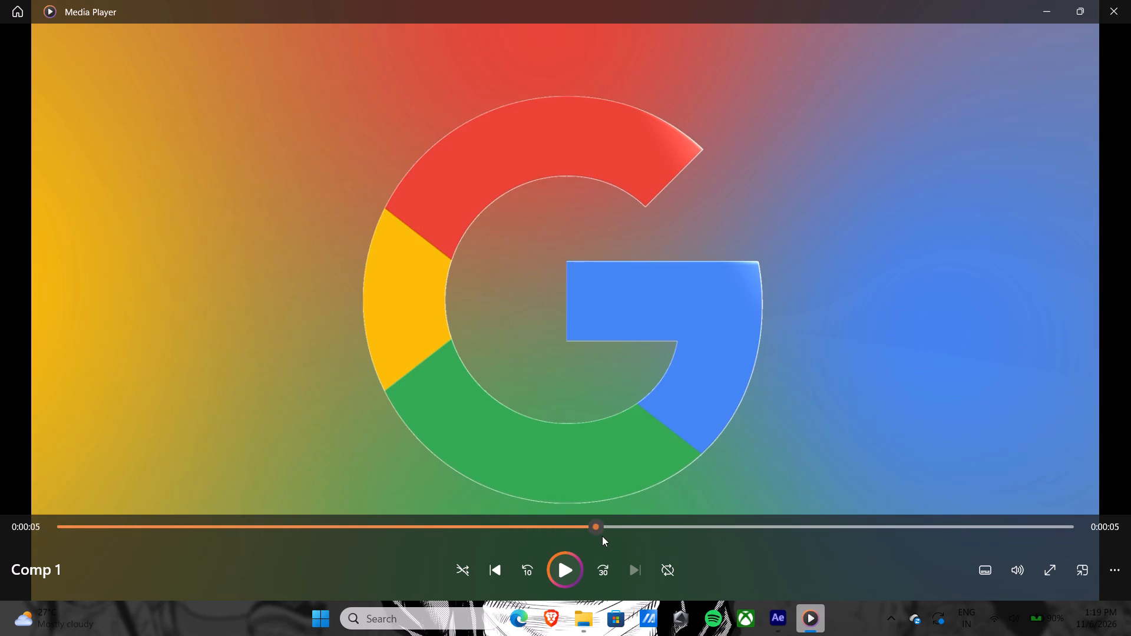
pyautogui.moveTo(602, 536); pyautogui.dragTo(508, 546)
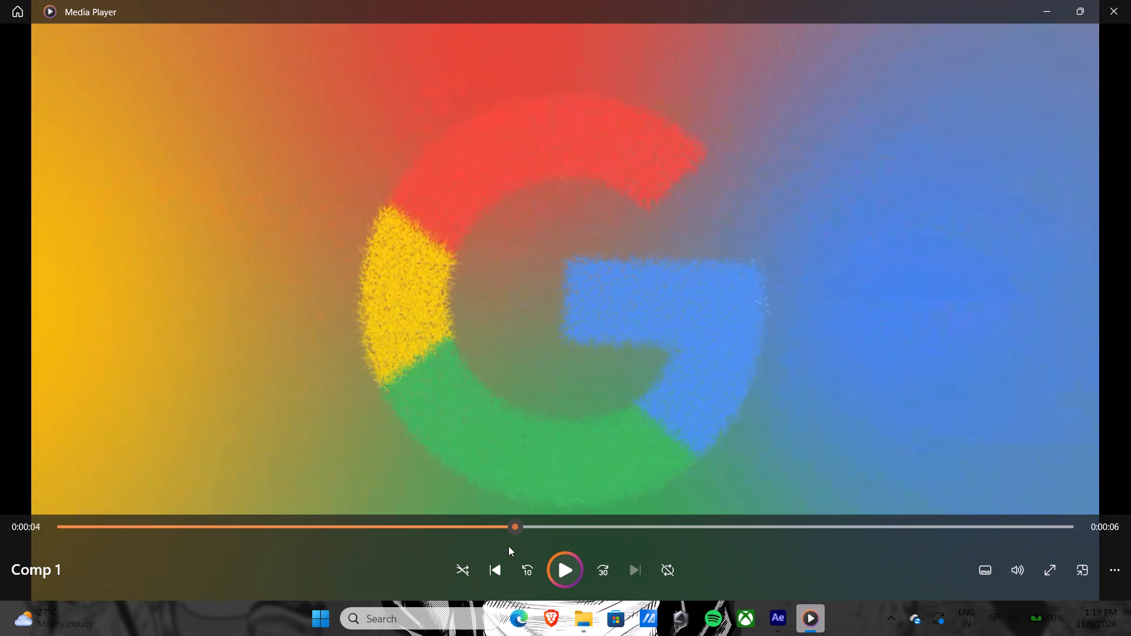
pyautogui.moveTo(508, 546); pyautogui.dragTo(503, 546)
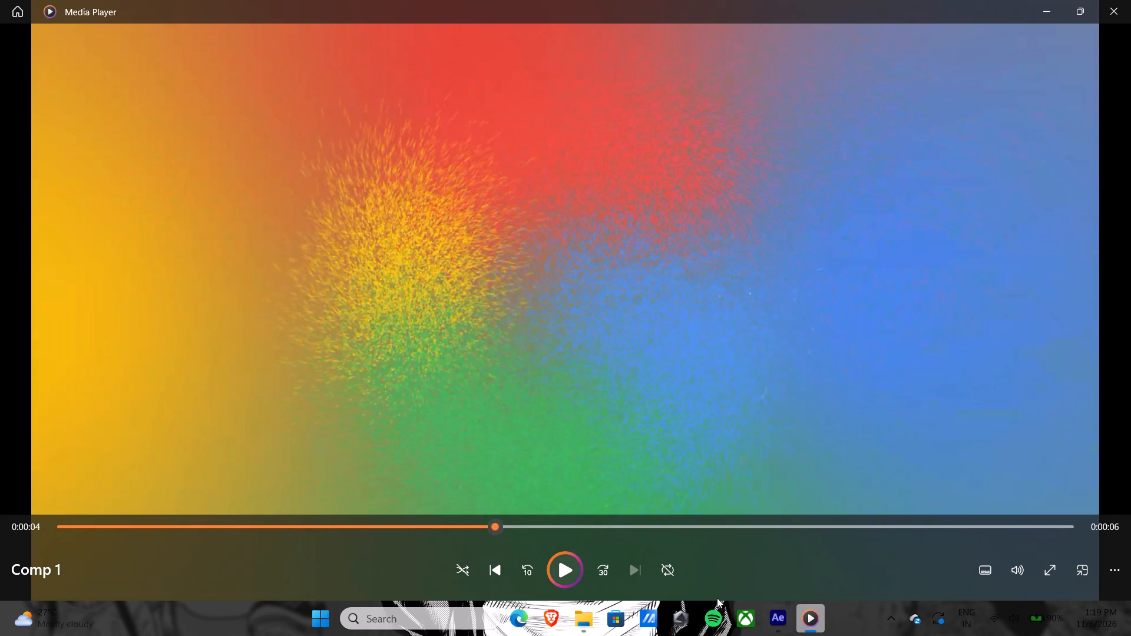
# Re-examine the rendered logo formation from about 4 seconds onward and the light sweep section, and close the video player.
pyautogui.click(769, 622)
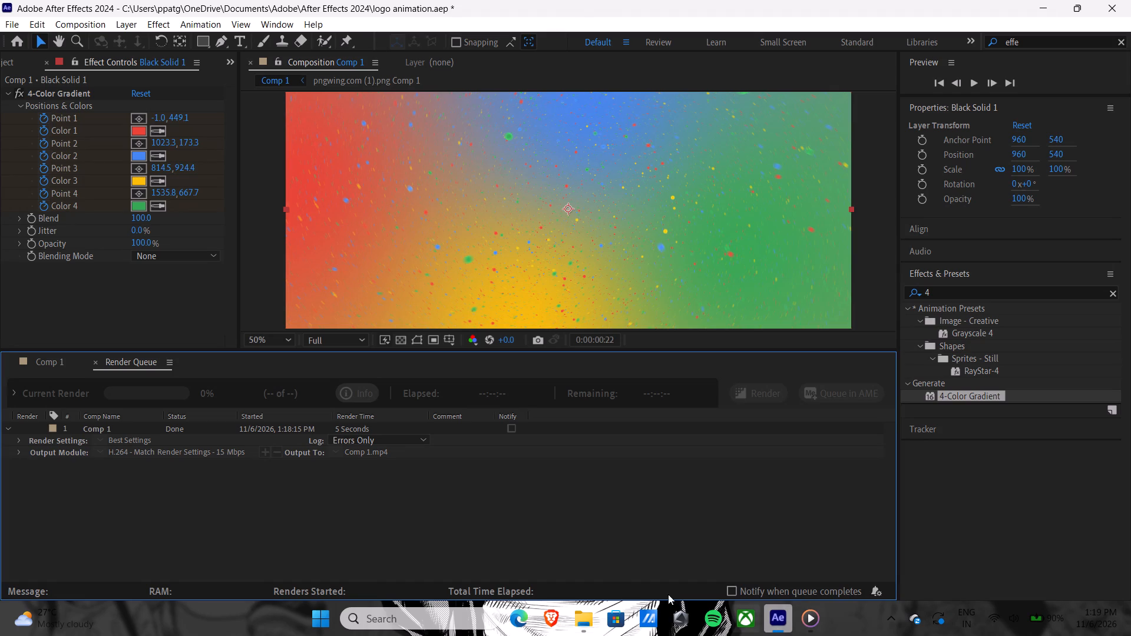
pyautogui.click(811, 621)
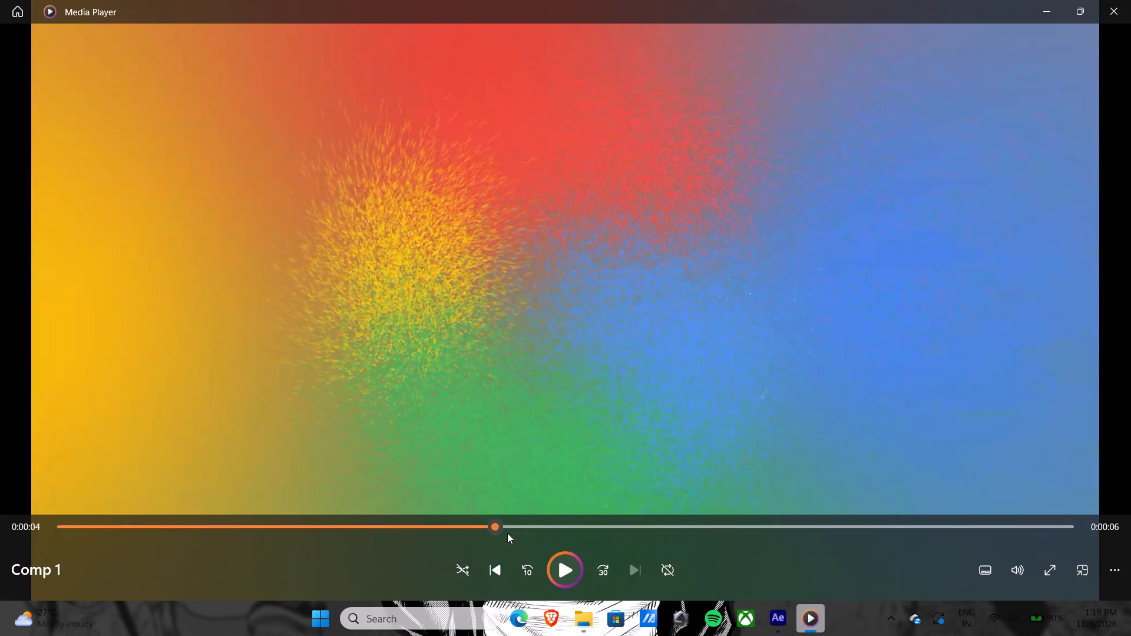
pyautogui.moveTo(491, 531); pyautogui.dragTo(510, 536)
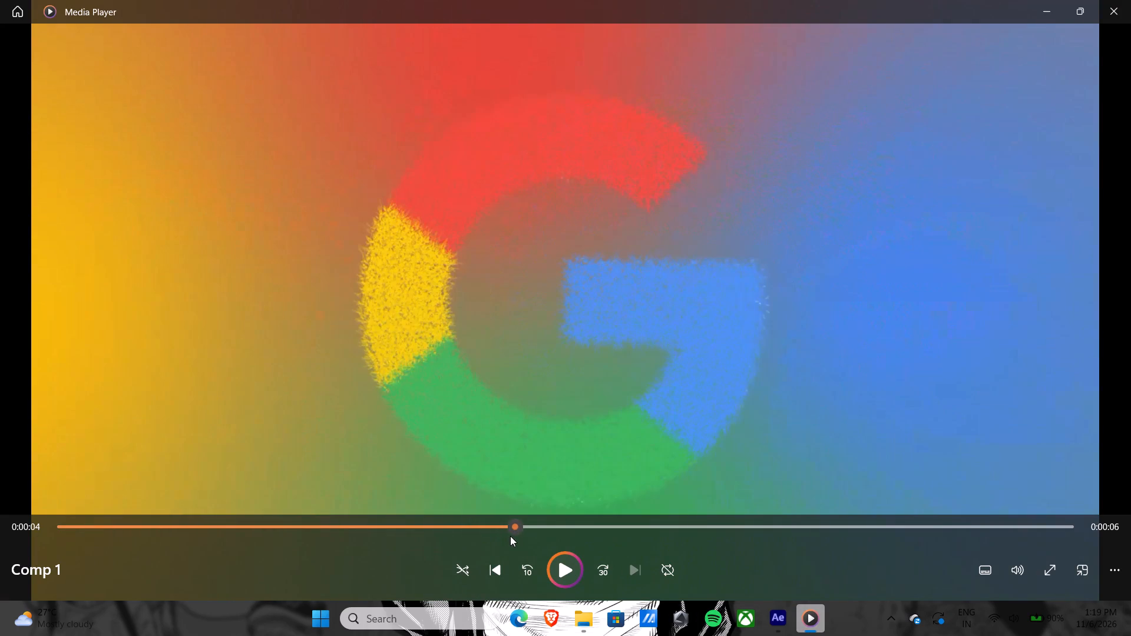
pyautogui.moveTo(510, 536); pyautogui.dragTo(520, 536)
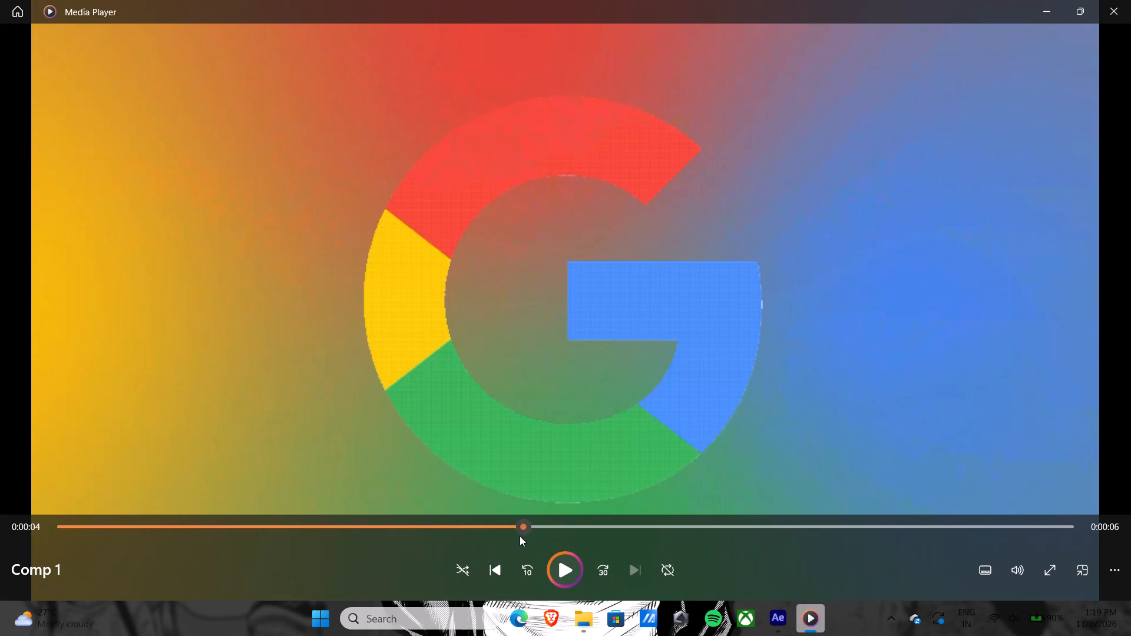
pyautogui.moveTo(520, 536); pyautogui.dragTo(524, 535)
pyautogui.moveTo(524, 535); pyautogui.dragTo(571, 536)
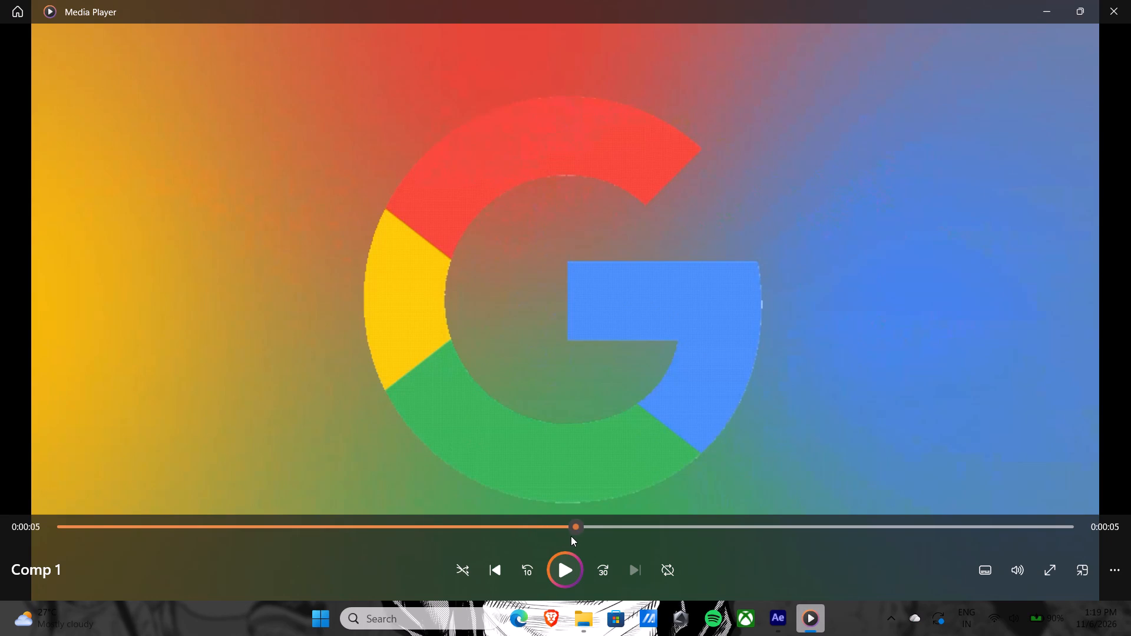
pyautogui.moveTo(571, 536); pyautogui.dragTo(666, 542)
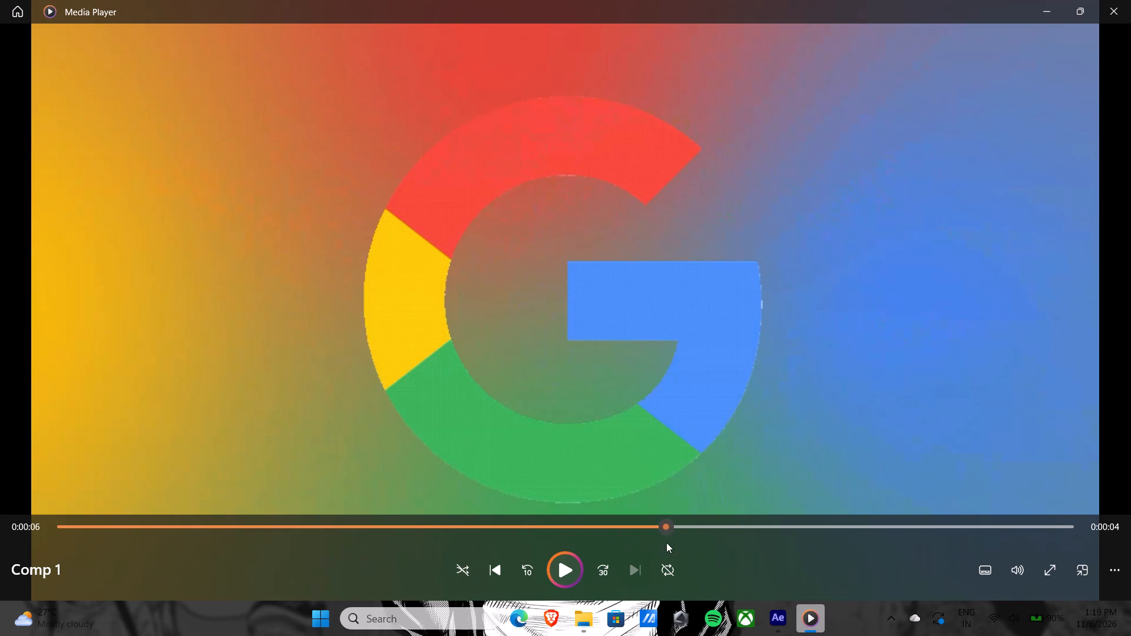
pyautogui.moveTo(666, 542); pyautogui.dragTo(957, 544)
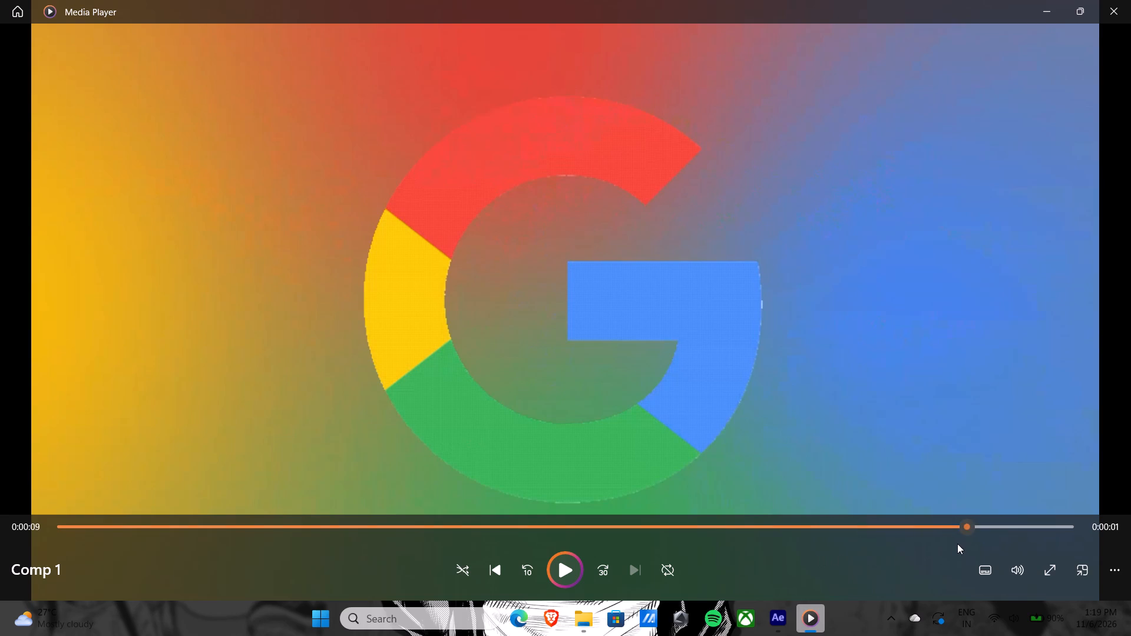
pyautogui.moveTo(957, 544); pyautogui.dragTo(962, 546)
pyautogui.click(660, 516)
pyautogui.click(697, 531)
pyautogui.click(736, 536)
pyautogui.press('space')
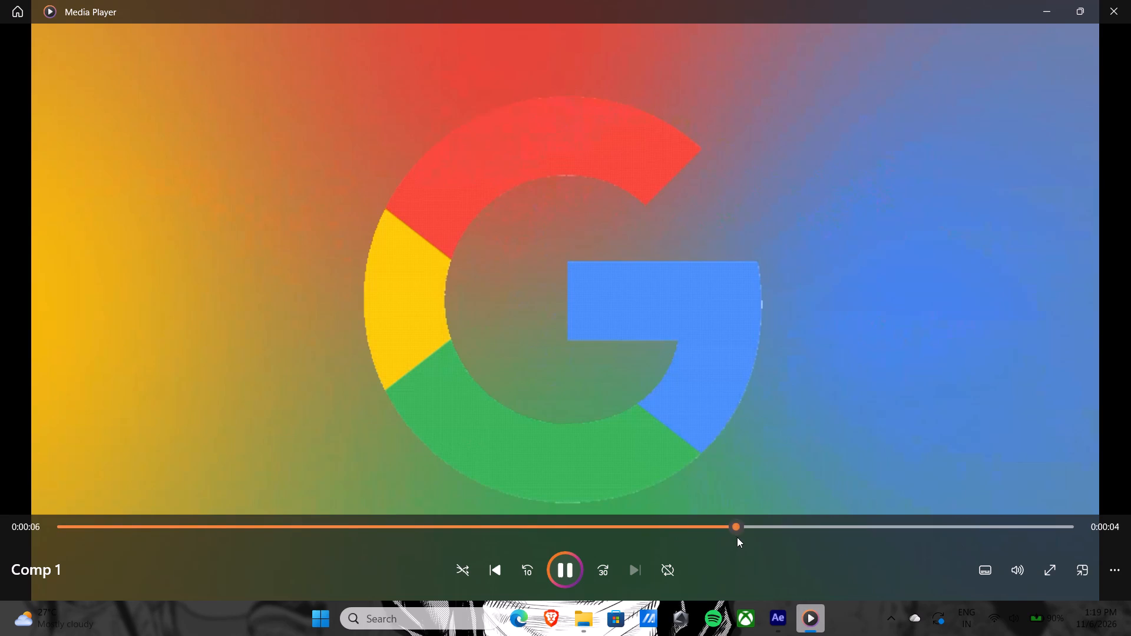
pyautogui.click(1125, 0)
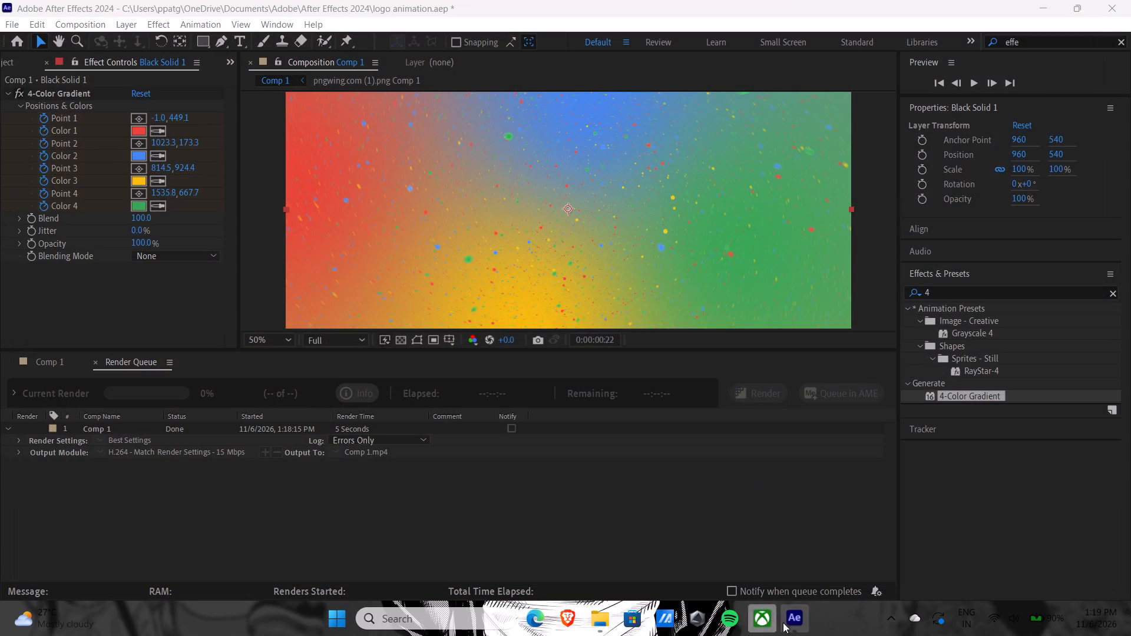
# Switch to After Effects, return to the Comp 1 timeline, and move the CC Light Sweep logo layer earlier to start at 0:00:04:22.
pyautogui.click(793, 616)
pyautogui.click(47, 363)
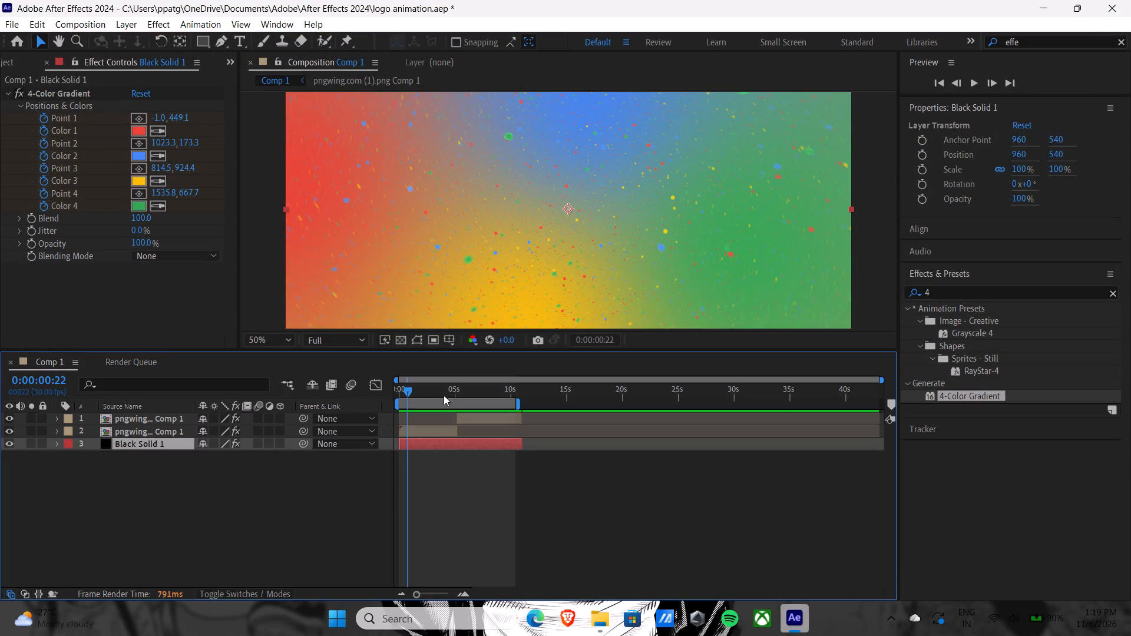
pyautogui.moveTo(445, 390); pyautogui.dragTo(455, 390)
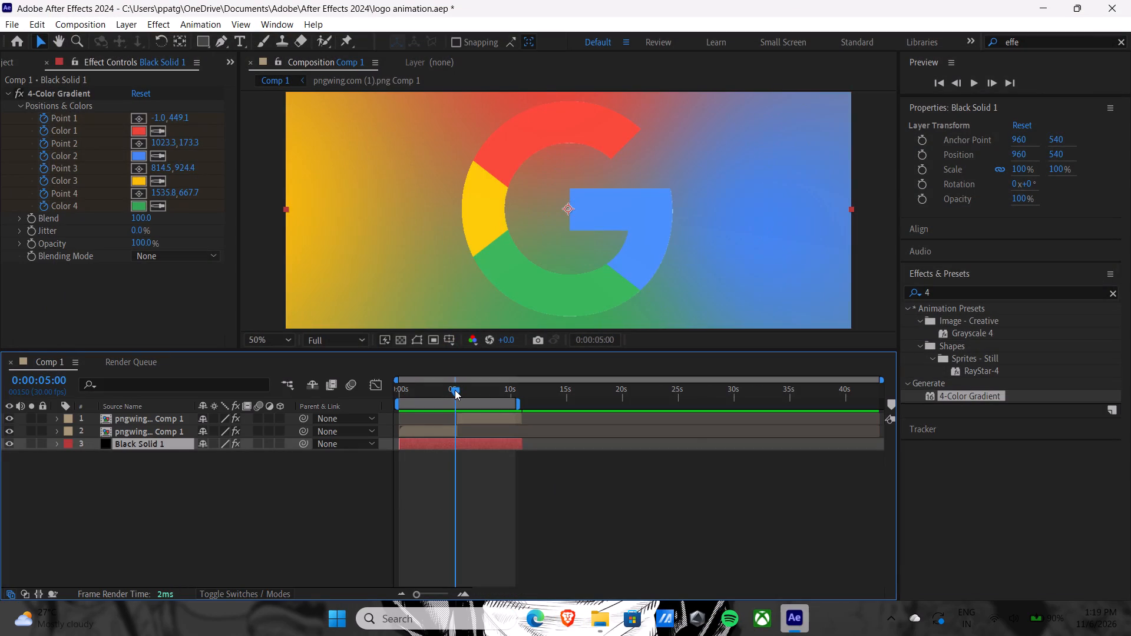
pyautogui.moveTo(455, 390); pyautogui.dragTo(454, 388)
pyautogui.click(474, 418)
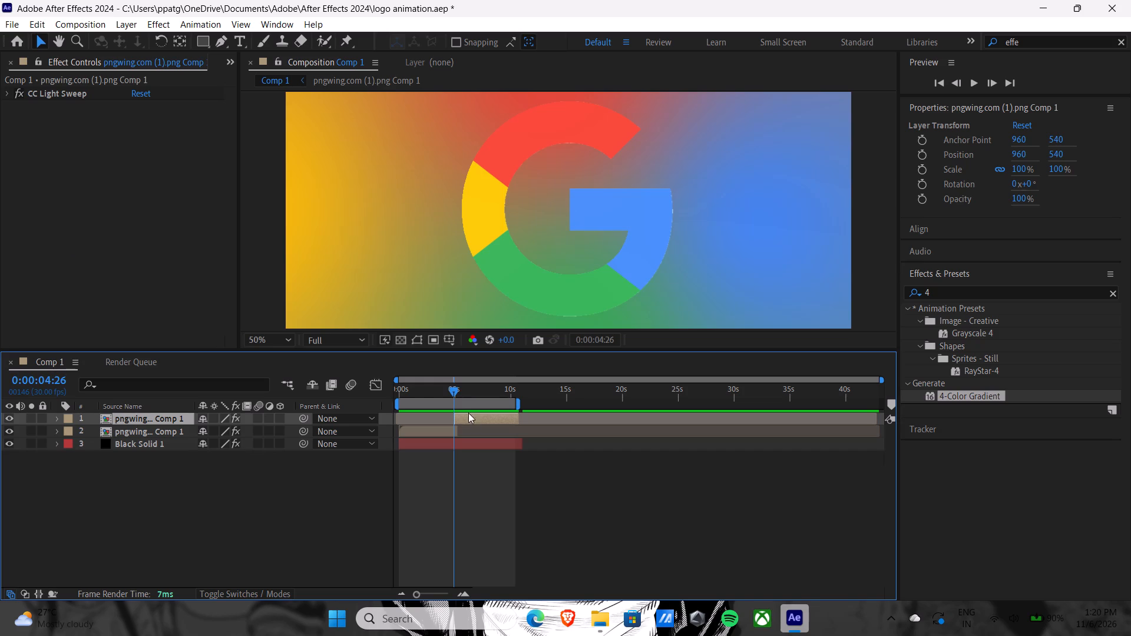
pyautogui.click(458, 390)
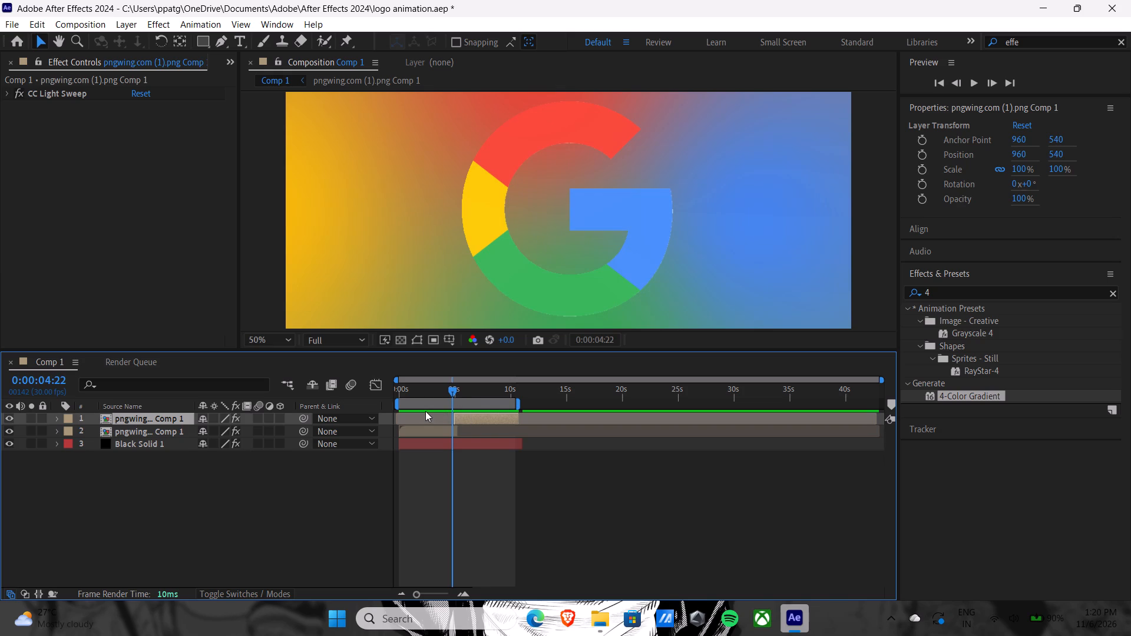
pyautogui.keyDown('alt'); pyautogui.scroll(5, 439, 409); pyautogui.keyUp('alt')
pyautogui.keyDown('alt'); pyautogui.scroll(-1, 768, 456); pyautogui.keyUp('alt')
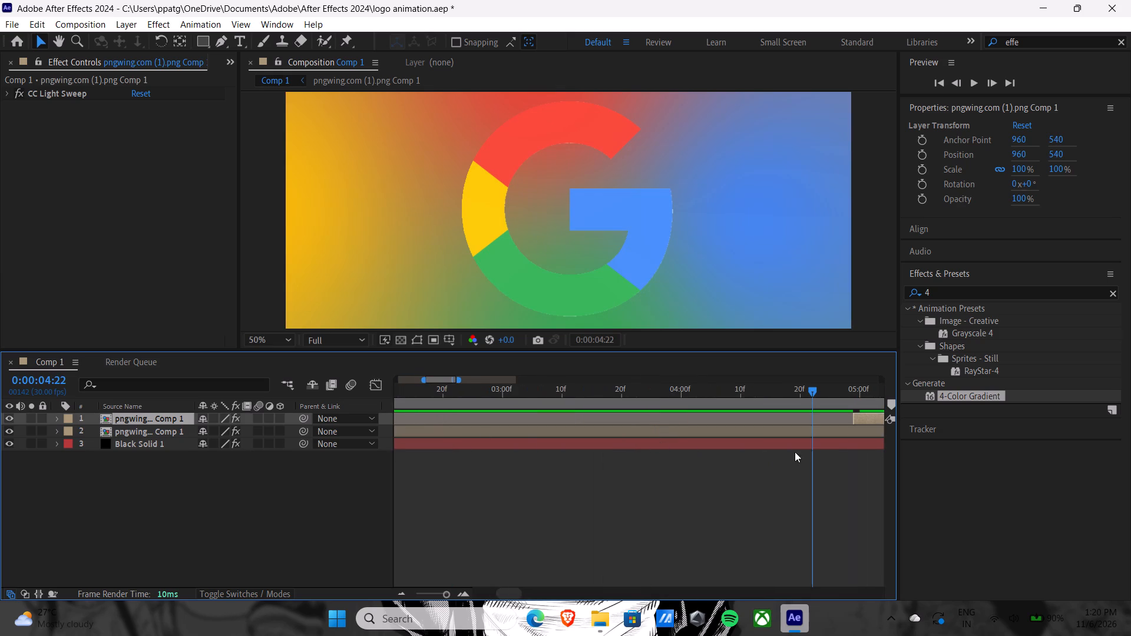
pyautogui.keyDown('alt'); pyautogui.moveTo(868, 420); pyautogui.dragTo(828, 426); pyautogui.keyUp('alt')
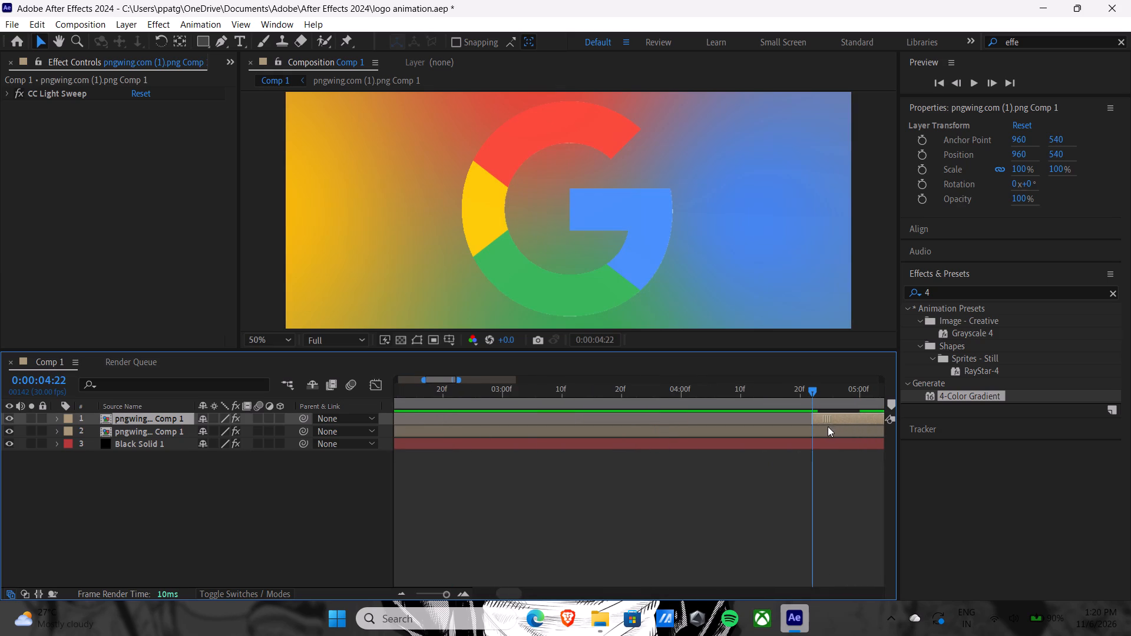
pyautogui.keyDown('alt'); pyautogui.moveTo(828, 426); pyautogui.dragTo(826, 426); pyautogui.keyUp('alt')
# Preview and scrub through the animation to examine the particle-to-logo transition up to about 5 seconds.
pyautogui.keyDown('alt'); pyautogui.moveTo(804, 391); pyautogui.dragTo(461, 385); pyautogui.keyUp('alt')
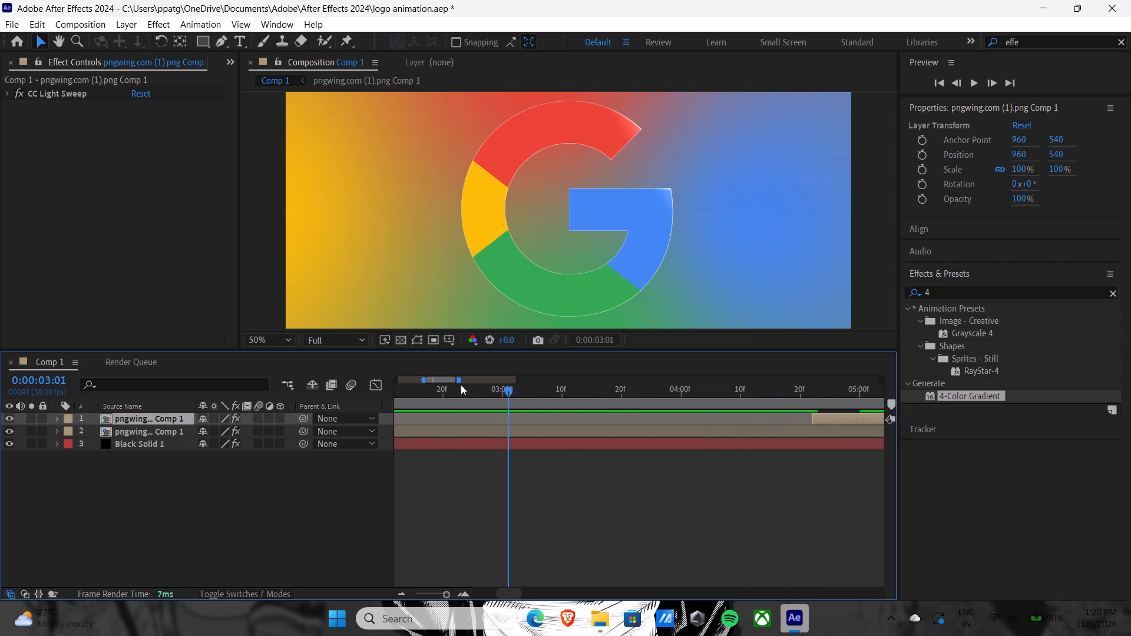
pyautogui.keyDown('alt'); pyautogui.moveTo(461, 385); pyautogui.dragTo(490, 400); pyautogui.keyUp('alt')
pyautogui.moveTo(498, 392); pyautogui.dragTo(666, 402)
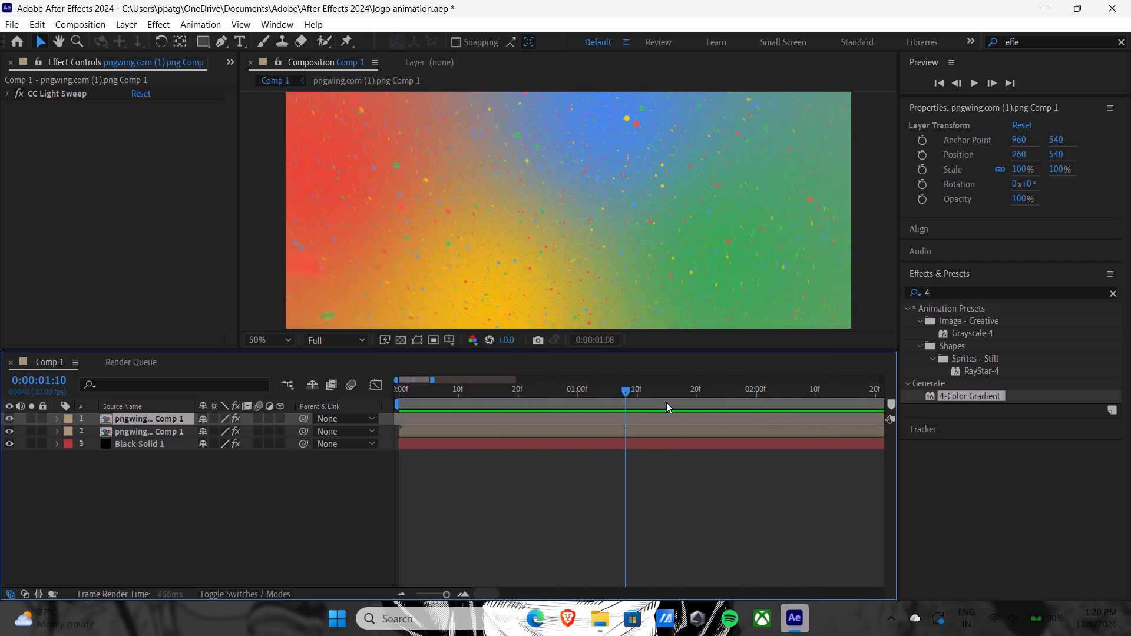
pyautogui.moveTo(666, 402); pyautogui.dragTo(708, 403)
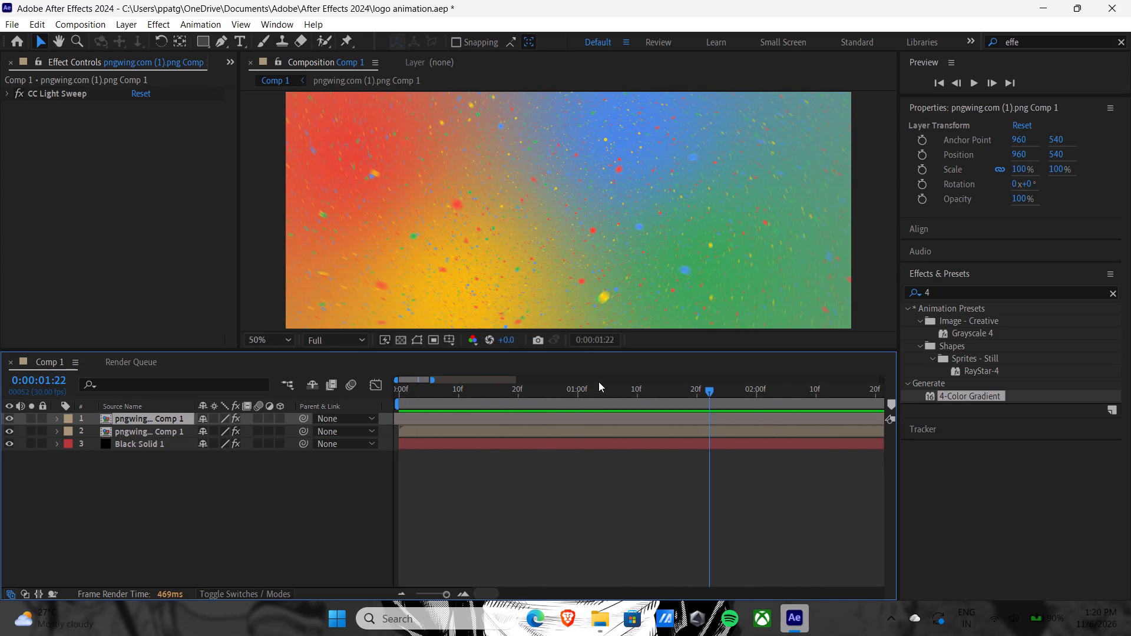
pyautogui.press('space')
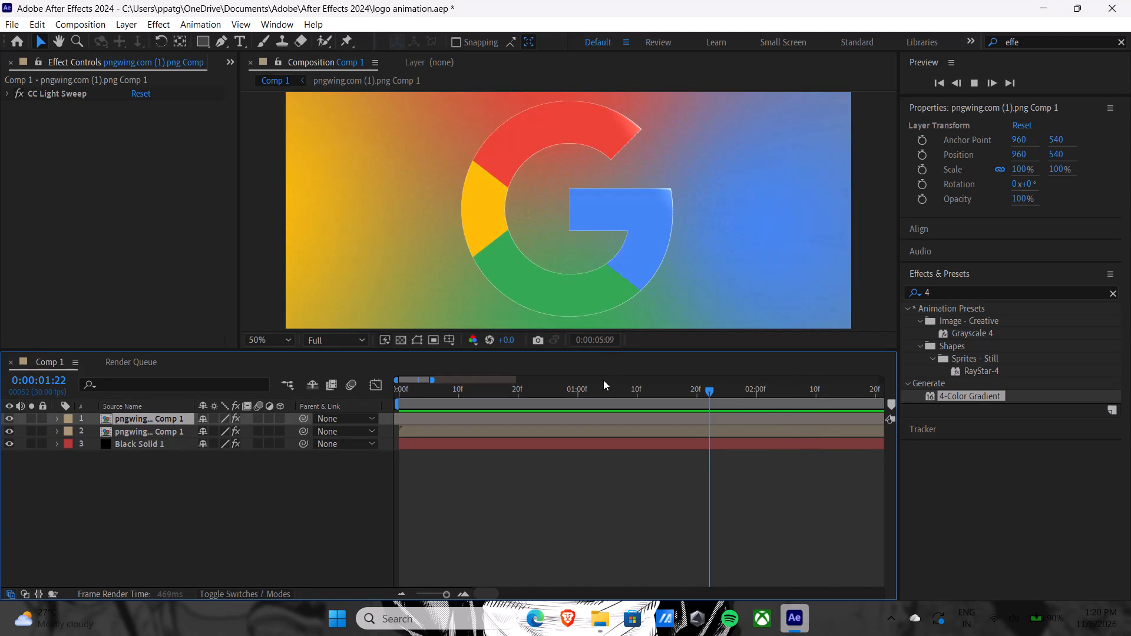
pyautogui.moveTo(720, 391); pyautogui.dragTo(762, 400)
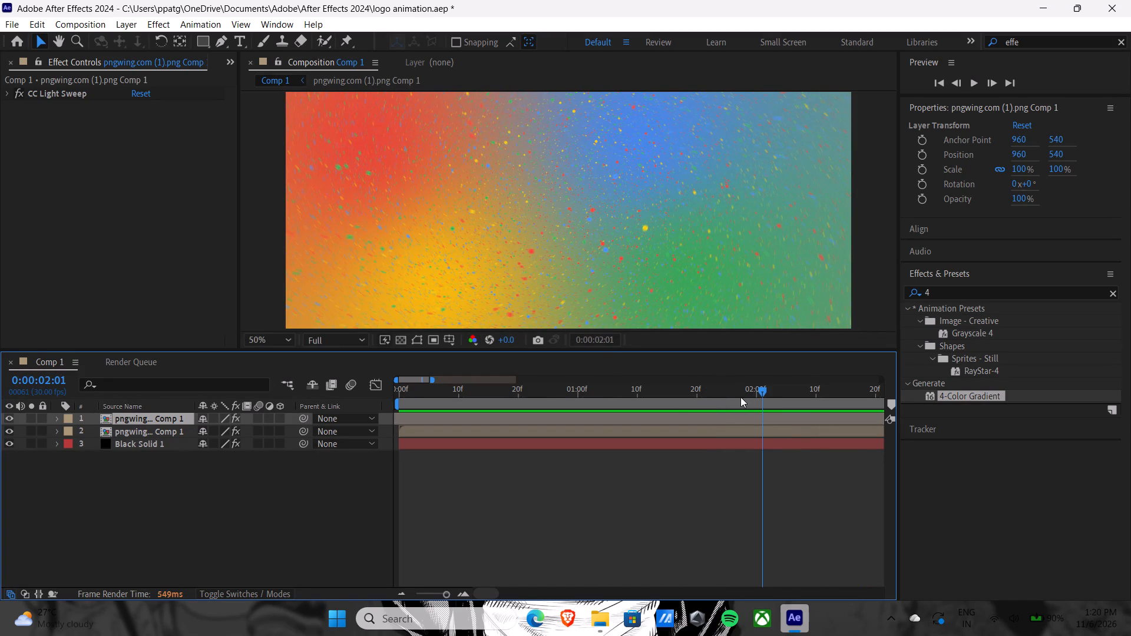
pyautogui.keyDown('ctrl'); pyautogui.keyDown('alt'); pyautogui.scroll(-6, 740, 484); pyautogui.keyUp('alt'); pyautogui.keyUp('ctrl')
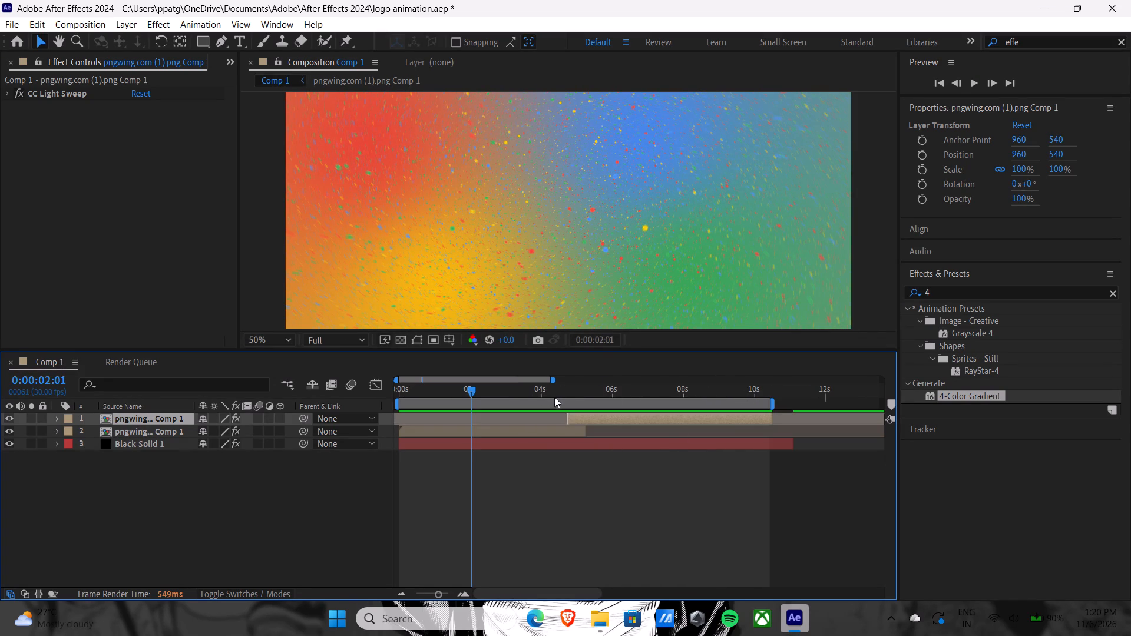
pyautogui.moveTo(547, 393); pyautogui.dragTo(553, 394)
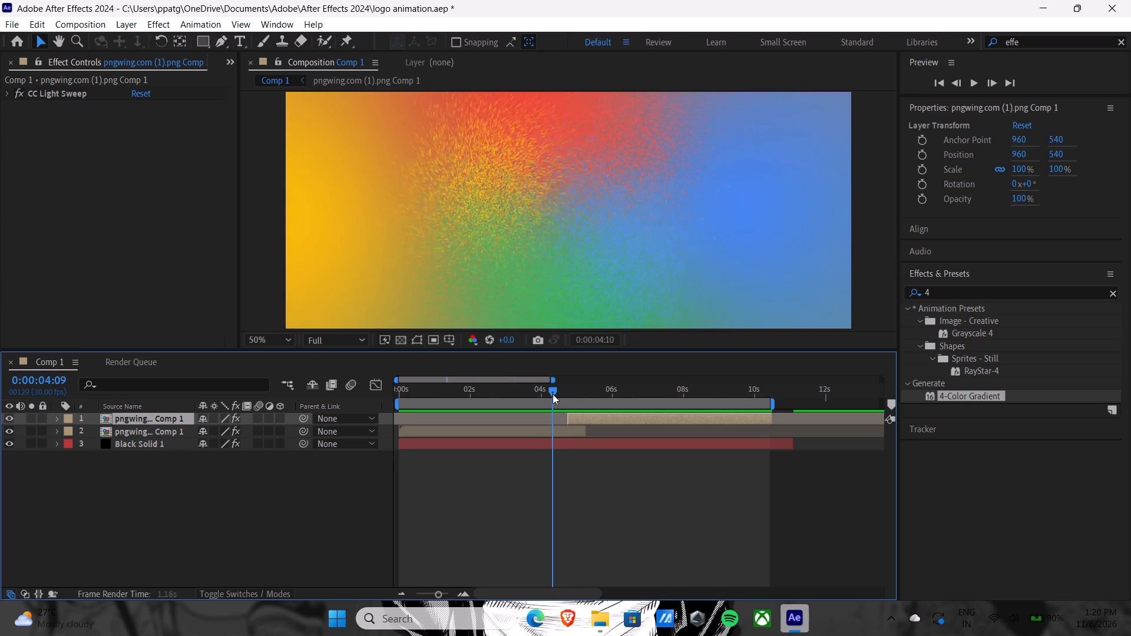
pyautogui.moveTo(553, 394); pyautogui.dragTo(575, 396)
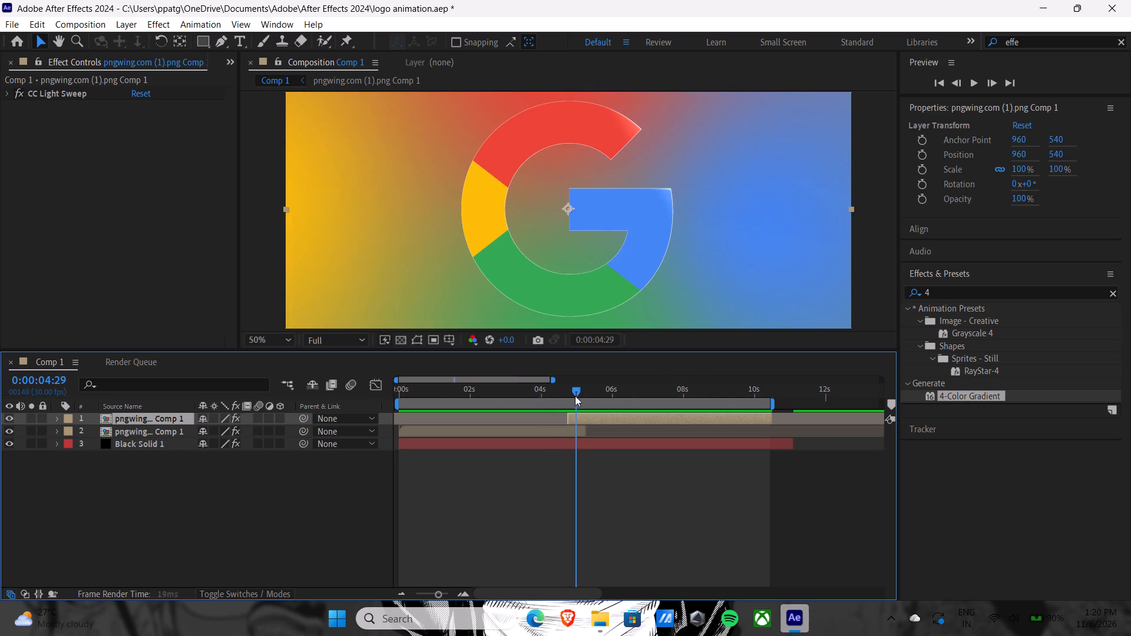
pyautogui.moveTo(575, 396); pyautogui.dragTo(575, 396)
# Add a 100% opacity keyframe to the CC Light Sweep logo layer at 0:00:05:03.
pyautogui.click(580, 418)
pyautogui.press('t')
pyautogui.moveTo(578, 397); pyautogui.dragTo(558, 400)
pyautogui.moveTo(574, 389); pyautogui.dragTo(551, 390)
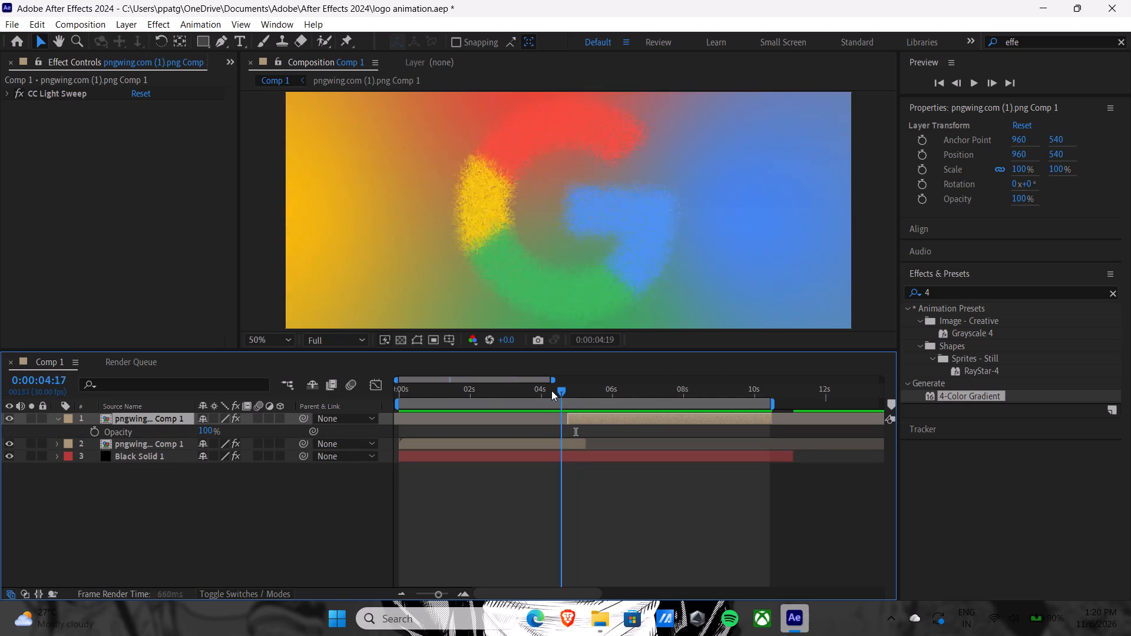
pyautogui.moveTo(551, 390); pyautogui.dragTo(580, 390)
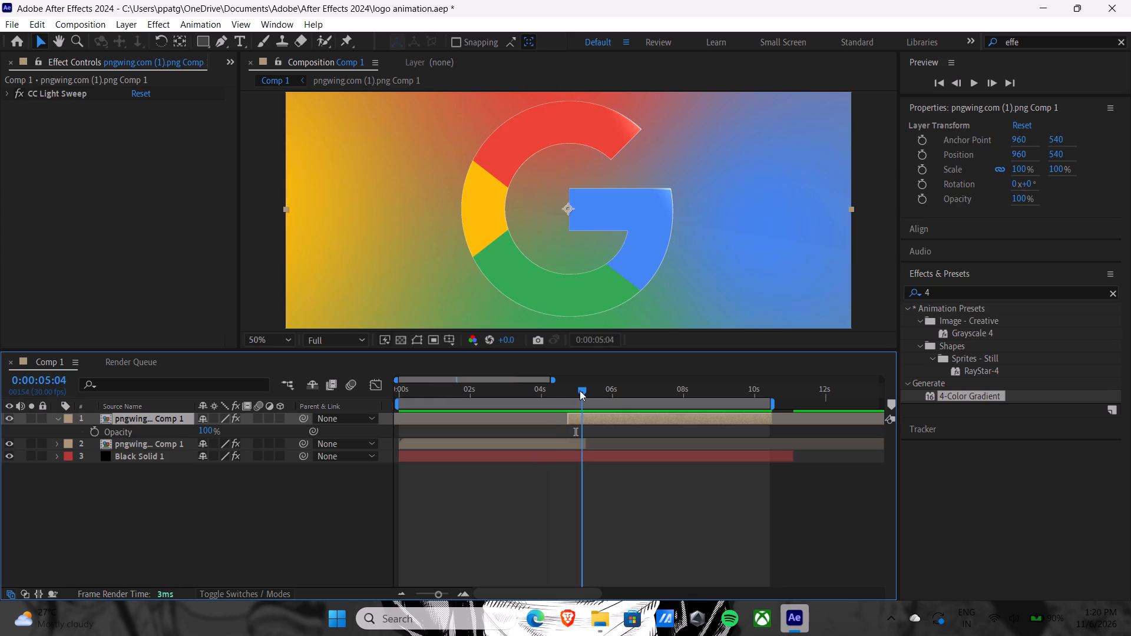
pyautogui.moveTo(580, 390); pyautogui.dragTo(579, 390)
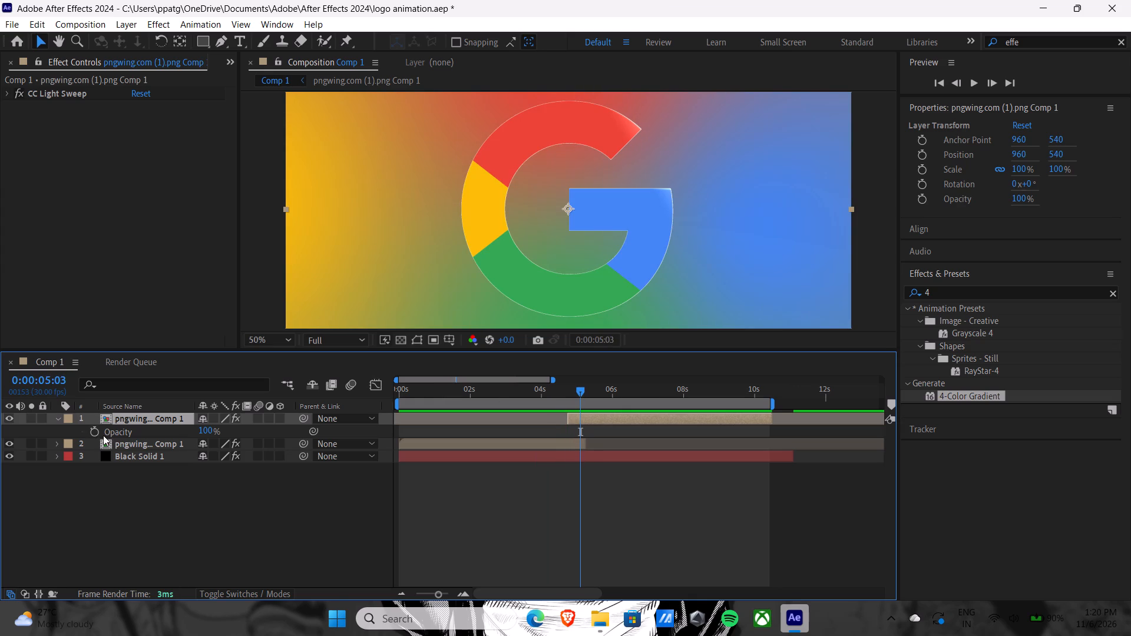
pyautogui.click(97, 430)
# Add an opacity keyframe of 46% to the CC Light Sweep logo layer at 0:00:04:24.
pyautogui.moveTo(580, 390); pyautogui.dragTo(569, 389)
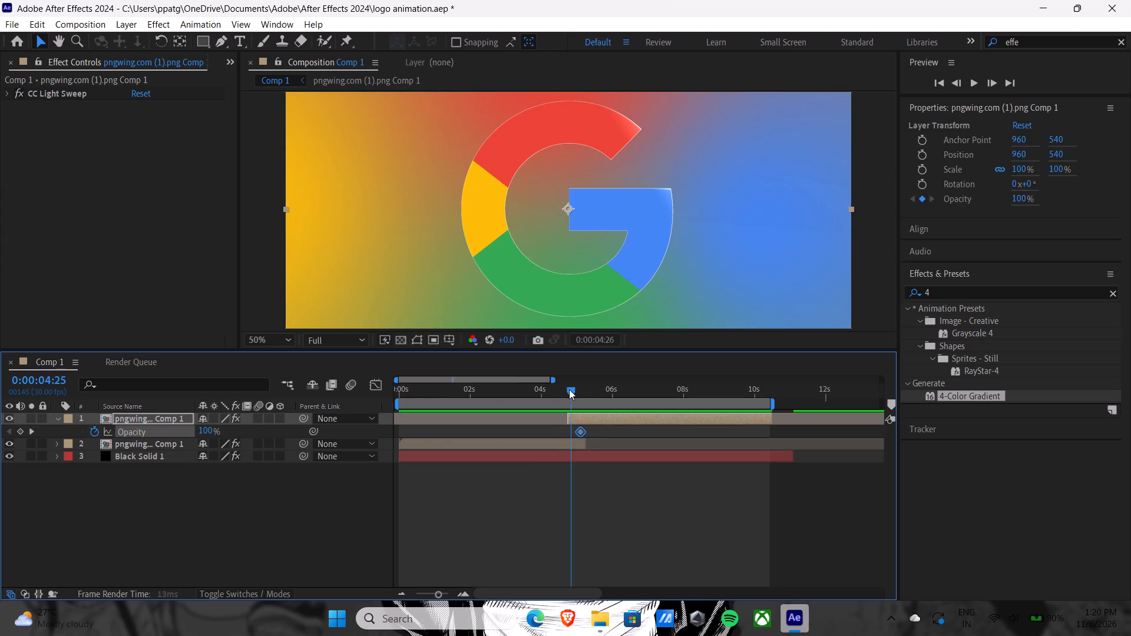
pyautogui.moveTo(569, 389); pyautogui.dragTo(568, 393)
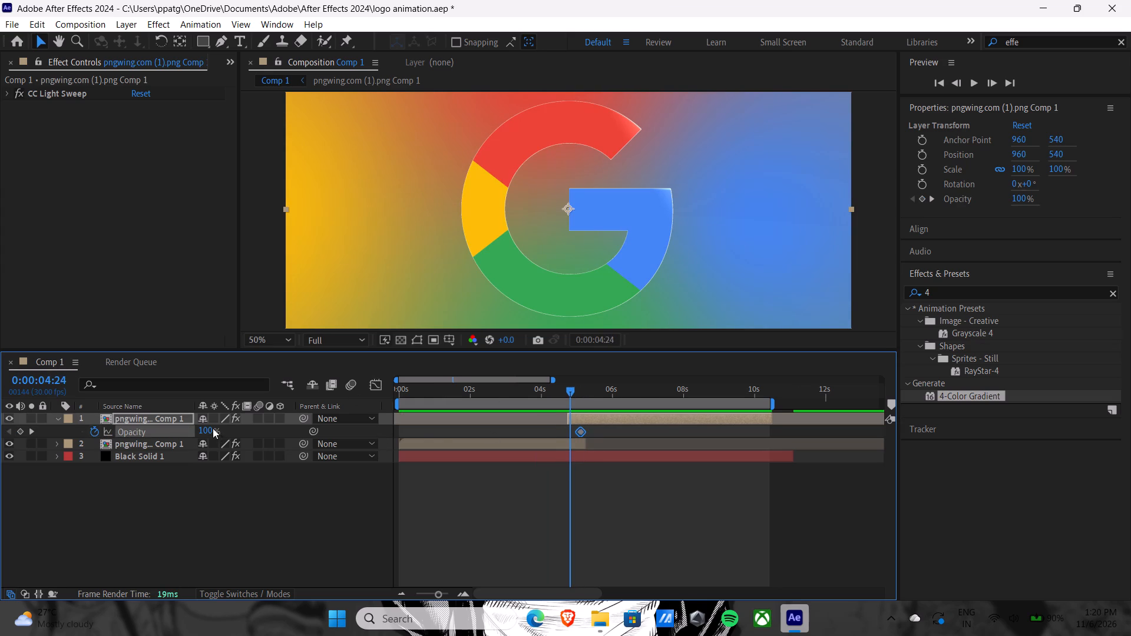
pyautogui.moveTo(211, 428); pyautogui.dragTo(181, 430)
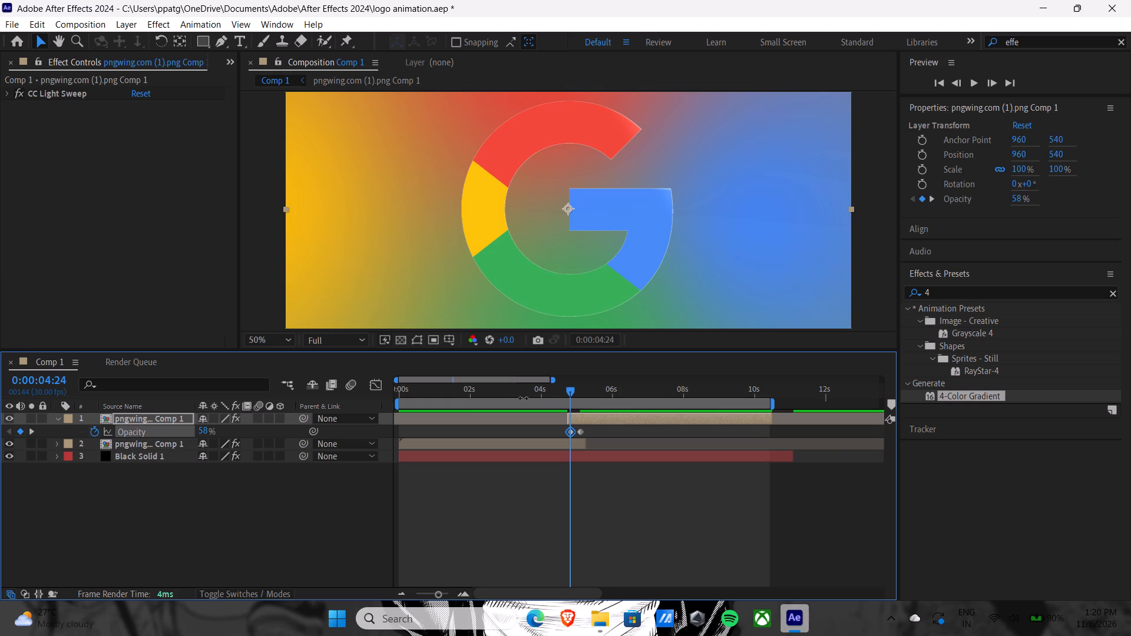
pyautogui.moveTo(573, 389); pyautogui.dragTo(573, 396)
pyautogui.moveTo(204, 433); pyautogui.dragTo(194, 433)
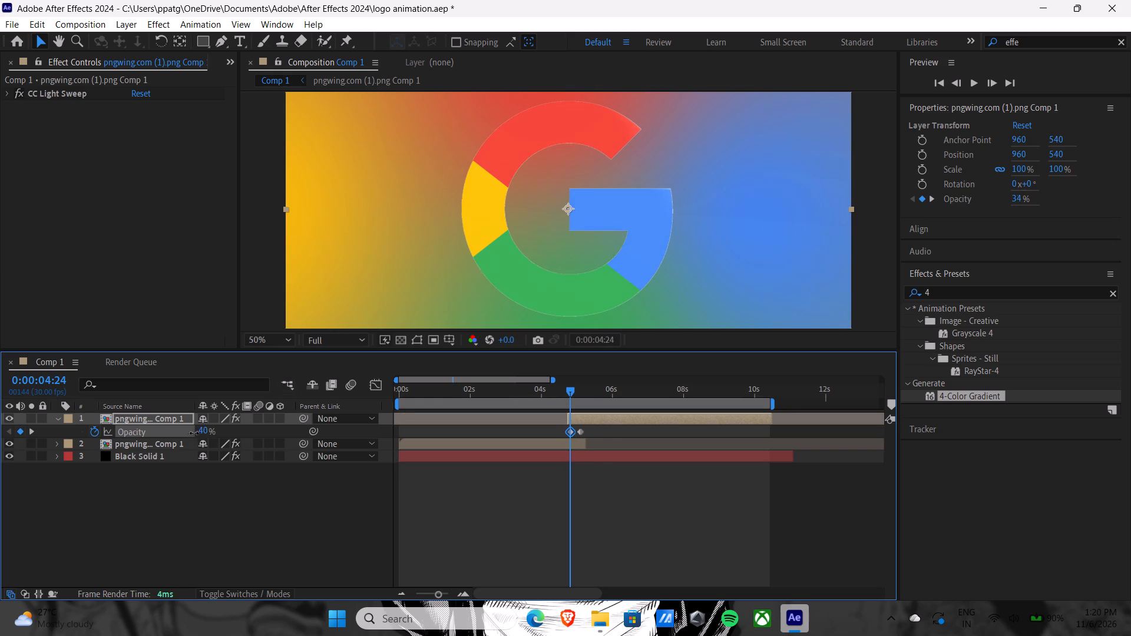
pyautogui.moveTo(194, 433); pyautogui.dragTo(195, 433)
# Trim the end of the CC Ball Action particle layer back to about the logo layer's first opacity keyframe.
pyautogui.moveTo(587, 444); pyautogui.dragTo(565, 450)
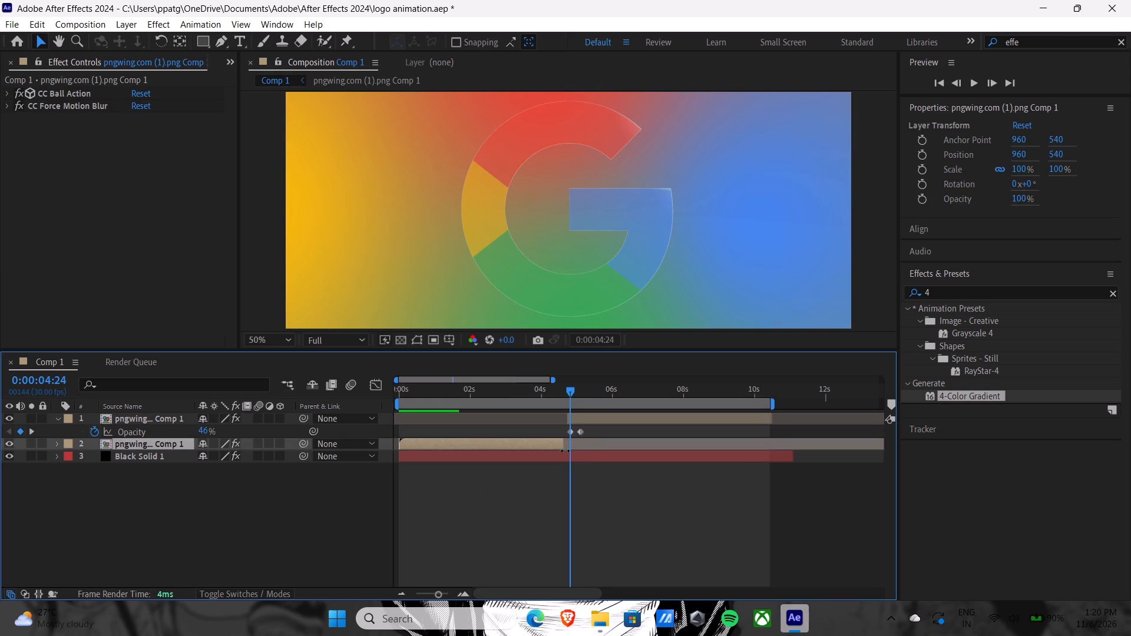
pyautogui.moveTo(565, 450); pyautogui.dragTo(570, 451)
# Check the transition and raise the logo layer's opacity keyframe at 0:00:04:24 to 89%.
pyautogui.moveTo(570, 395); pyautogui.dragTo(514, 388)
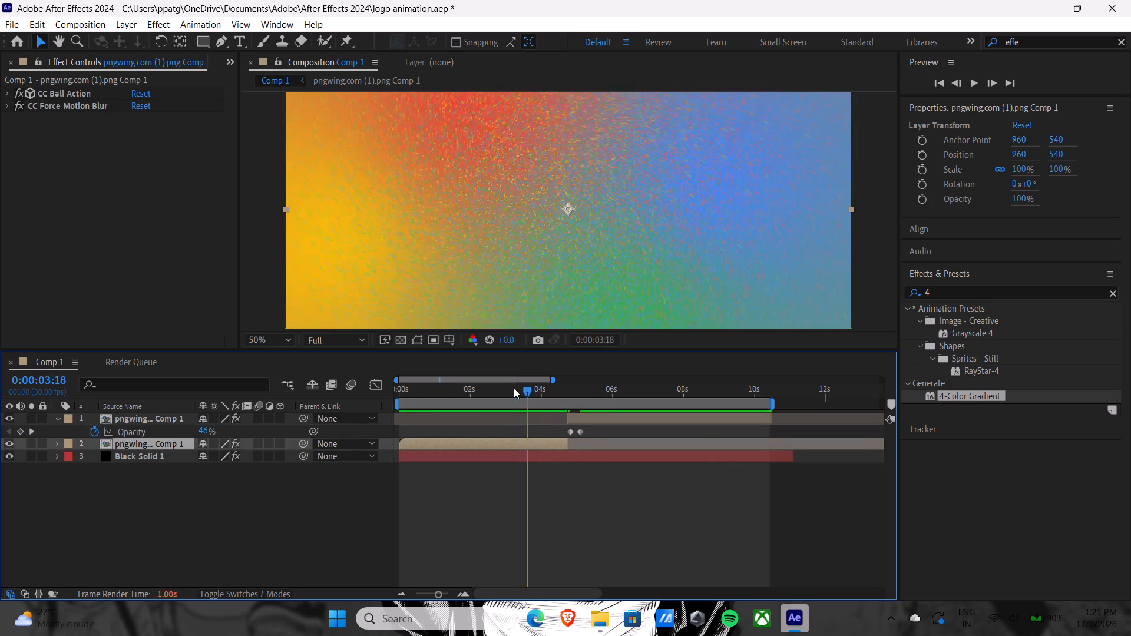
pyautogui.moveTo(514, 388); pyautogui.dragTo(566, 405)
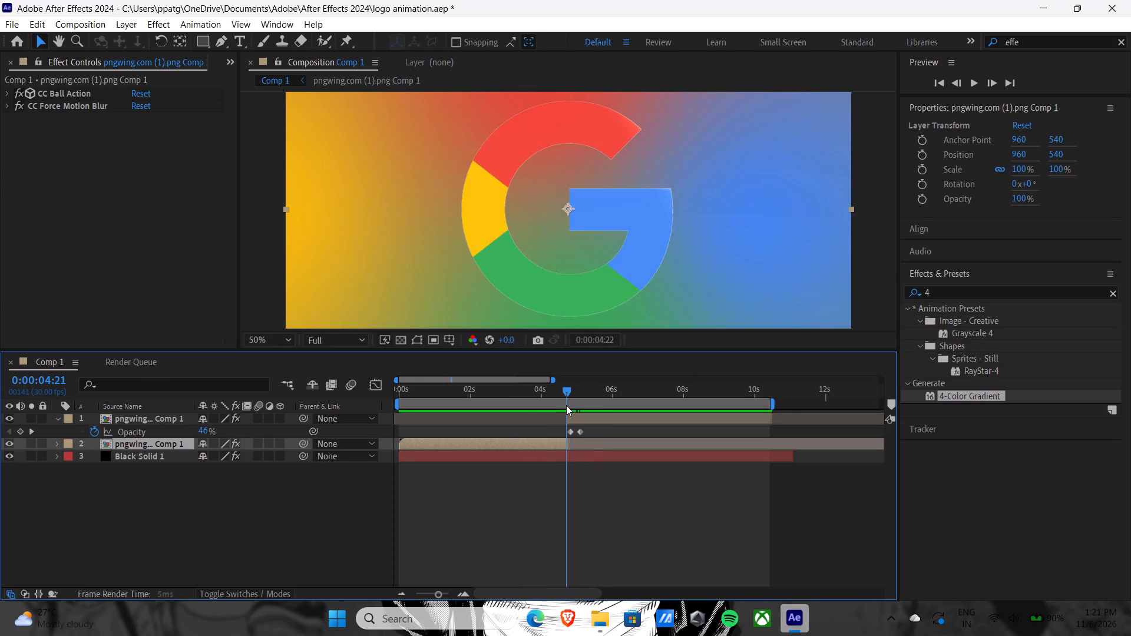
pyautogui.moveTo(566, 405); pyautogui.dragTo(570, 406)
pyautogui.moveTo(207, 429); pyautogui.dragTo(223, 429)
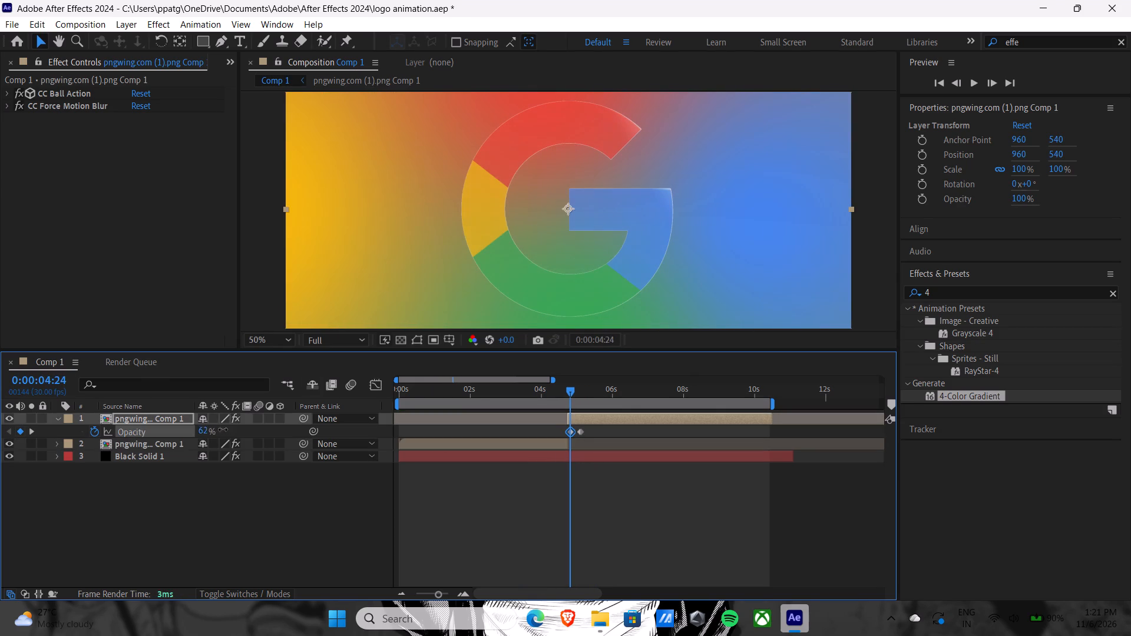
pyautogui.moveTo(223, 429); pyautogui.dragTo(241, 430)
# Preview the crossover and extend the particle layer's end slightly past the logo layer's first opacity keyframe.
pyautogui.moveTo(559, 395); pyautogui.dragTo(537, 394)
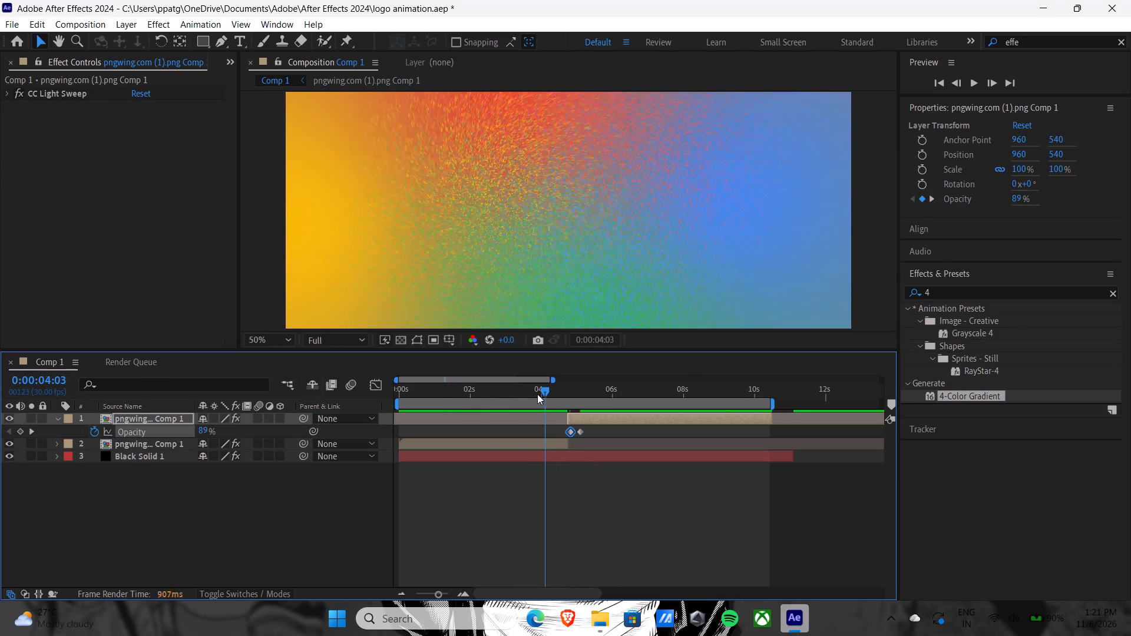
pyautogui.moveTo(537, 394); pyautogui.dragTo(418, 385)
pyautogui.press('space')
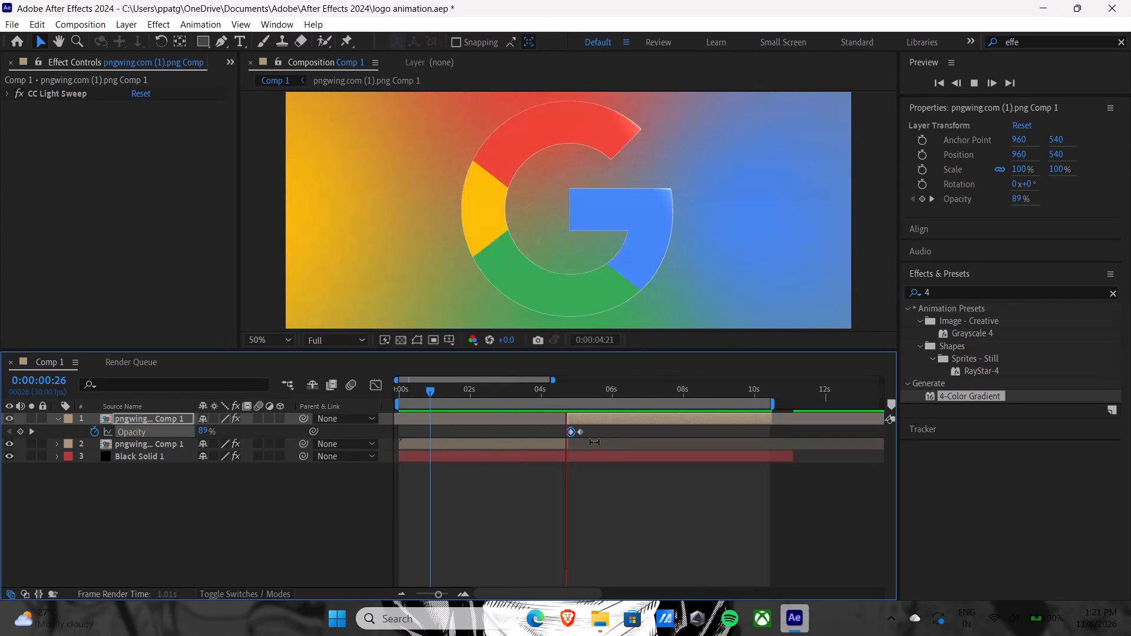
pyautogui.press('space')
pyautogui.click(570, 444)
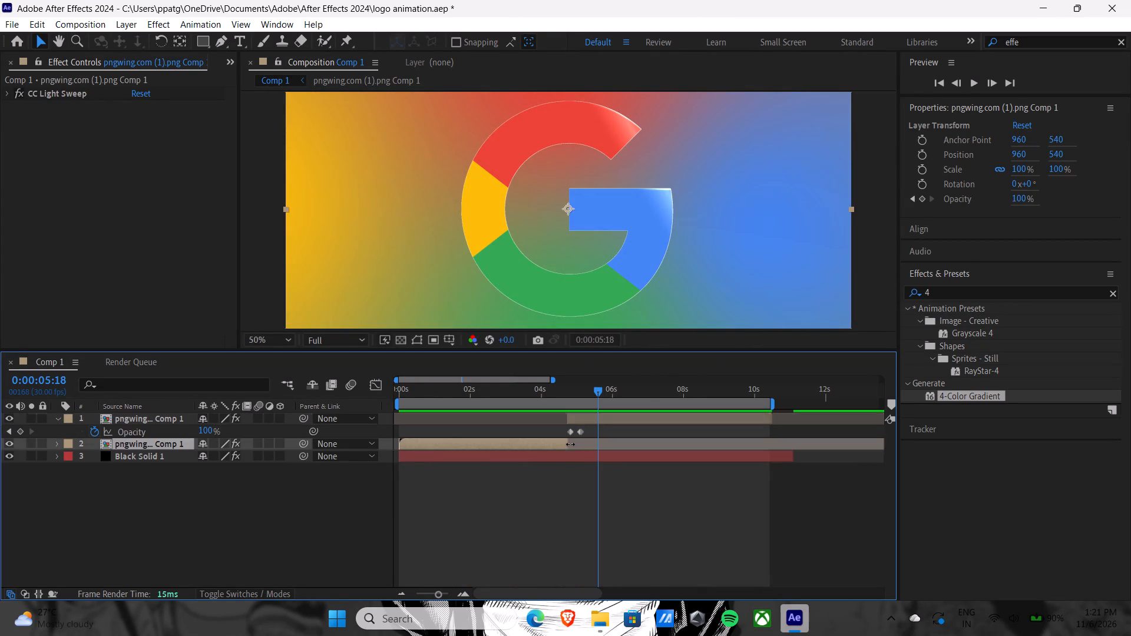
# Play the adjusted transition and scrub around 0:00:04:20 to examine the switch from particles to the solid logo.
pyautogui.moveTo(555, 394); pyautogui.dragTo(529, 391)
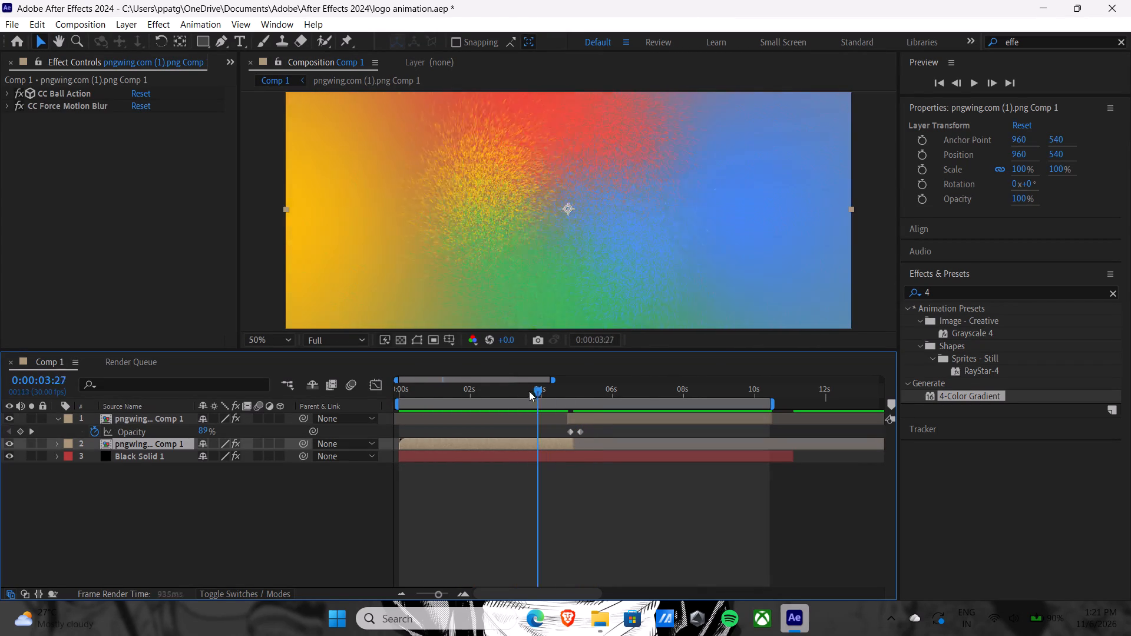
pyautogui.moveTo(529, 391); pyautogui.dragTo(488, 392)
pyautogui.press('space')
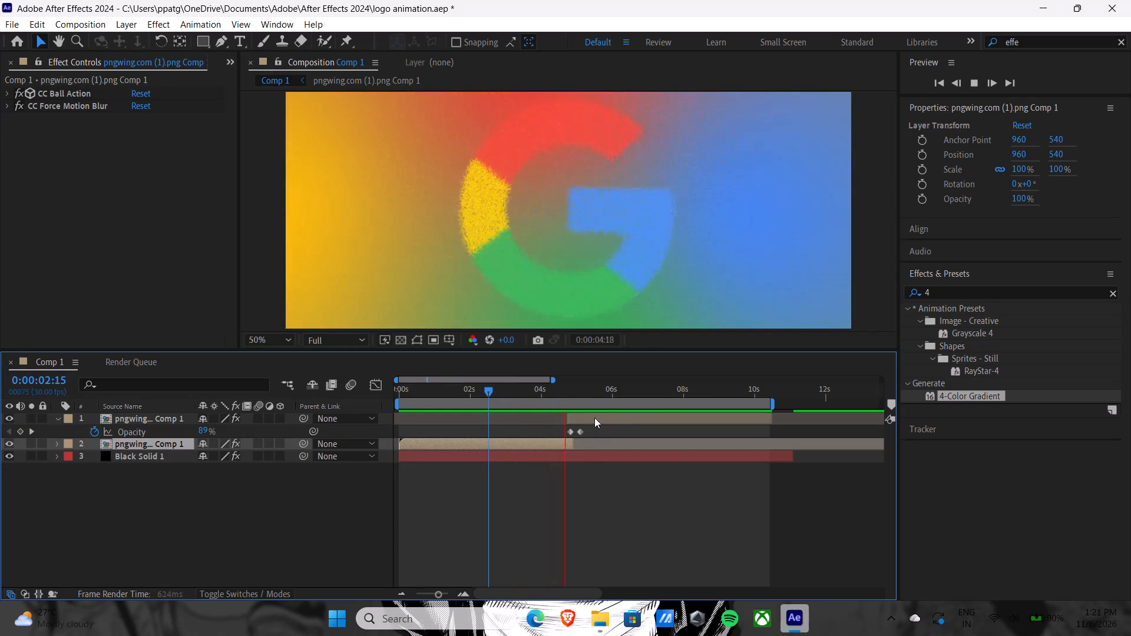
pyautogui.press('space')
pyautogui.moveTo(558, 386); pyautogui.dragTo(569, 391)
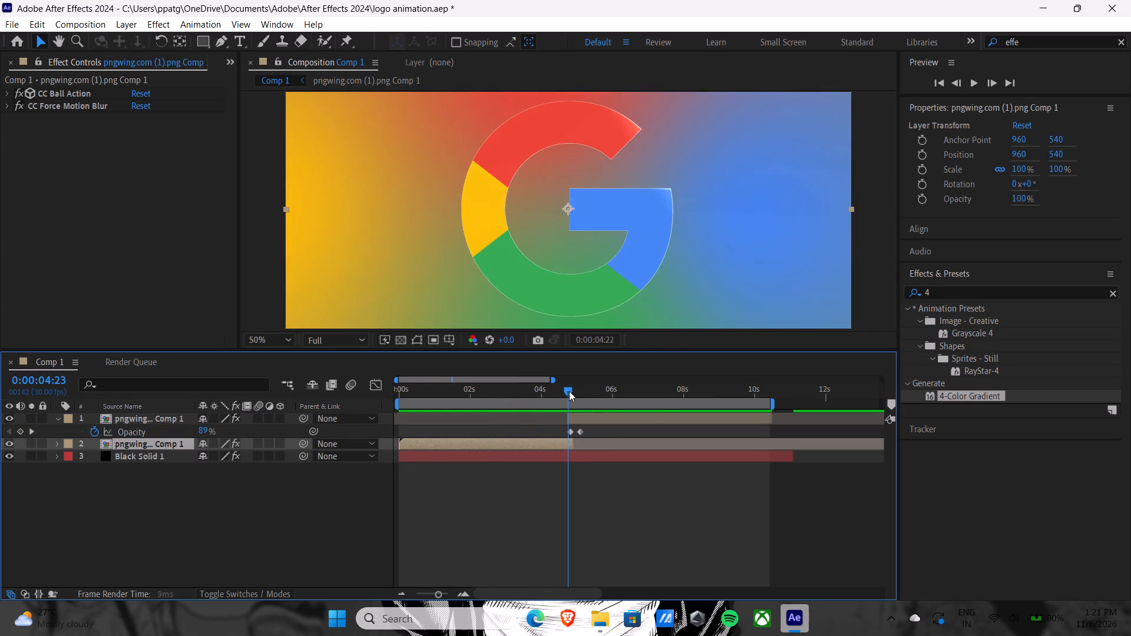
pyautogui.moveTo(569, 391); pyautogui.dragTo(563, 385)
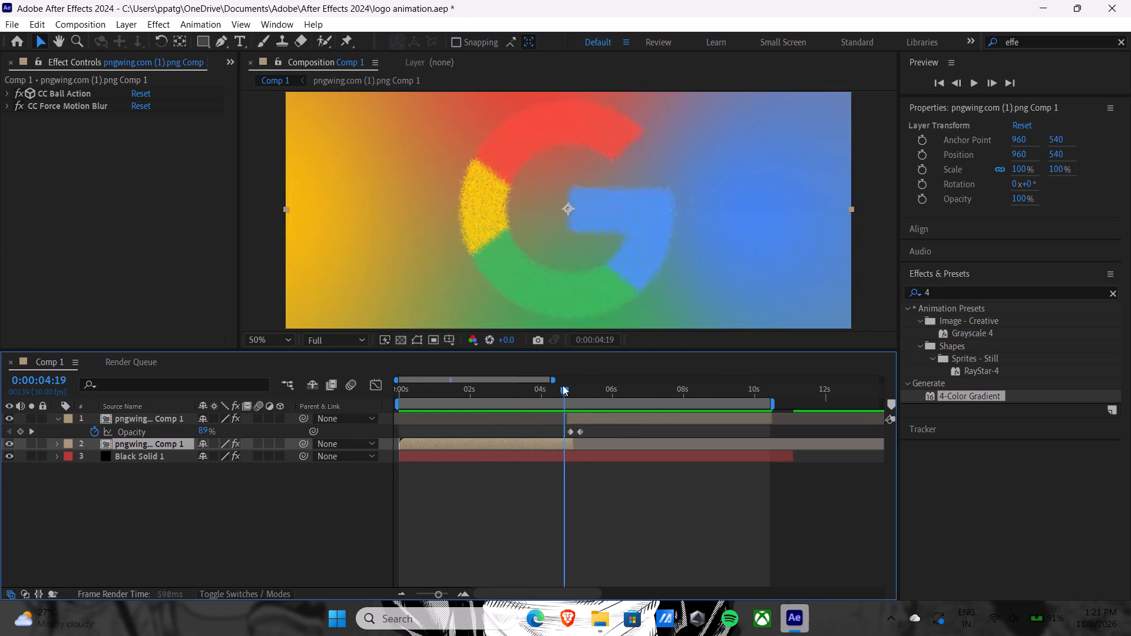
pyautogui.moveTo(563, 385); pyautogui.dragTo(567, 385)
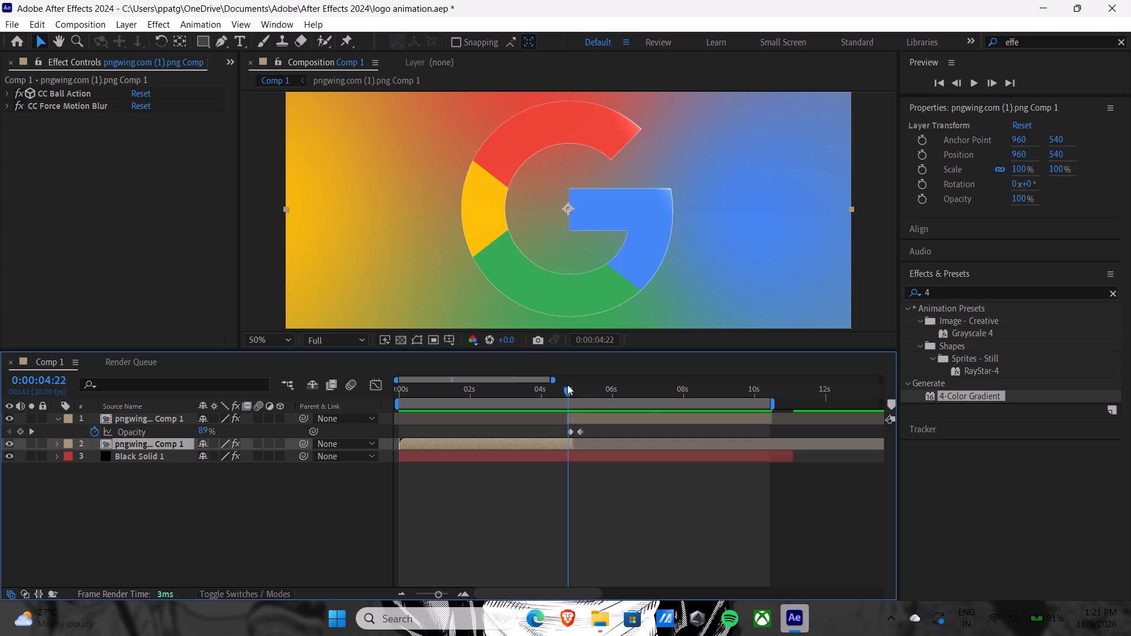
pyautogui.moveTo(567, 385); pyautogui.dragTo(565, 384)
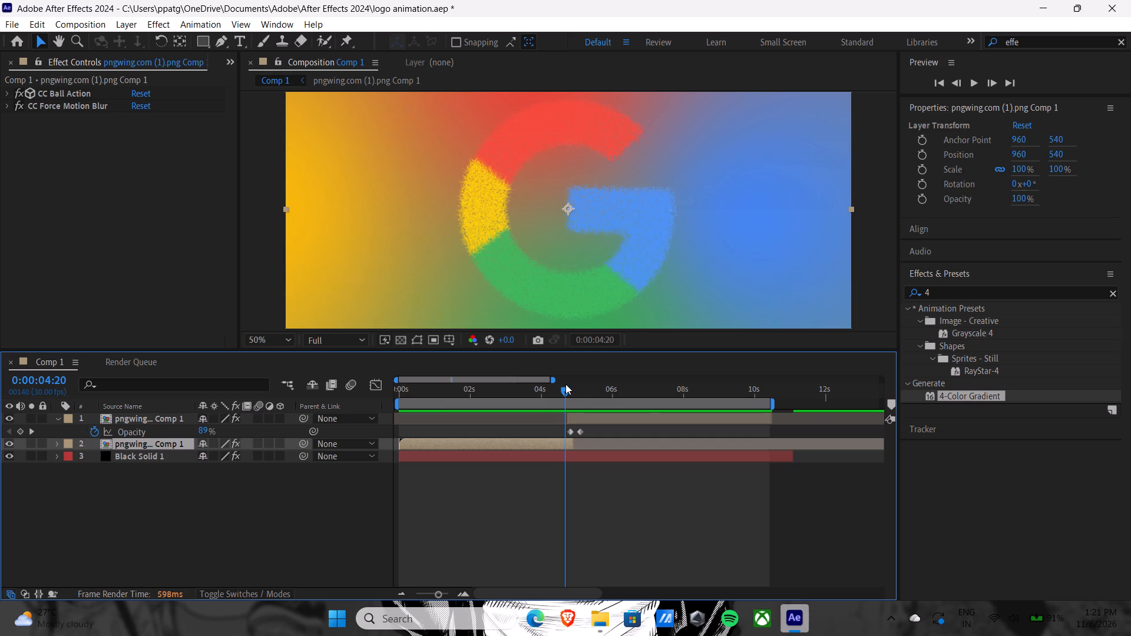
# Set the logo layer's opacity keyframe at 0:00:04:24 to 82% and play the transition from about 0:00:03:20.
pyautogui.moveTo(565, 384); pyautogui.dragTo(566, 384)
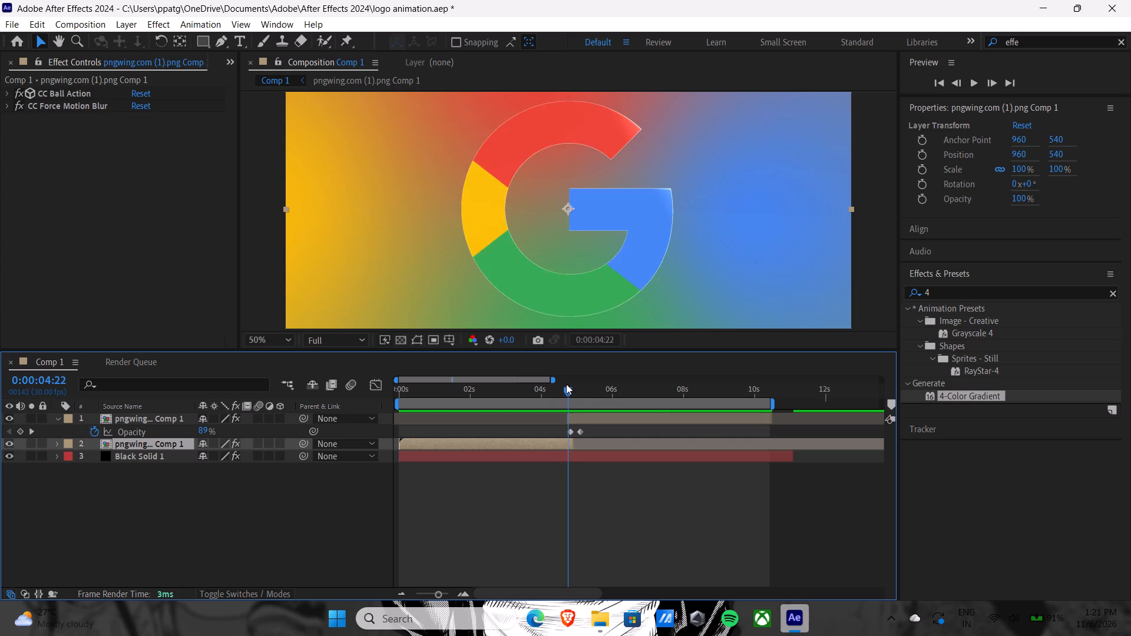
pyautogui.moveTo(566, 384); pyautogui.dragTo(569, 383)
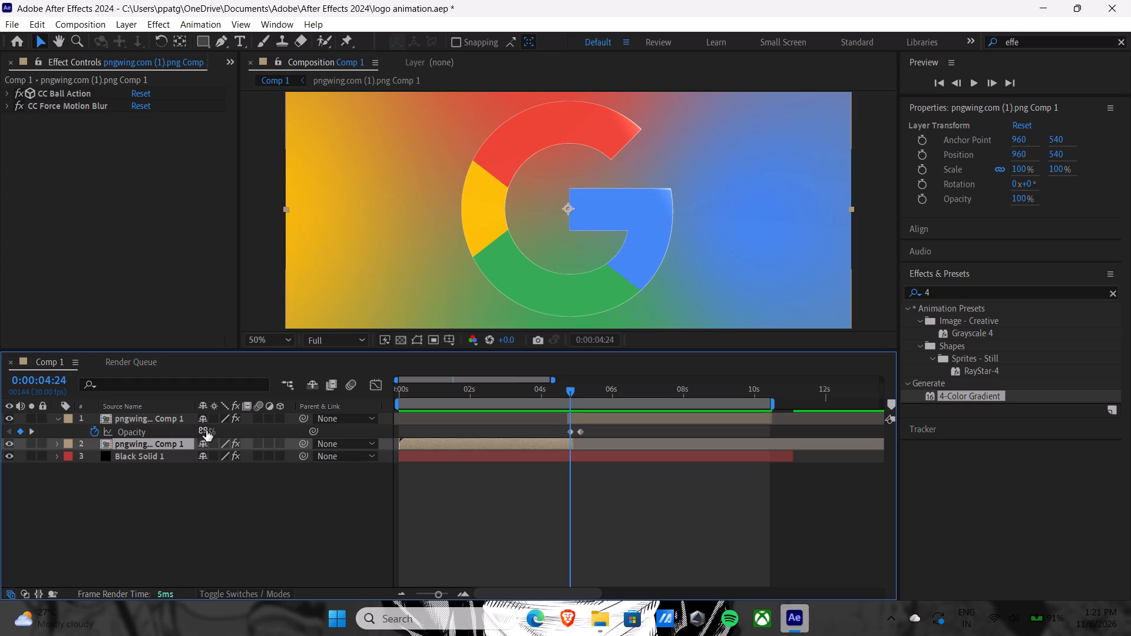
pyautogui.moveTo(204, 428); pyautogui.dragTo(224, 429)
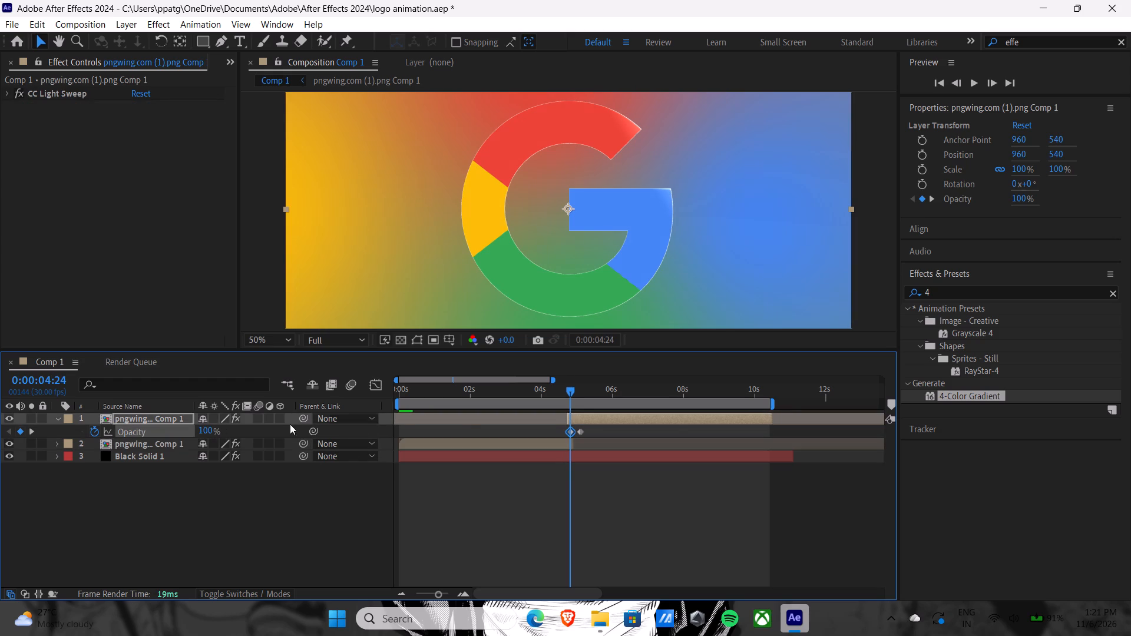
pyautogui.moveTo(204, 433); pyautogui.dragTo(192, 435)
pyautogui.moveTo(567, 395); pyautogui.dragTo(525, 393)
pyautogui.press('space')
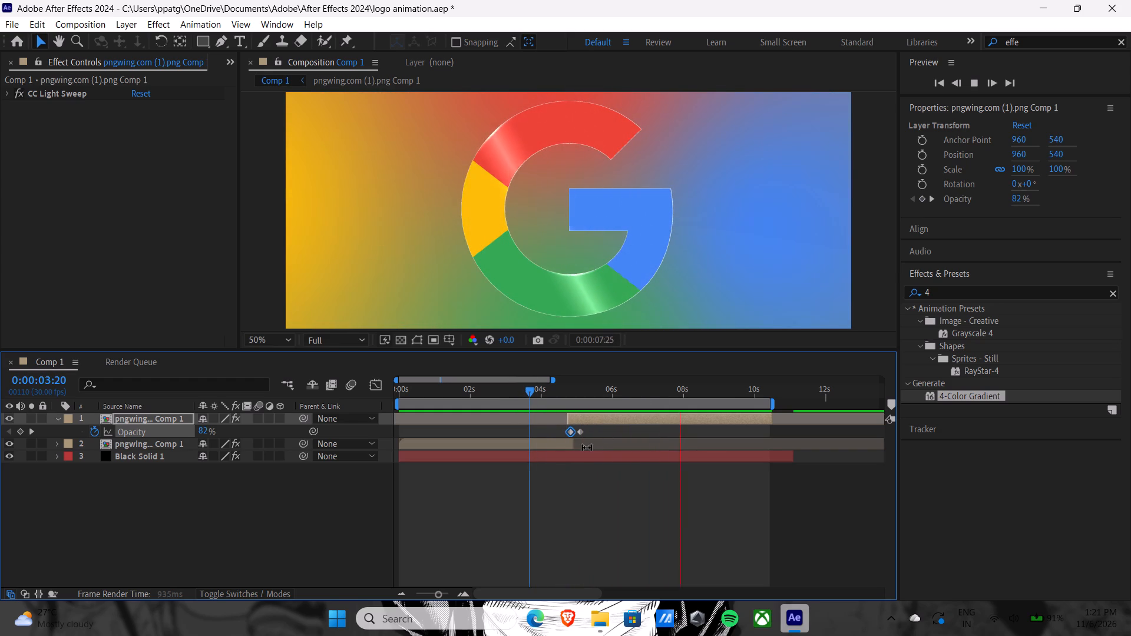
pyautogui.press('space')
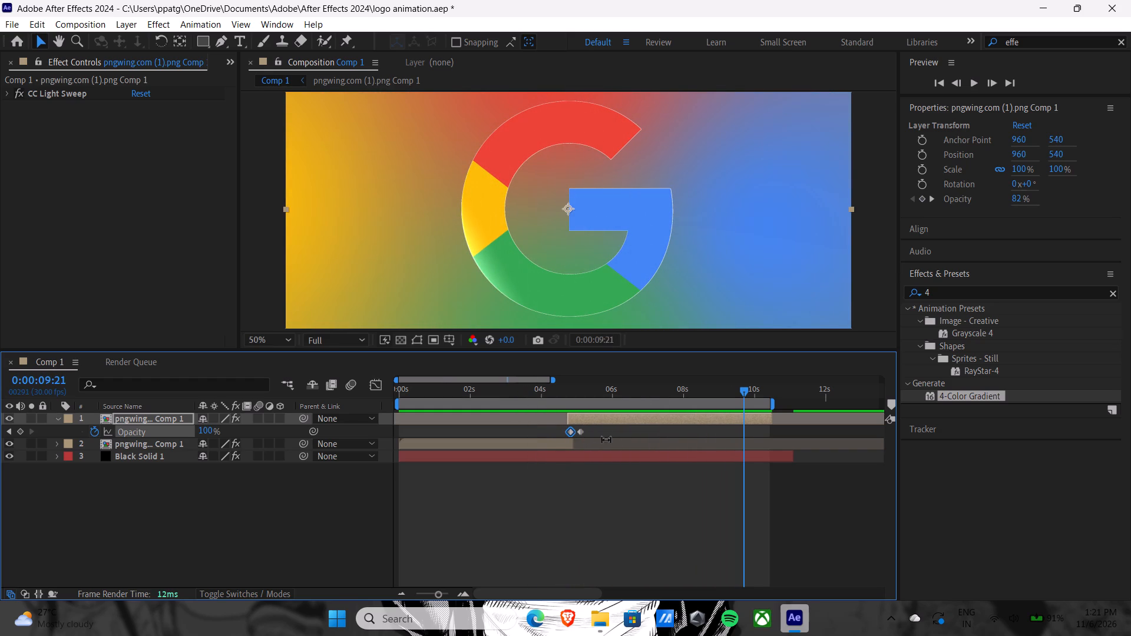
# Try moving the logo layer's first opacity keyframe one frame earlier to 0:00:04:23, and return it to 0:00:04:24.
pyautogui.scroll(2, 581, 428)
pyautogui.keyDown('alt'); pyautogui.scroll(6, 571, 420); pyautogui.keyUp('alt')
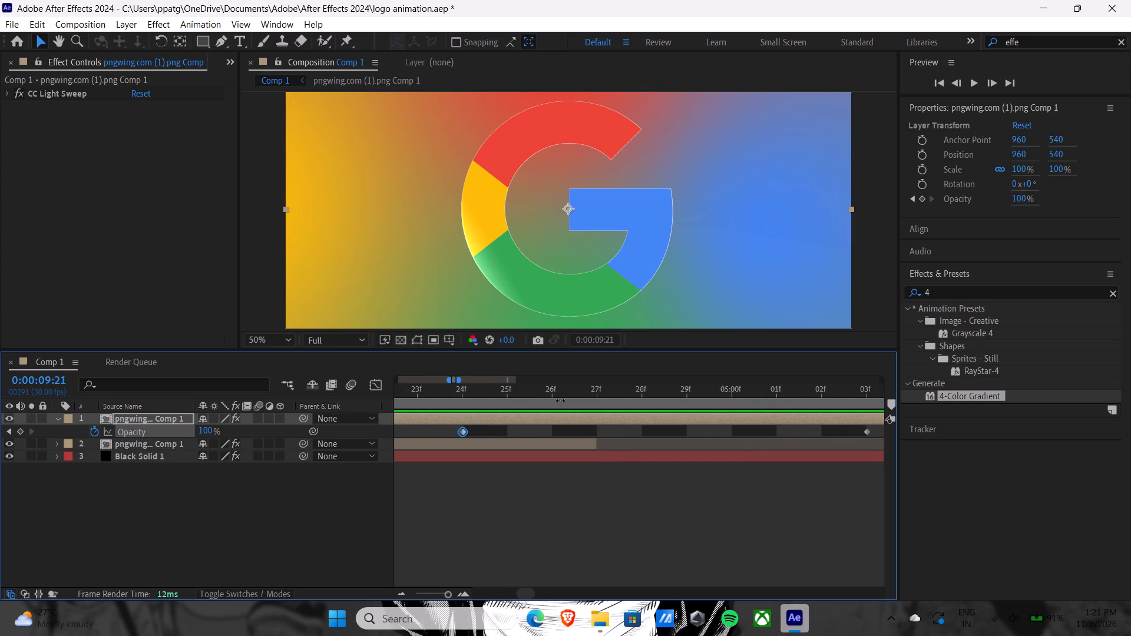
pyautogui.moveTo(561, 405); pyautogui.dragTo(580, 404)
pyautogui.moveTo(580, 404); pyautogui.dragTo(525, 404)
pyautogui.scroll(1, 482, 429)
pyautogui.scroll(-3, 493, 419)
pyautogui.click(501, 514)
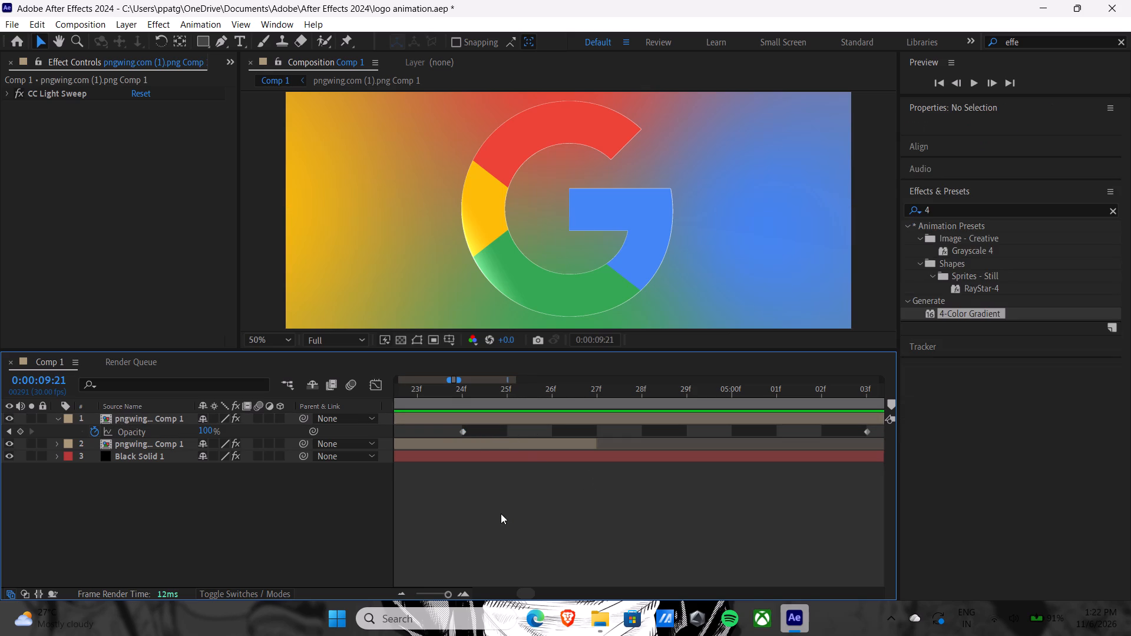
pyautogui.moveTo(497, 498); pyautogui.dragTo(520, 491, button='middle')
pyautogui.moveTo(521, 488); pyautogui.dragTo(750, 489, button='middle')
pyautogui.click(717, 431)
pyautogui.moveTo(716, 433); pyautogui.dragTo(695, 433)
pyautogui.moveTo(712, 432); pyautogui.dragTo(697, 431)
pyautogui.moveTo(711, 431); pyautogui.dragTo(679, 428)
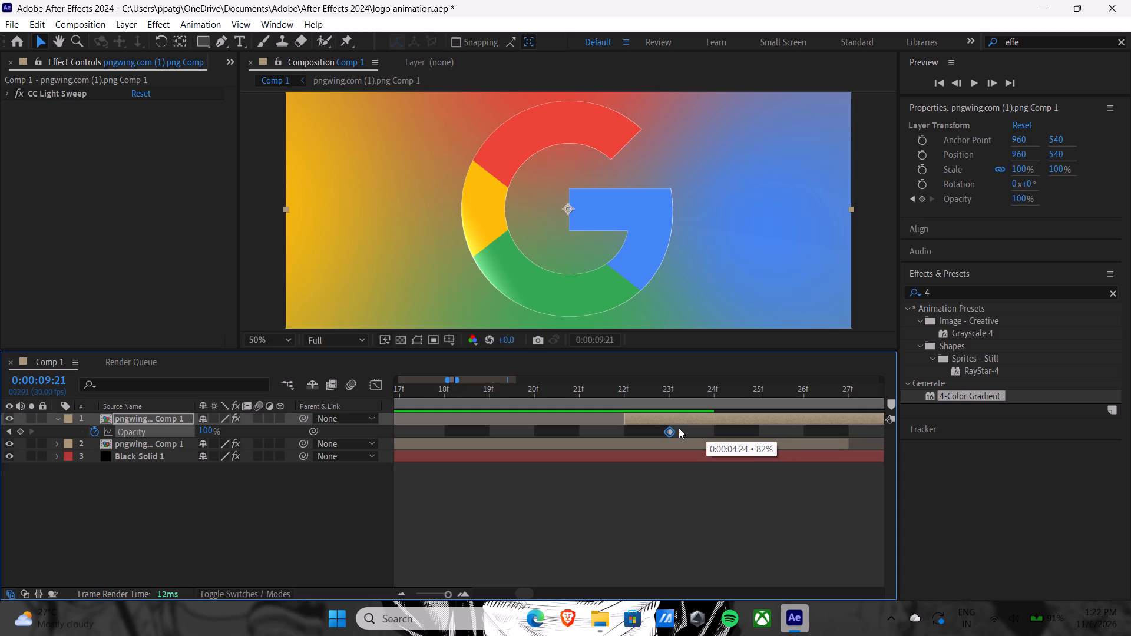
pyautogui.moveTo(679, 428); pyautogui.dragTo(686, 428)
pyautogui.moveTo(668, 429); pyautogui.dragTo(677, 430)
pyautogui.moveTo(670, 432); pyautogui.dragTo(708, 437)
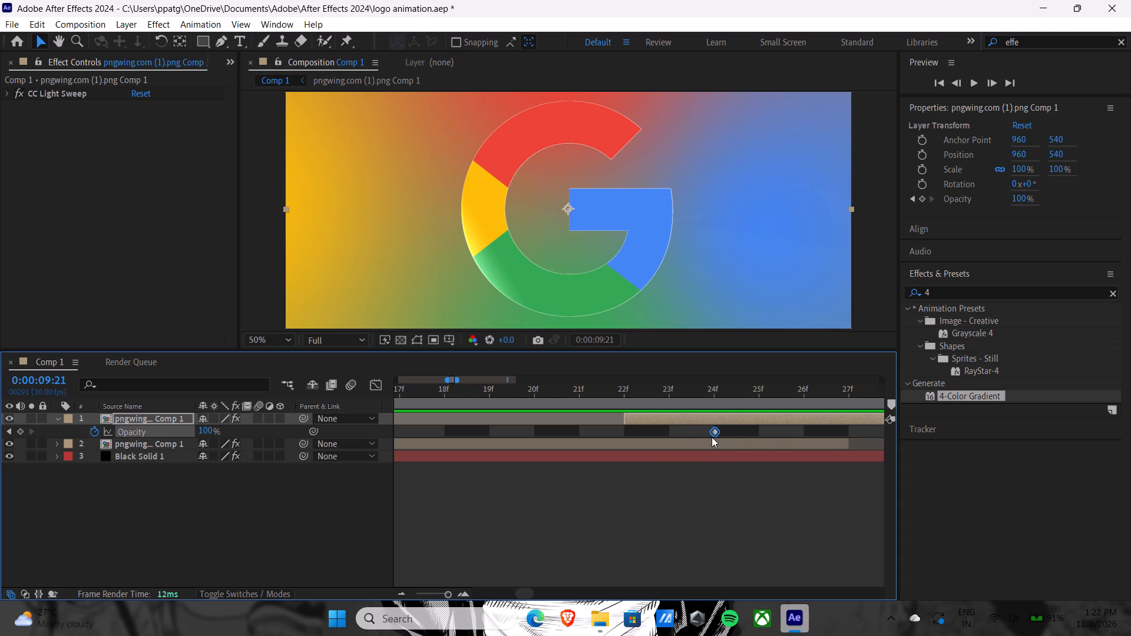
# Set the logo layer's opacity to 78% at 0:00:09:21, adding a third opacity keyframe.
pyautogui.moveTo(205, 430); pyautogui.dragTo(176, 435)
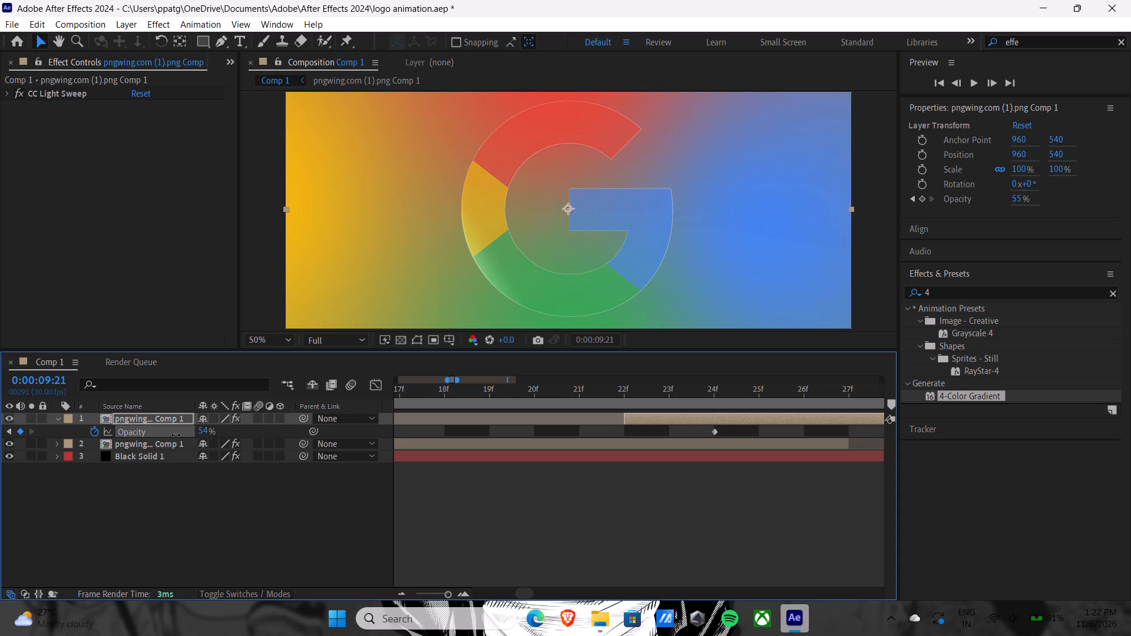
pyautogui.moveTo(176, 435); pyautogui.dragTo(189, 435)
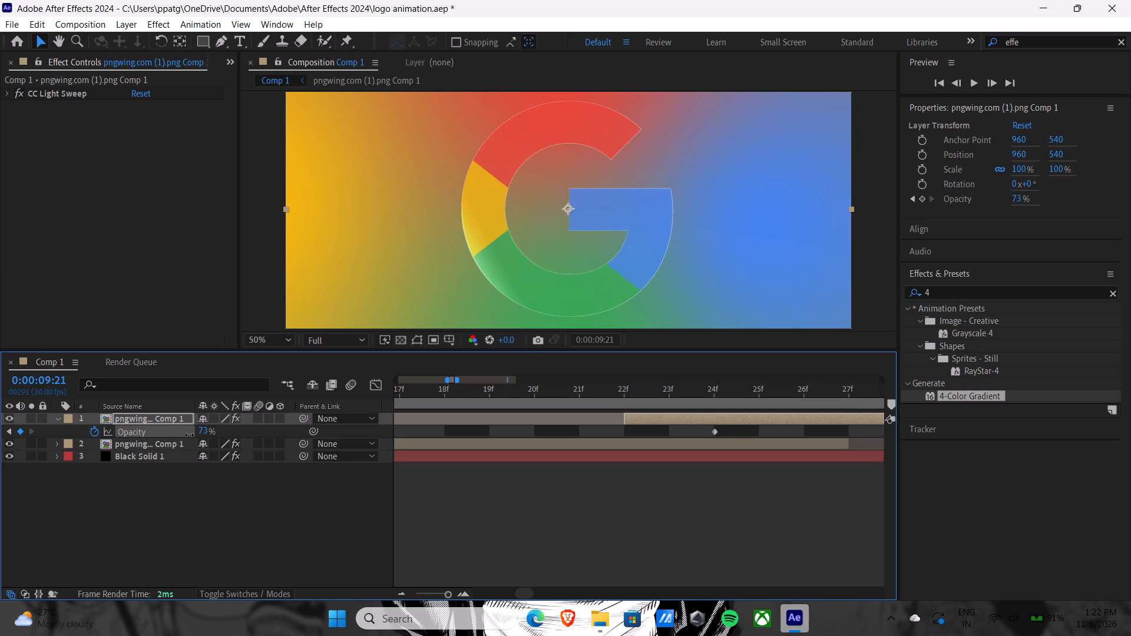
pyautogui.moveTo(189, 435); pyautogui.dragTo(193, 435)
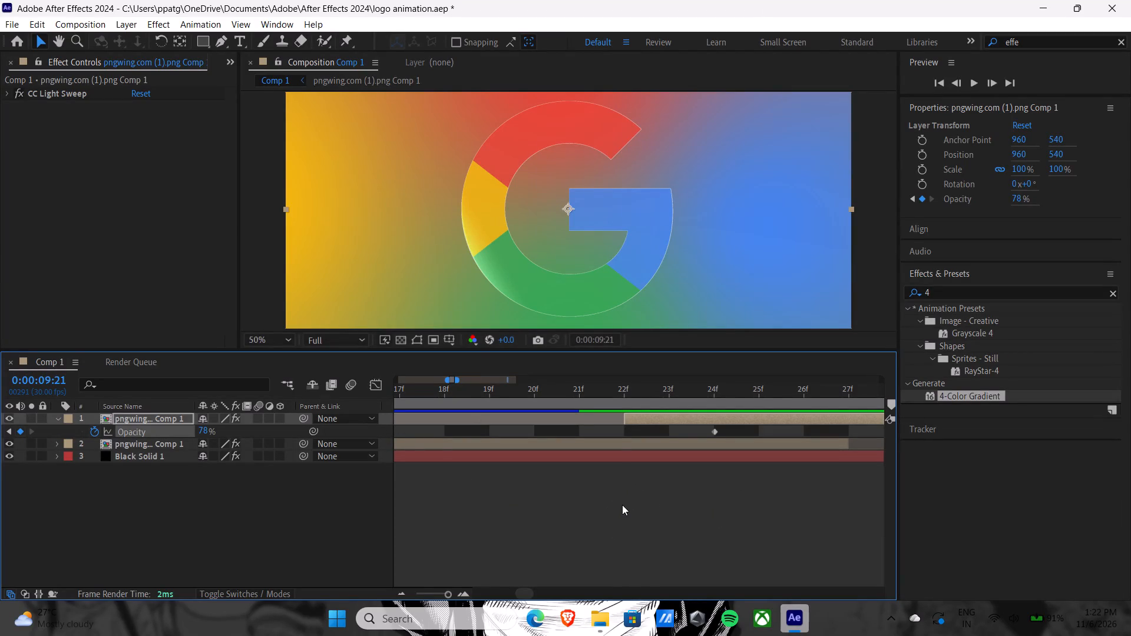
# Play the composition from the start to examine the particle-to-logo transition and the logo's opacity.
pyautogui.scroll(-1, 622, 505)
pyautogui.keyDown('alt'); pyautogui.scroll(-8, 619, 505); pyautogui.keyUp('alt')
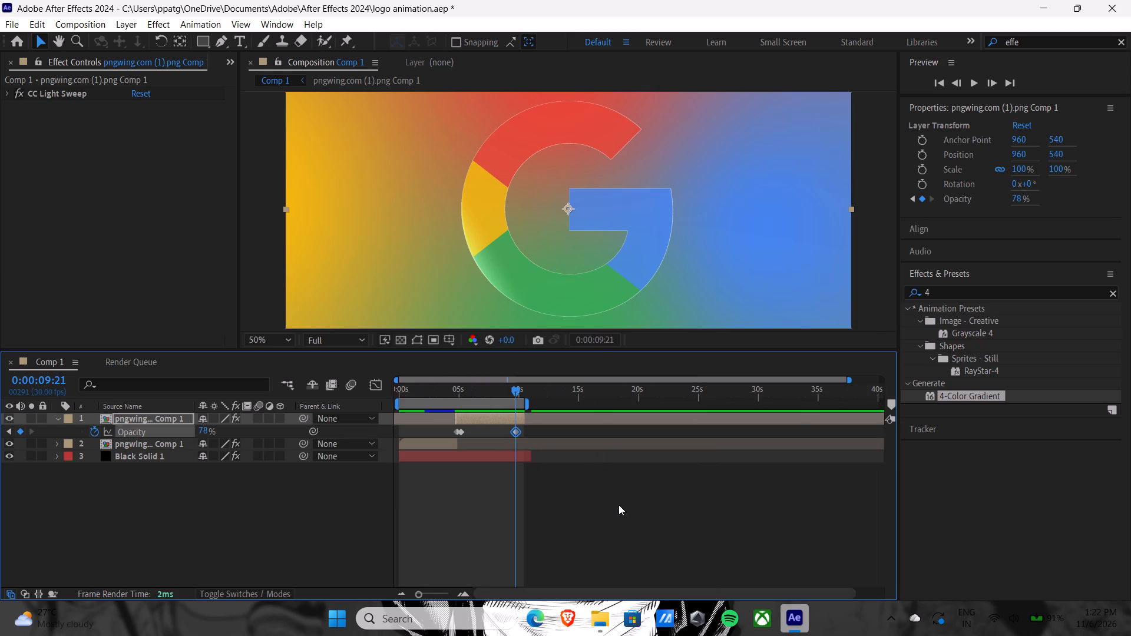
pyautogui.moveTo(517, 388); pyautogui.dragTo(354, 370)
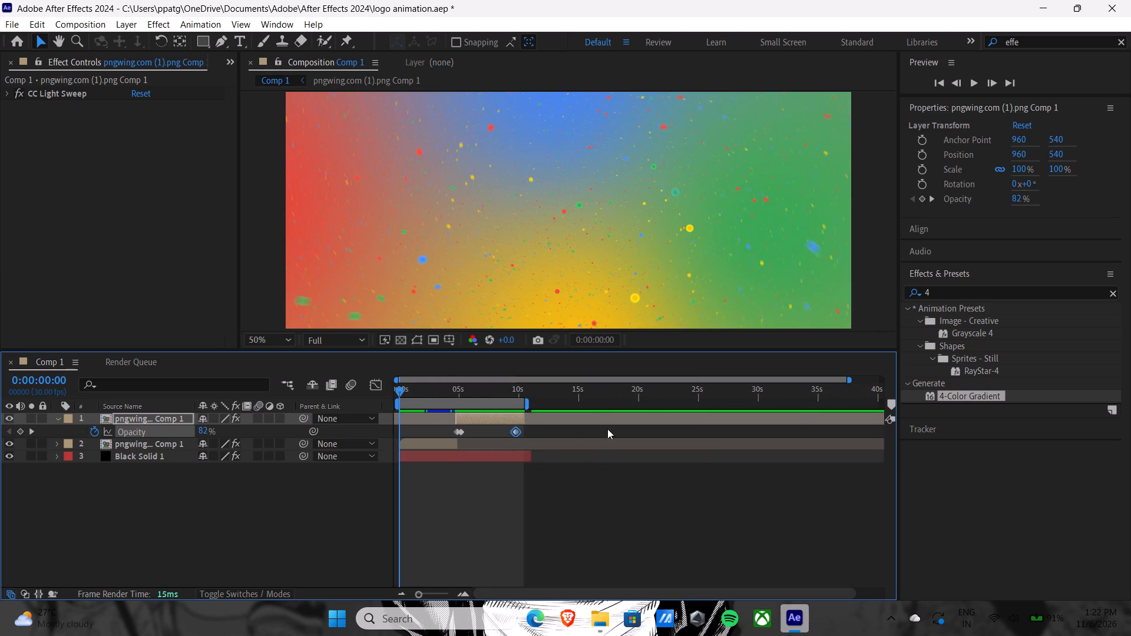
pyautogui.press('space')
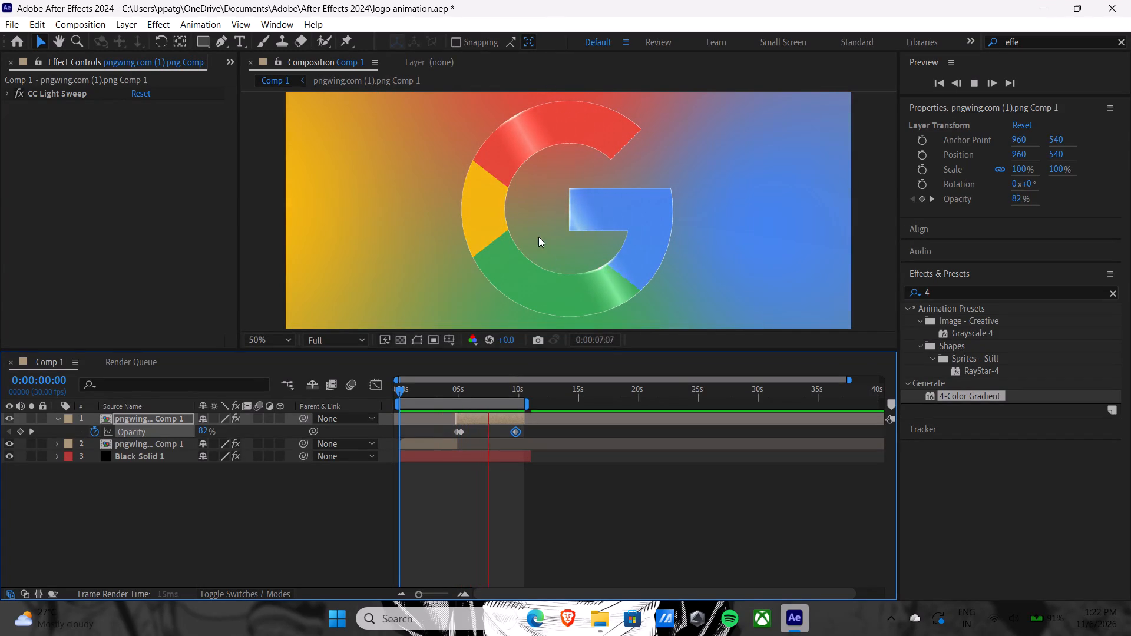
pyautogui.press('space')
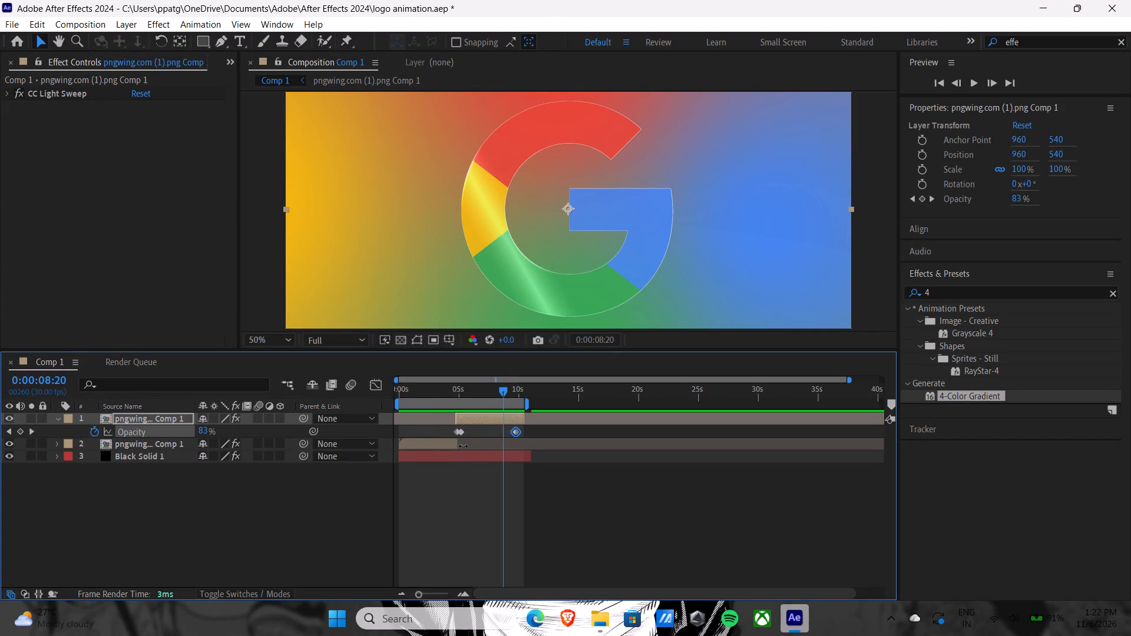
# Move the logo layer's 100% opacity keyframe to 0:00:05:08.
pyautogui.scroll(5, 463, 446)
pyautogui.keyDown('alt'); pyautogui.scroll(6, 458, 432); pyautogui.keyUp('alt')
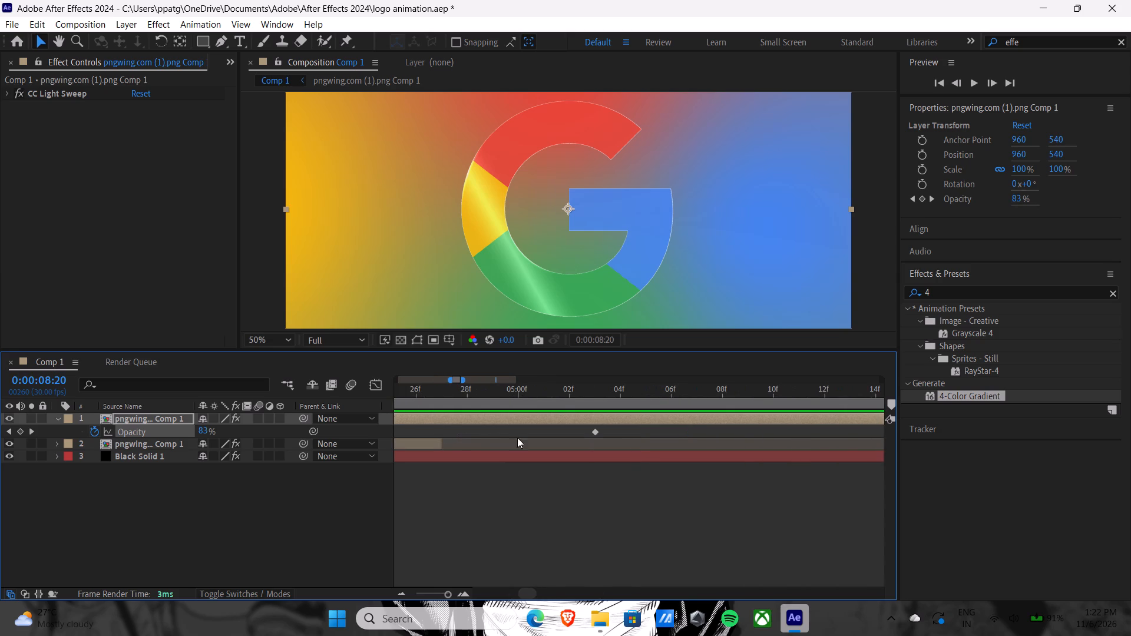
pyautogui.click(595, 433)
pyautogui.moveTo(595, 433); pyautogui.dragTo(596, 433)
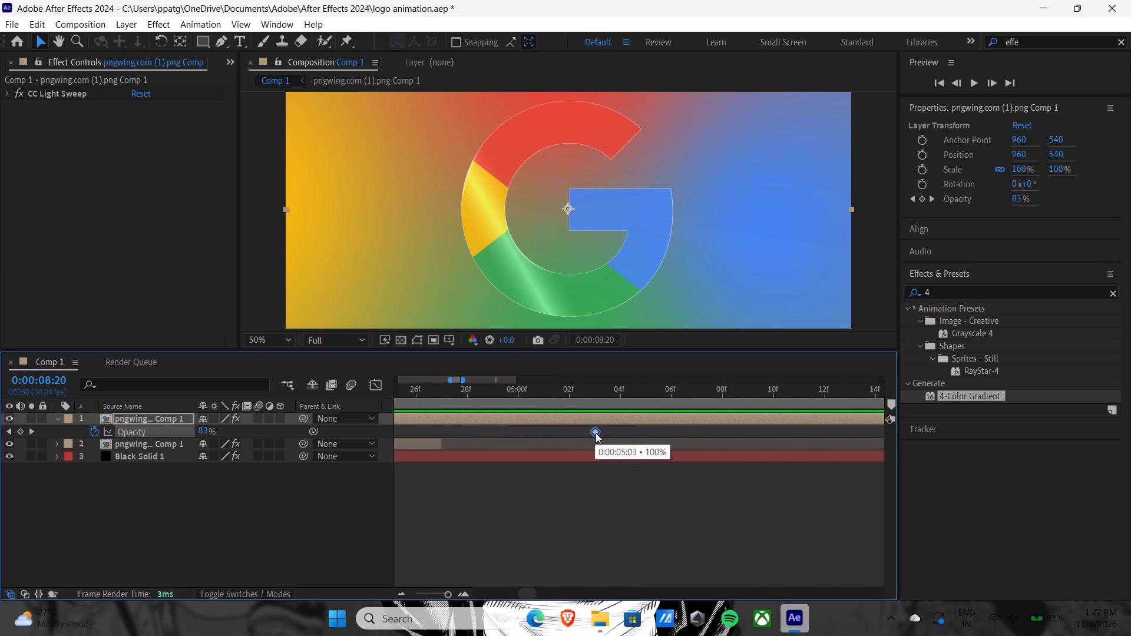
pyautogui.moveTo(596, 433); pyautogui.dragTo(660, 436)
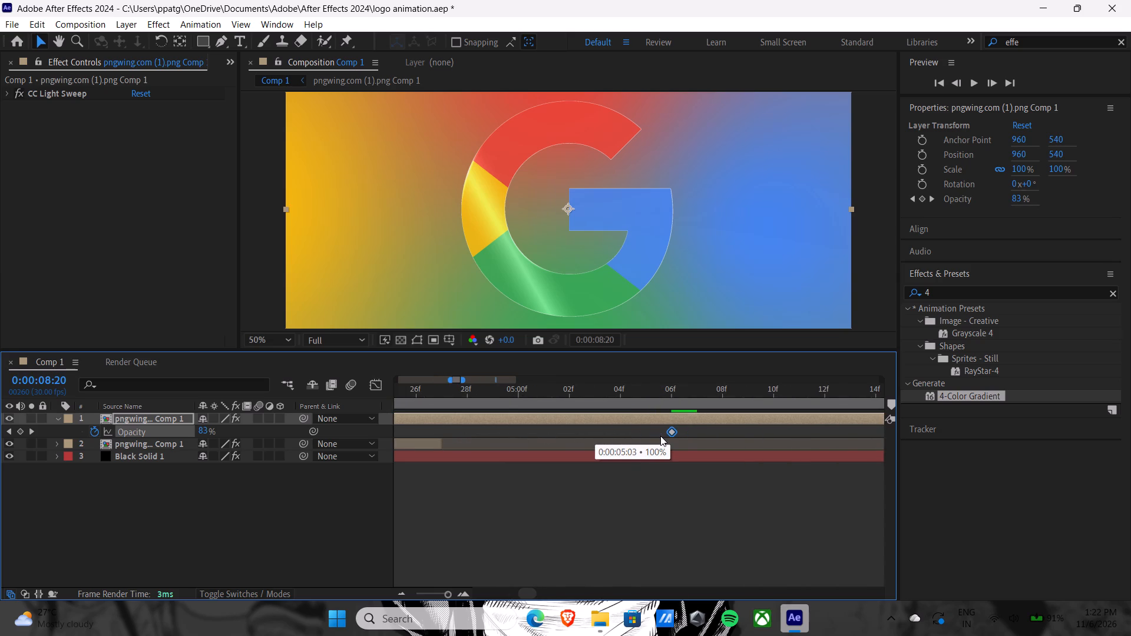
pyautogui.moveTo(660, 436); pyautogui.dragTo(711, 433)
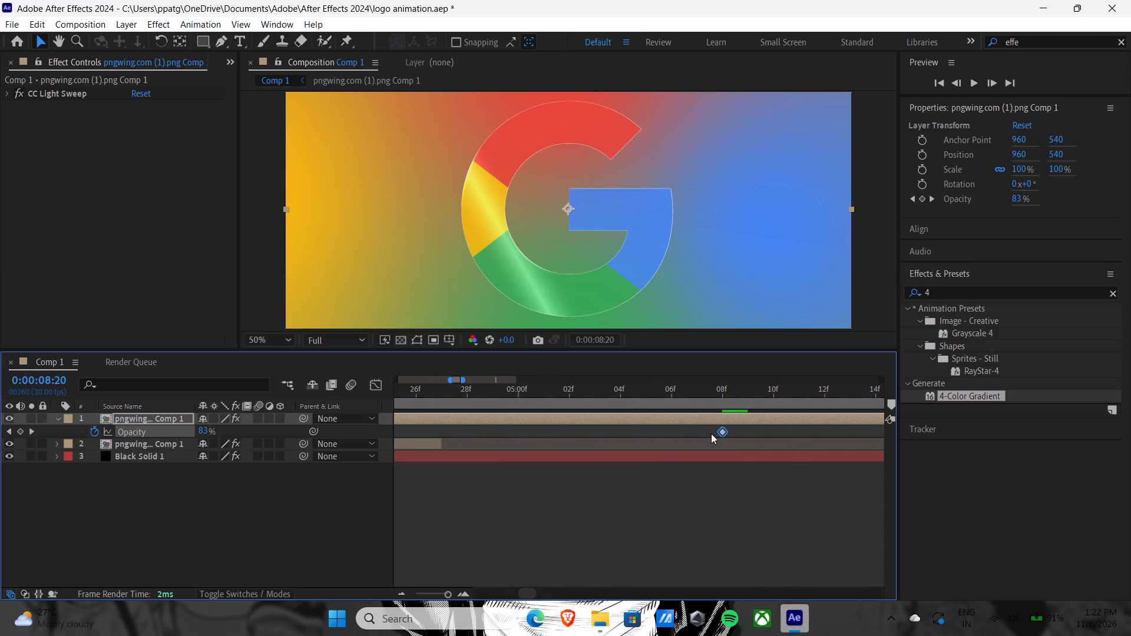
# Play the composition from the start to check the retimed logo fade.
pyautogui.scroll(-3, 699, 439)
pyautogui.keyDown('alt'); pyautogui.scroll(-4, 646, 476); pyautogui.keyUp('alt')
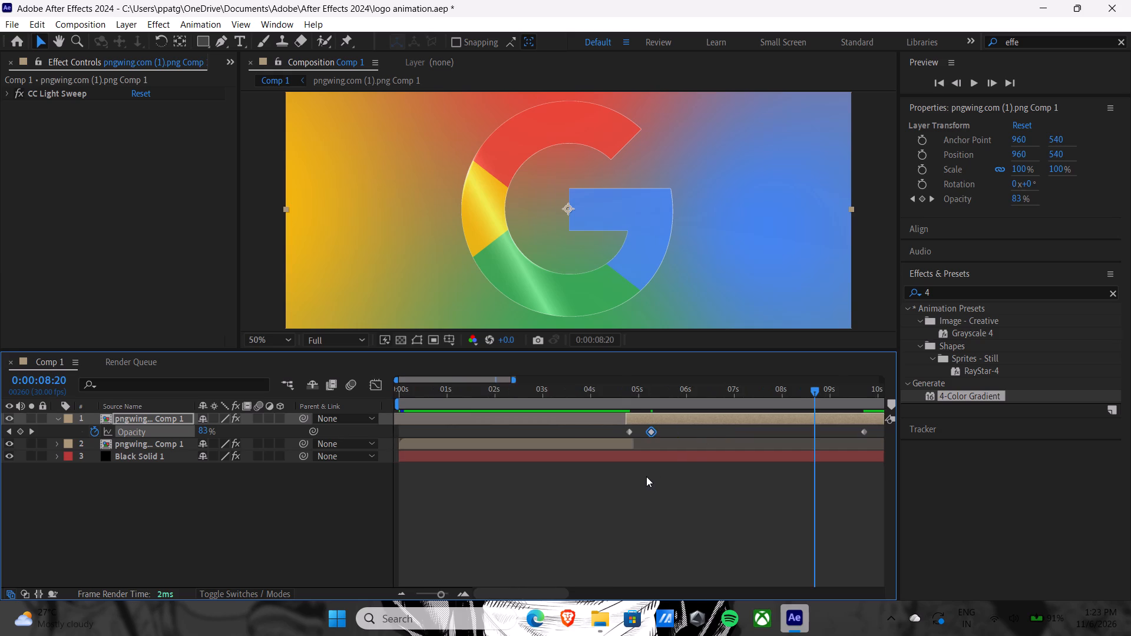
pyautogui.keyDown('alt'); pyautogui.scroll(-3, 646, 476); pyautogui.keyUp('alt')
pyautogui.moveTo(530, 393); pyautogui.dragTo(503, 387)
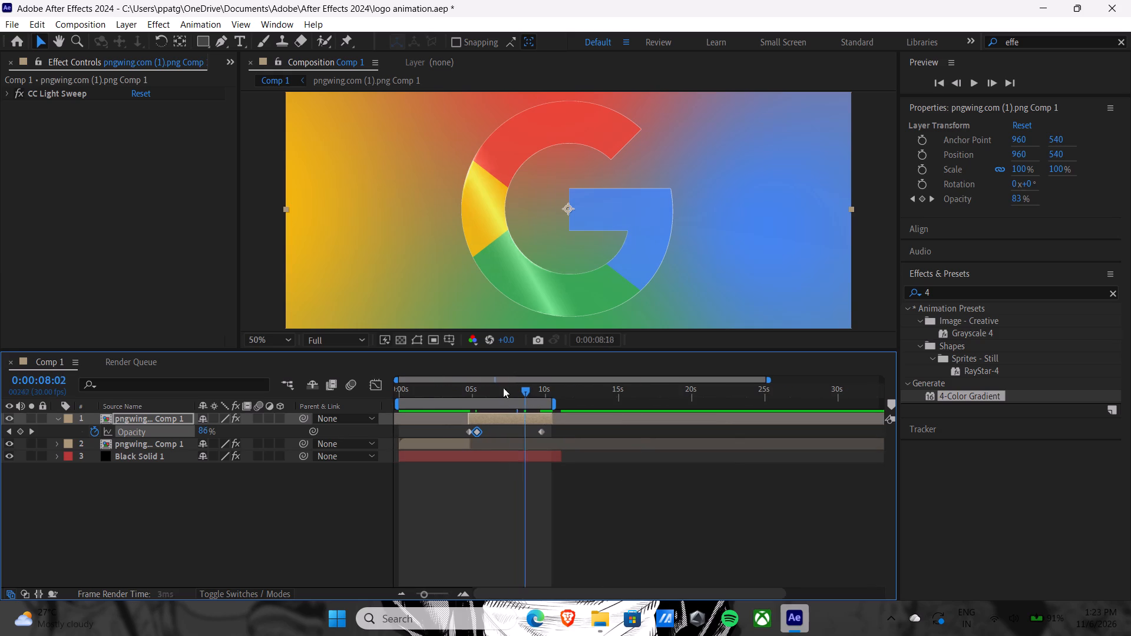
pyautogui.moveTo(503, 387); pyautogui.dragTo(373, 365)
pyautogui.press('space')
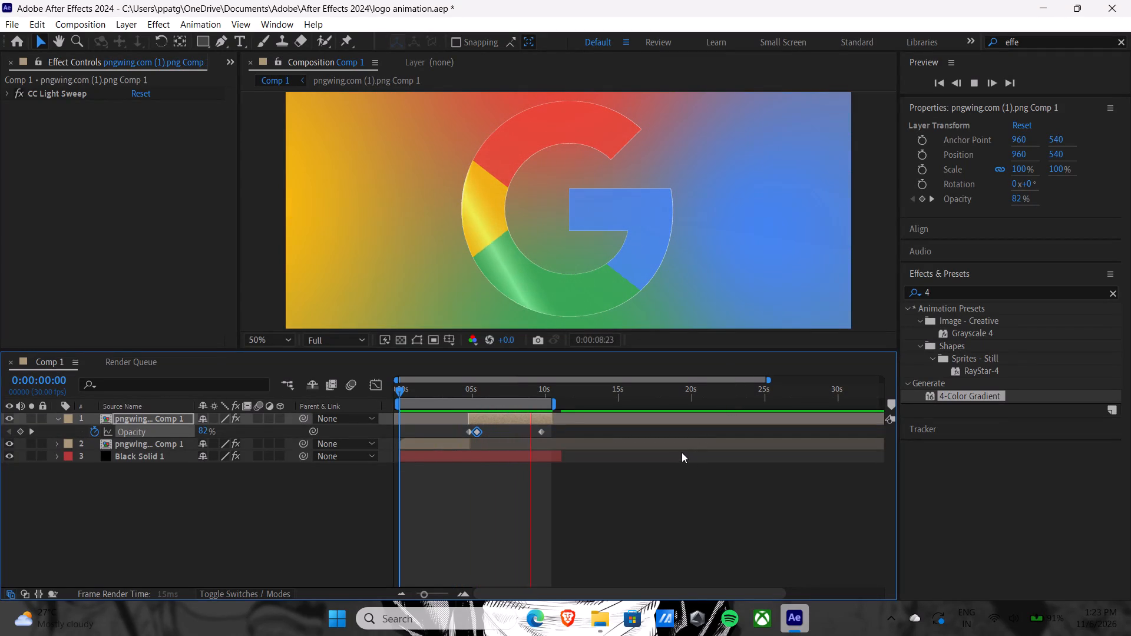
pyautogui.press('space')
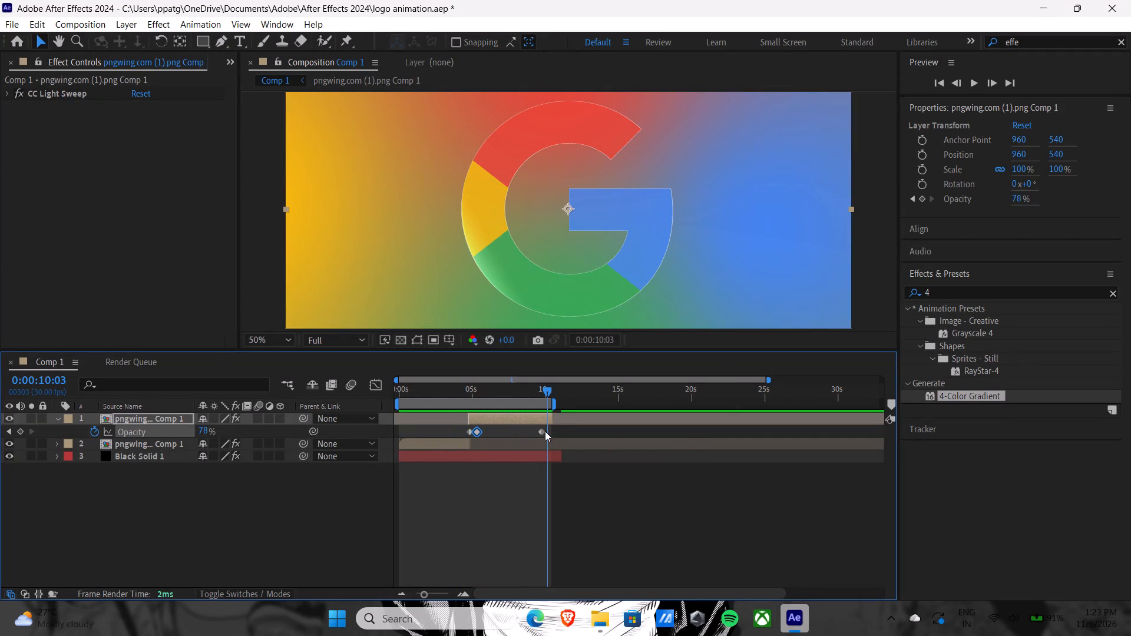
# Extend the end of the logo layer to slightly past the end of the black solid layer.
pyautogui.moveTo(551, 420); pyautogui.dragTo(568, 420)
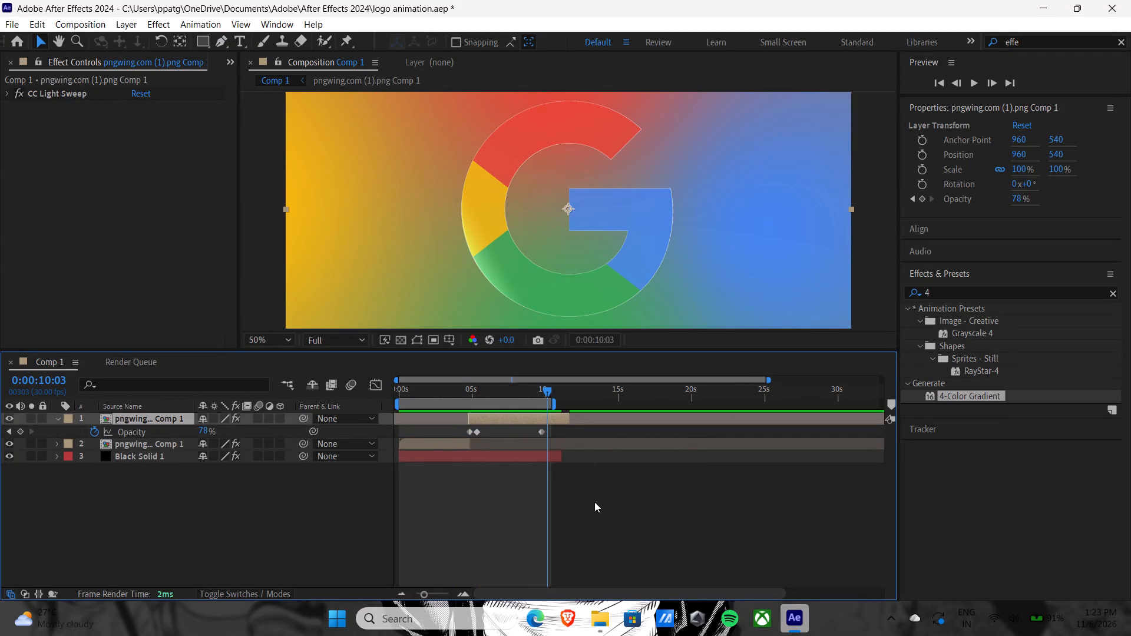
# Add Comp 1 to the render queue and name its H.264 output file logo.
pyautogui.hotkey('ctrl', 'm')
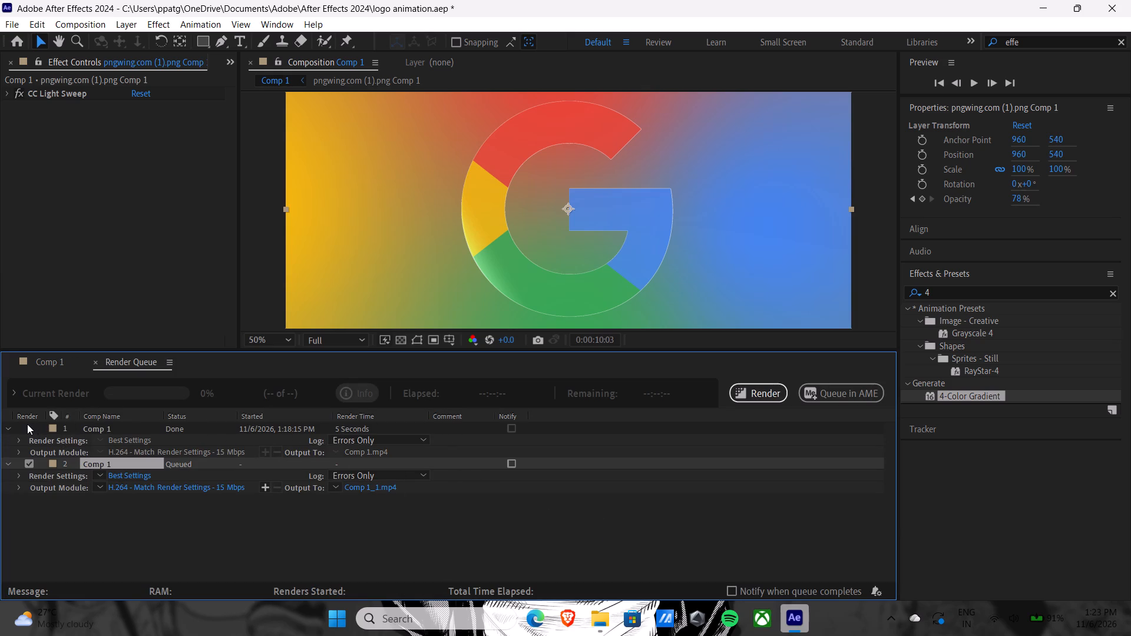
pyautogui.click(371, 488)
pyautogui.press('BackSpace')
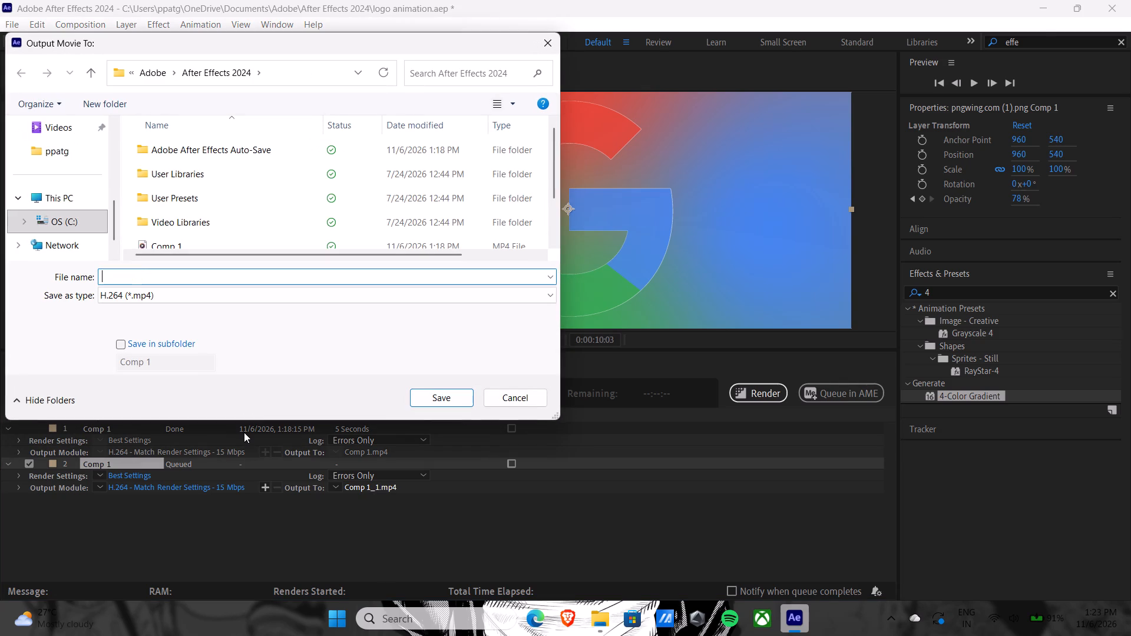
pyautogui.write('logo')
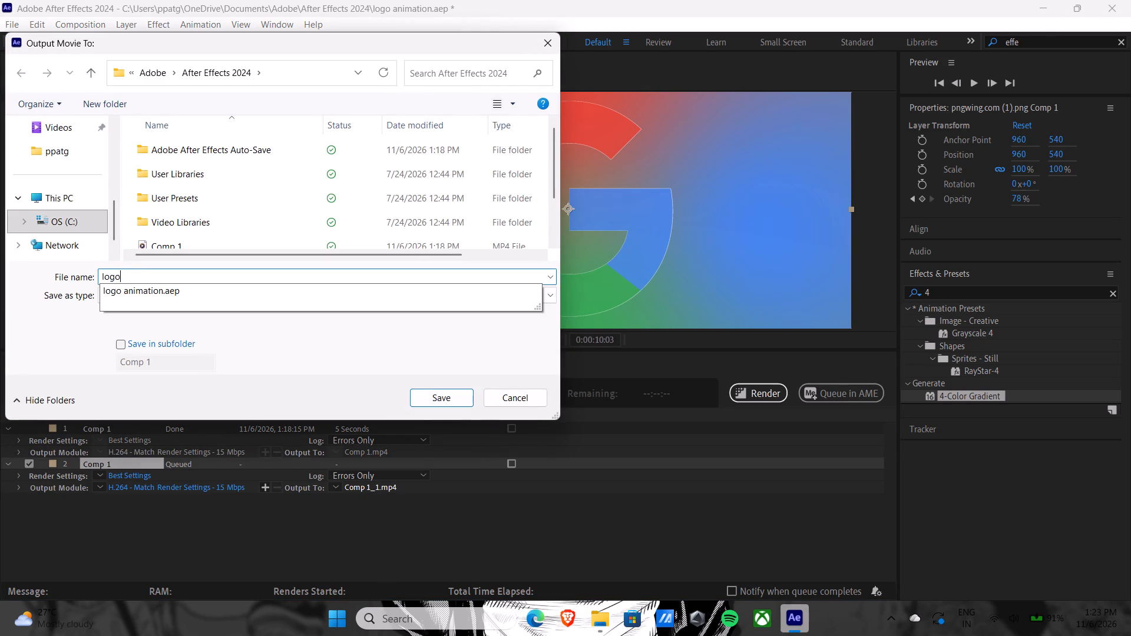
pyautogui.click(421, 402)
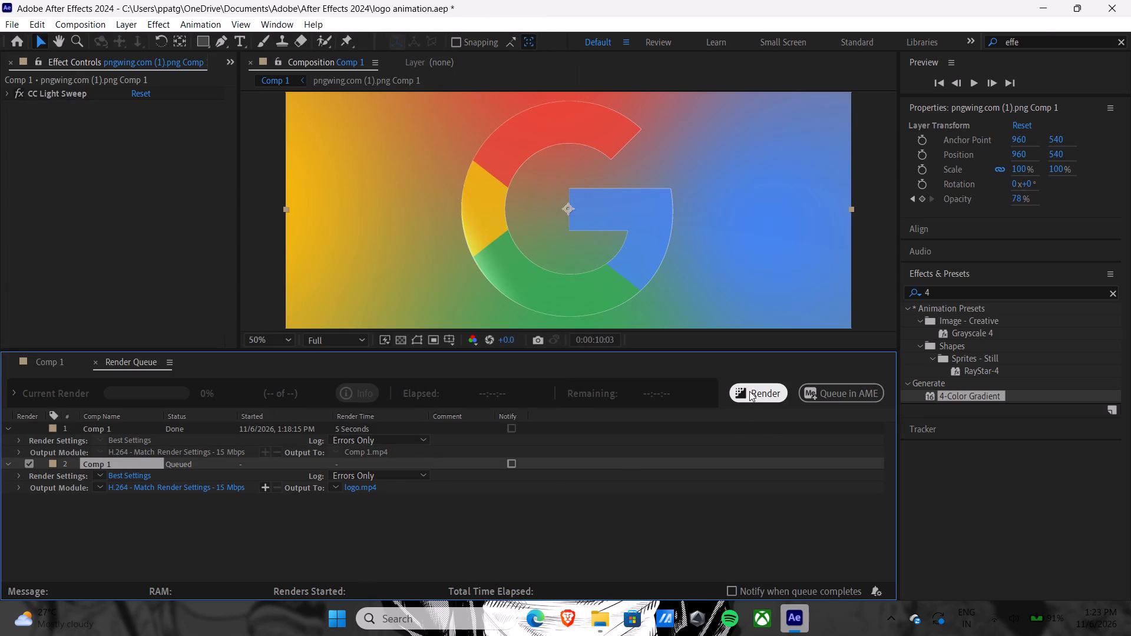
# Render the queued Comp 1 to logo.mp4.
pyautogui.click(749, 391)
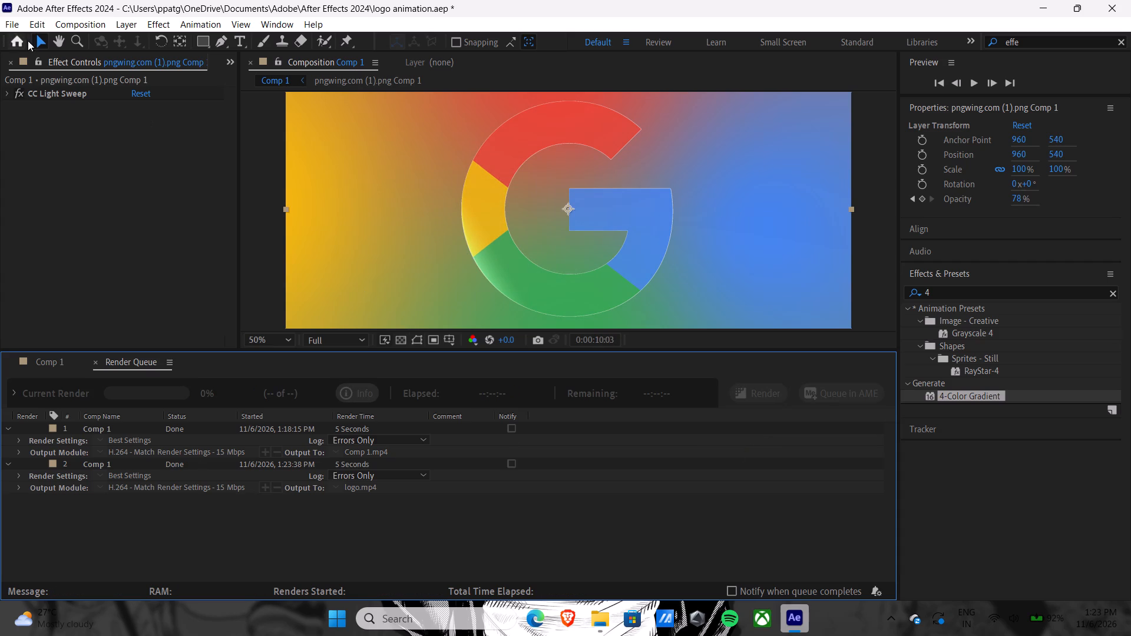
# Start a new project, saving the changes to logo animation.aep.
pyautogui.click(18, 25)
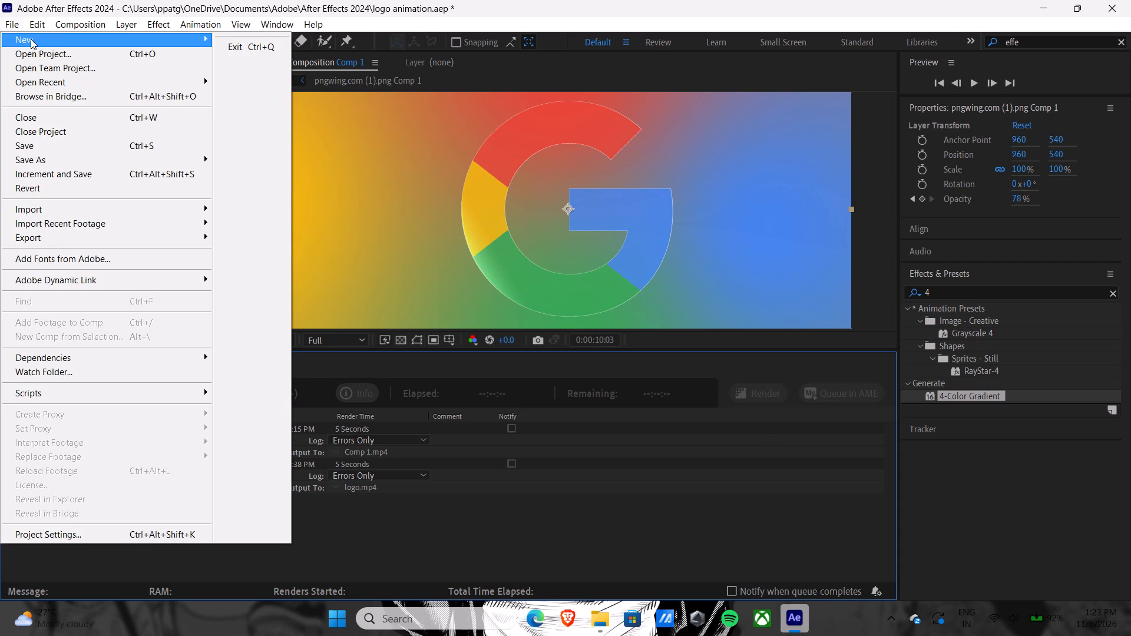
pyautogui.click(60, 41)
pyautogui.click(279, 37)
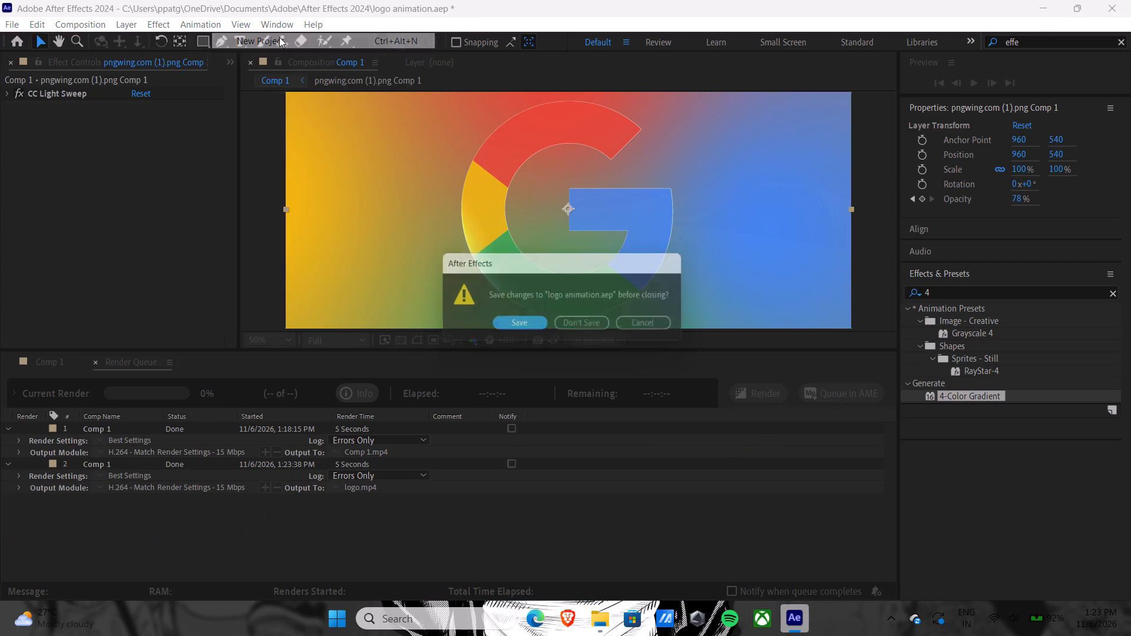
pyautogui.click(522, 321)
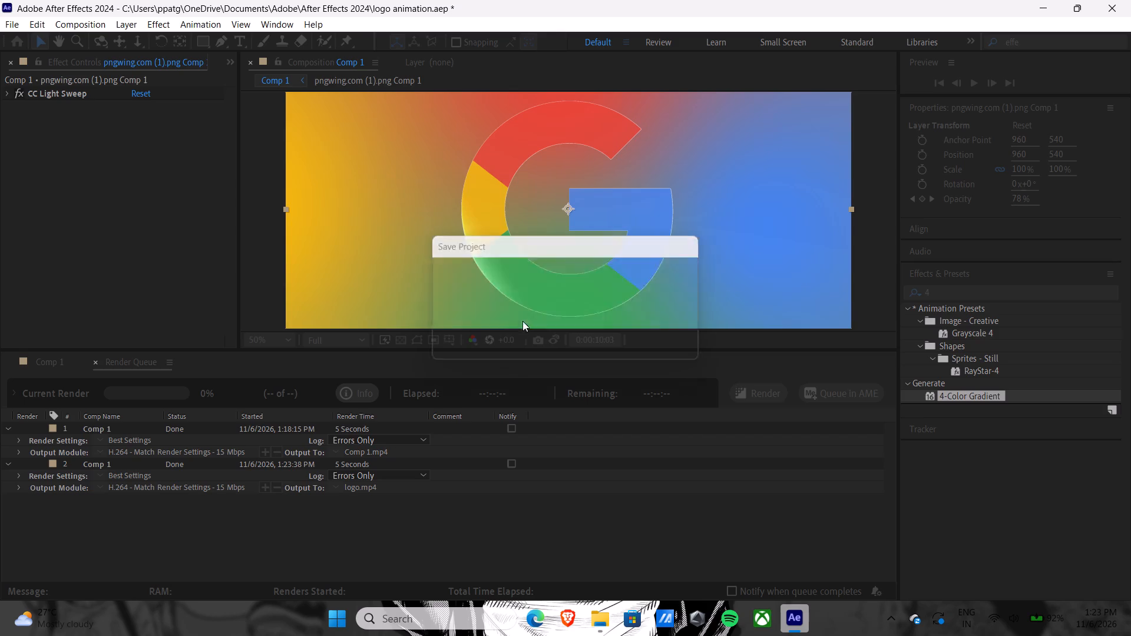
# Create a new composition, Comp 1, with the HD 1920x1080 29.97 fps preset.
pyautogui.click(448, 217)
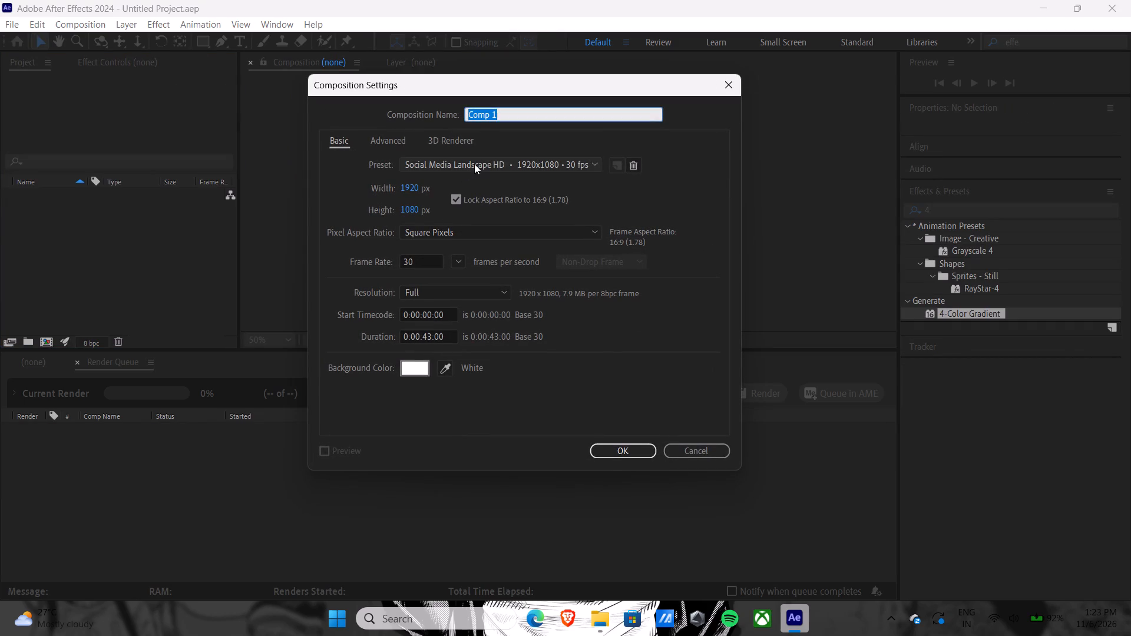
pyautogui.click(474, 164)
pyautogui.click(471, 222)
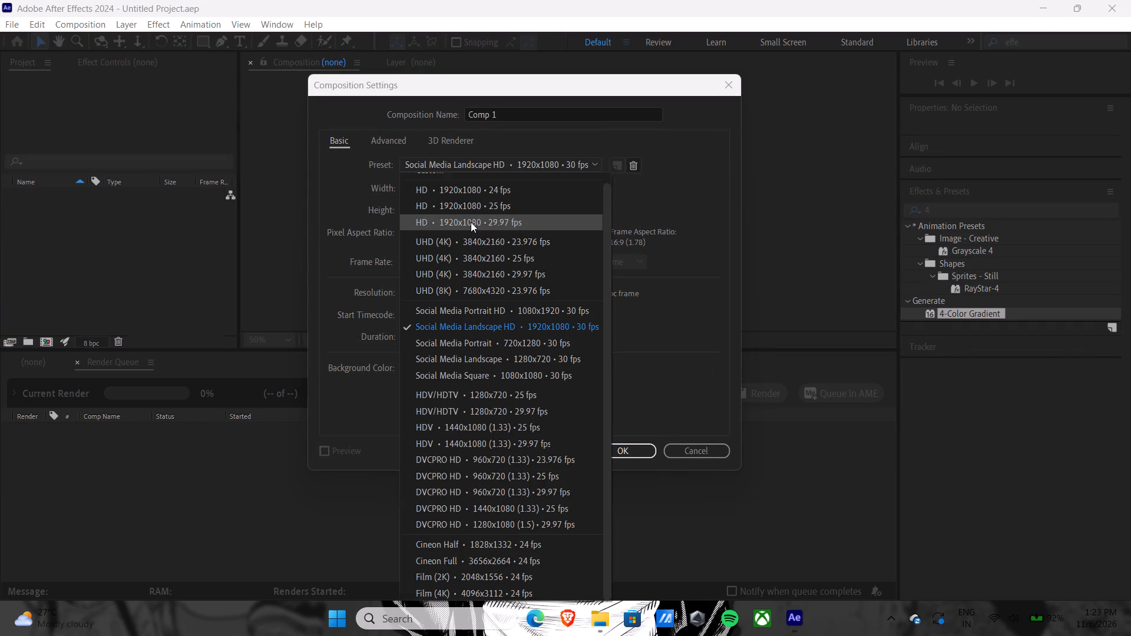
pyautogui.click(628, 449)
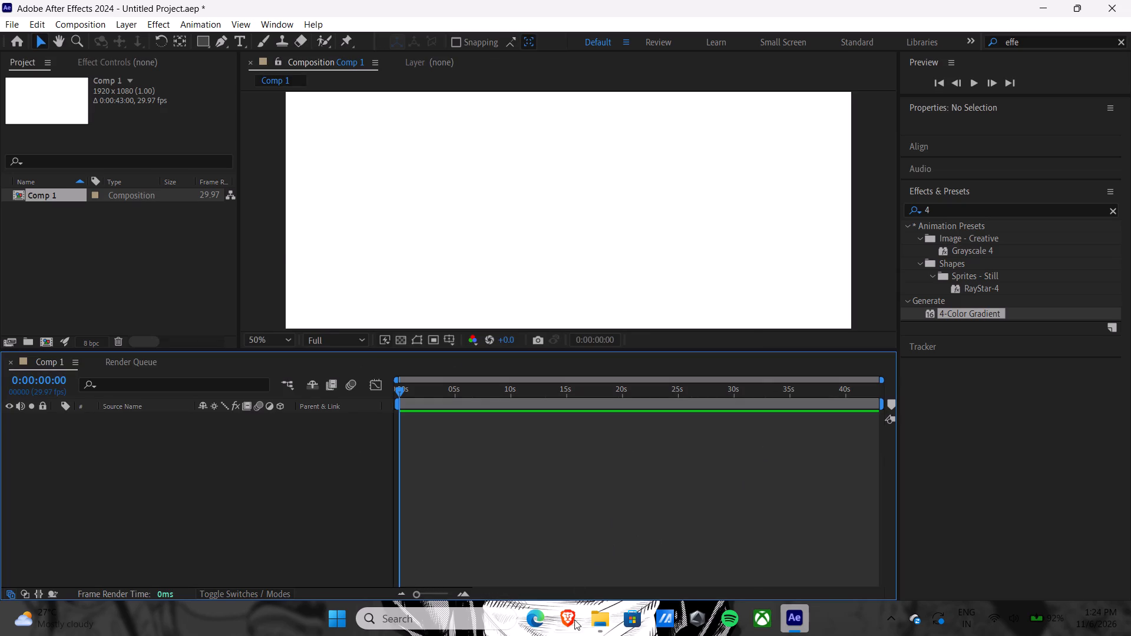
# Import the clip 15733851_3840_2160_50fps from the ALLEY folder in MOTION_GRAPHICS_EXAM > CAMERA TRACKING into the project.
pyautogui.click(601, 616)
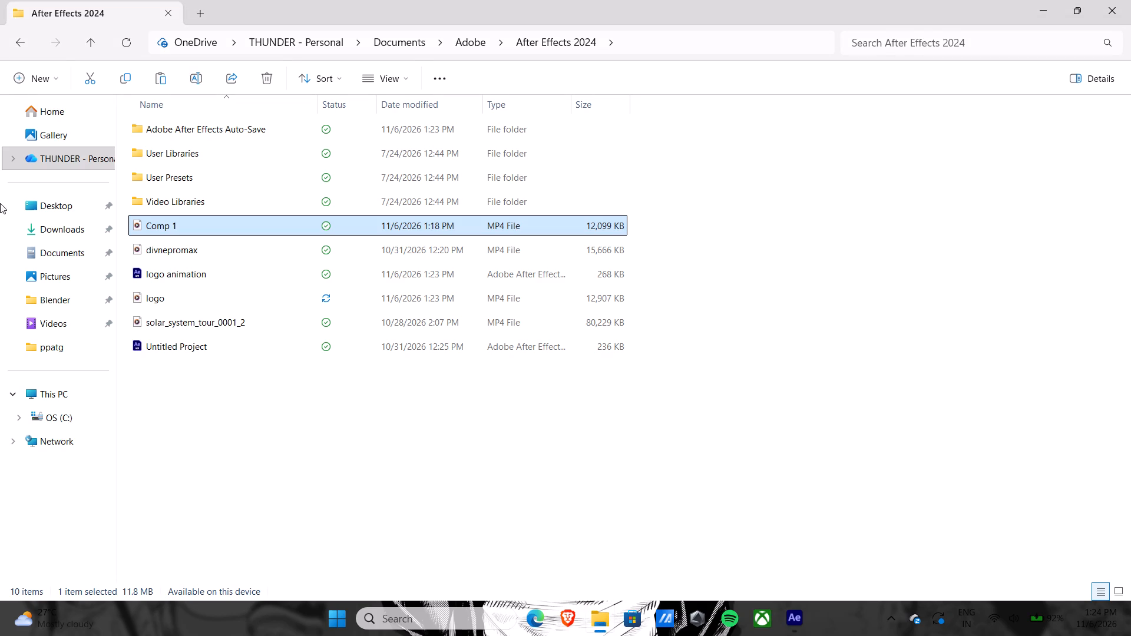
pyautogui.click(41, 252)
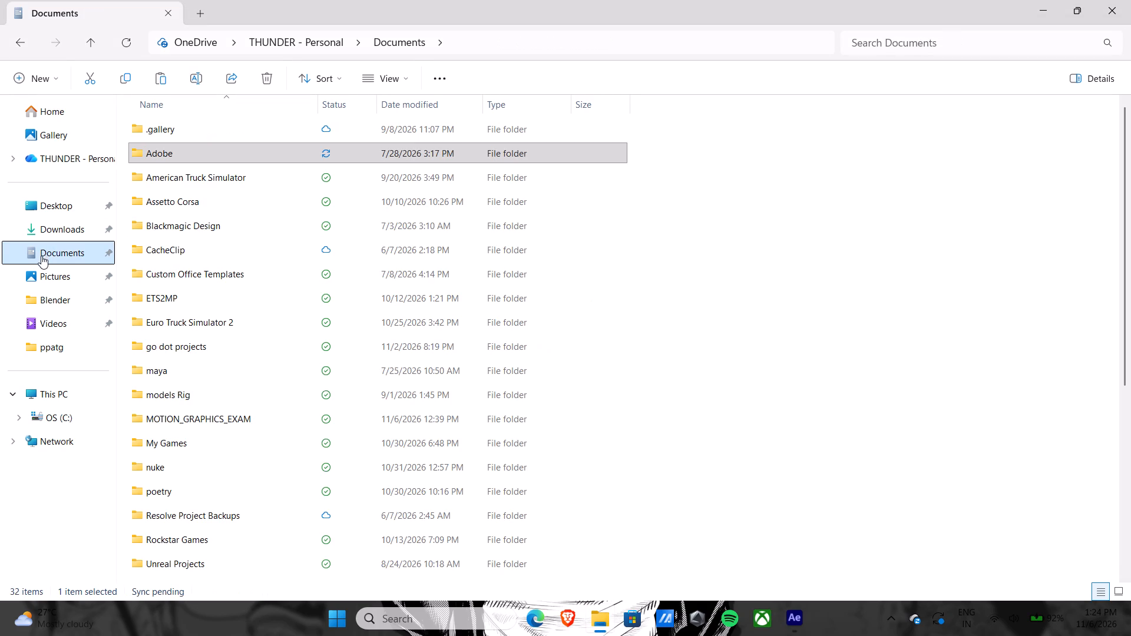
pyautogui.click(199, 412)
pyautogui.click(233, 138)
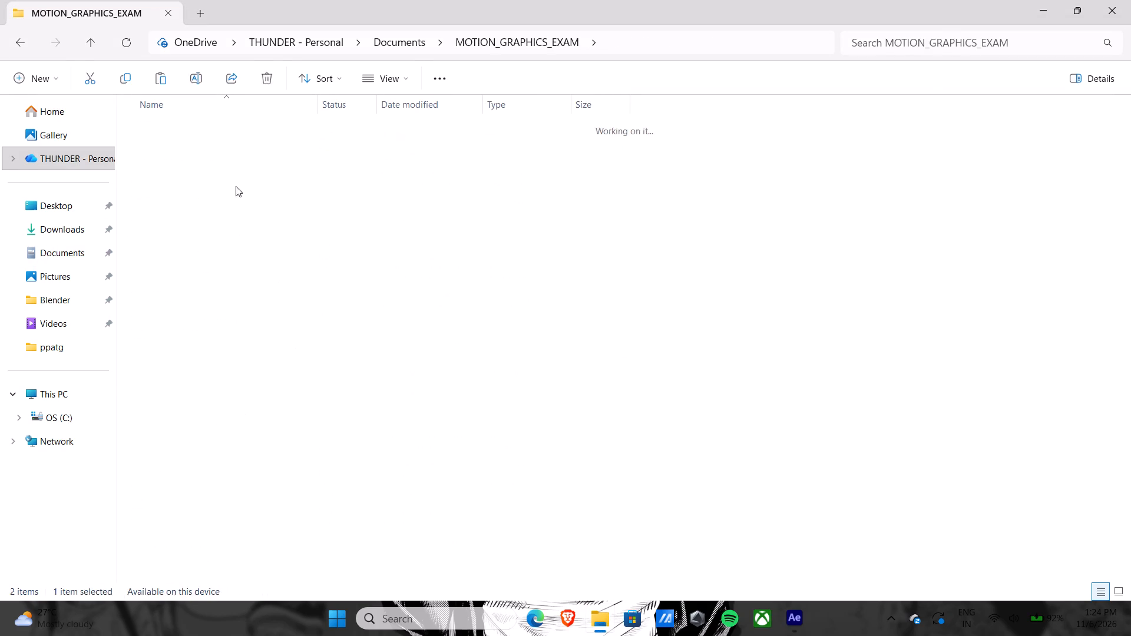
pyautogui.click(242, 123)
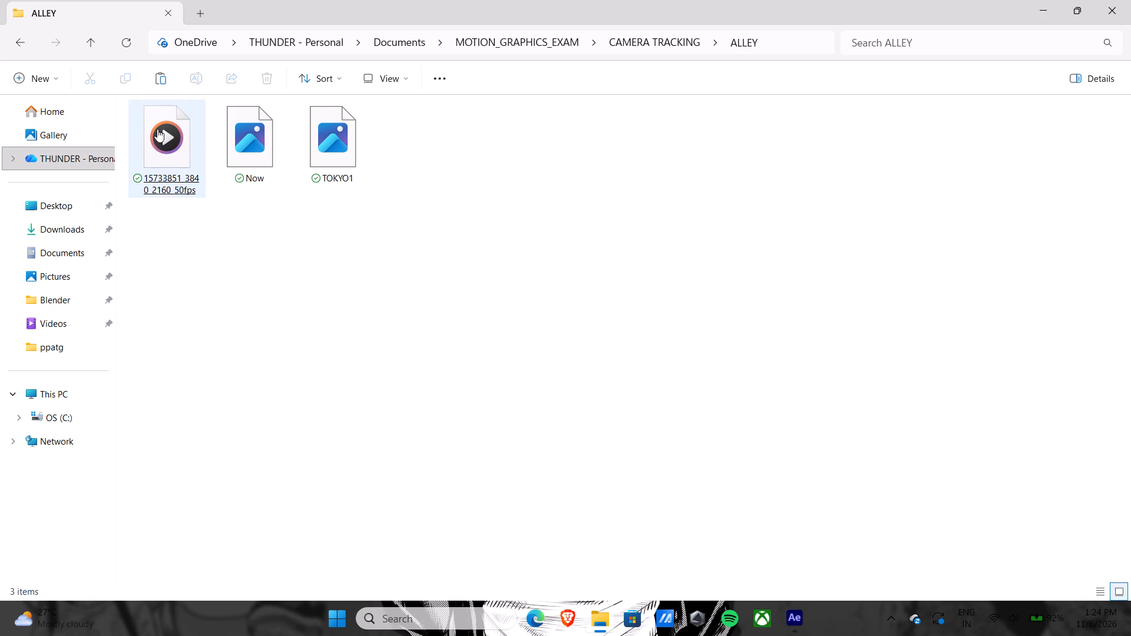
pyautogui.moveTo(157, 129); pyautogui.dragTo(789, 617)
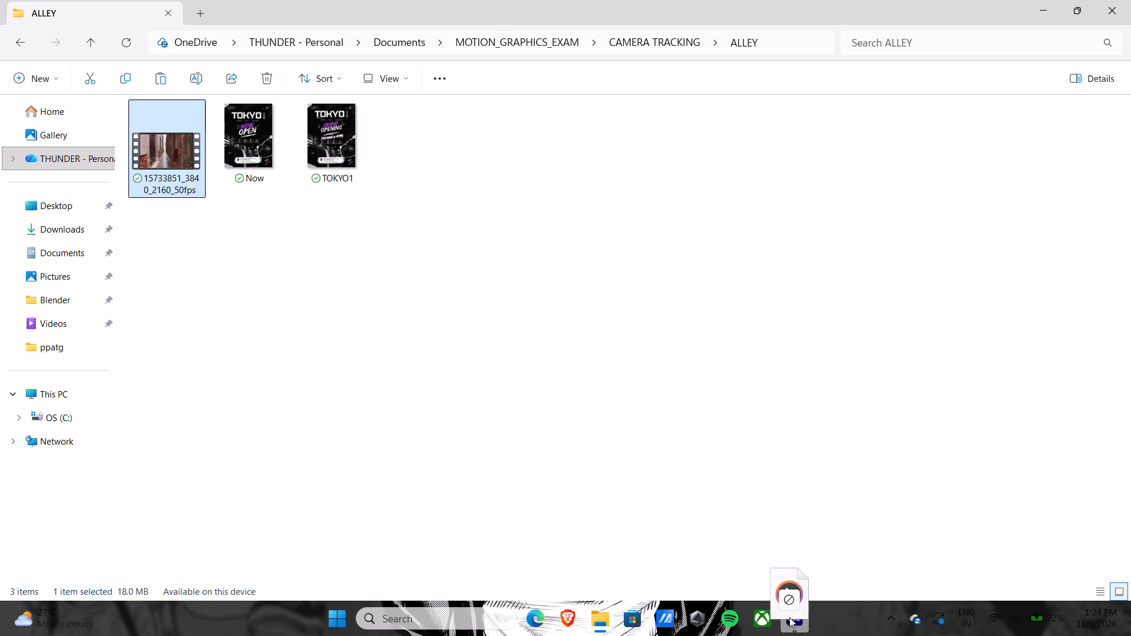
pyautogui.moveTo(789, 617); pyautogui.dragTo(61, 230)
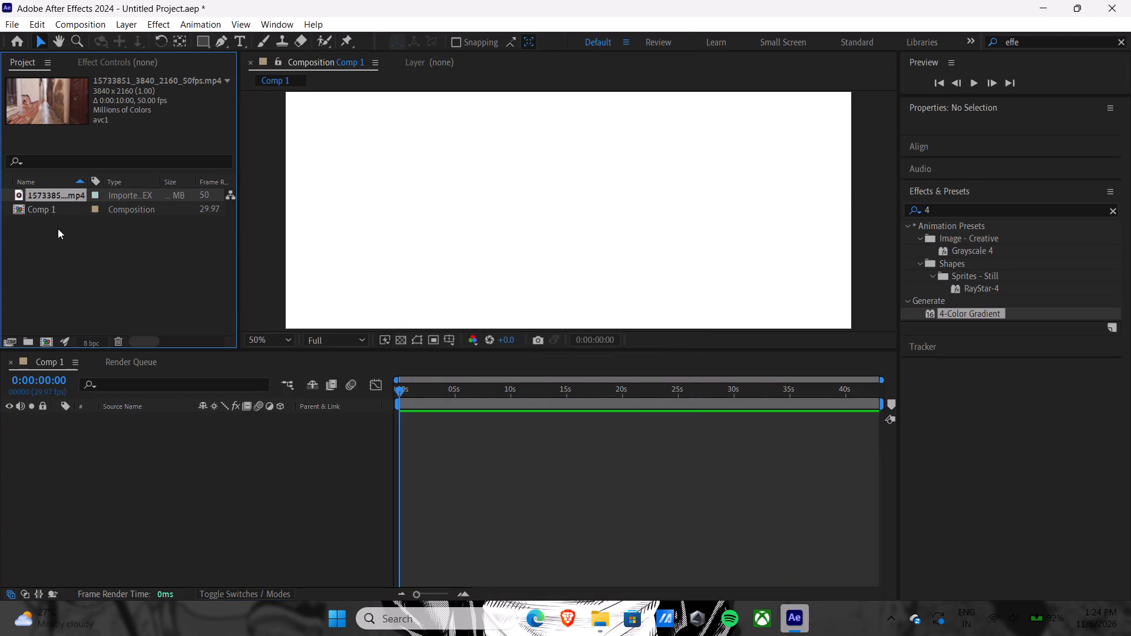
# Add the imported alley clip to the Comp 1 timeline as a layer starting at 0:00:00:00.
pyautogui.moveTo(55, 194); pyautogui.dragTo(91, 434)
pyautogui.moveTo(91, 434); pyautogui.dragTo(94, 429)
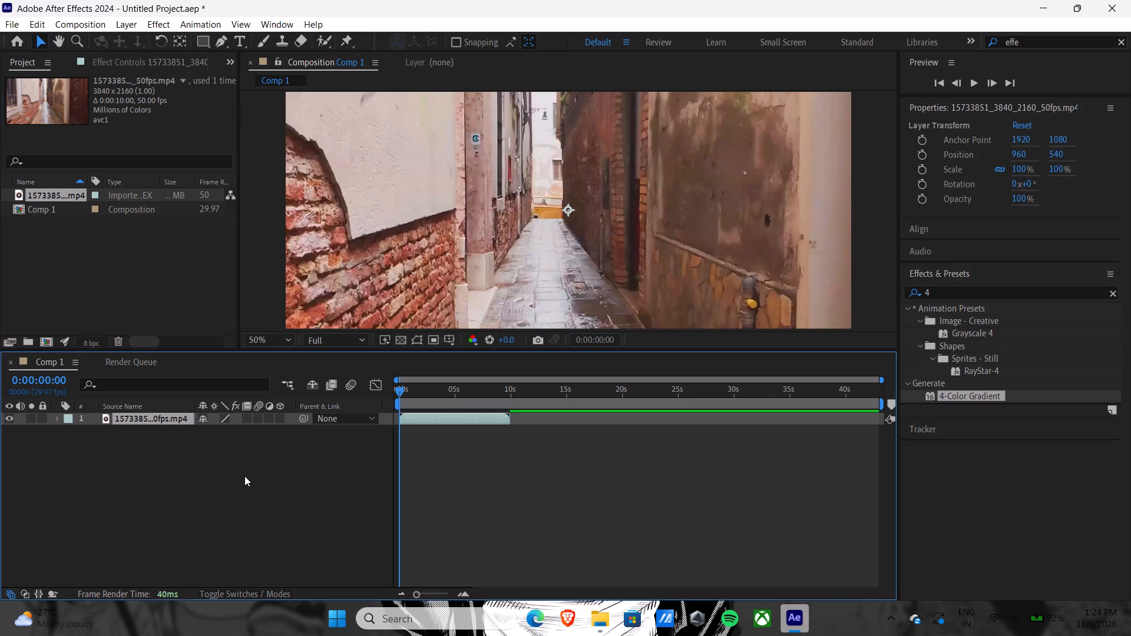
# Play the alley clip through to review its camera movement, and return the playhead to 0:00:00:00.
pyautogui.scroll(-3, 664, 228)
pyautogui.scroll(3, 664, 228)
pyautogui.scroll(-1, 664, 228)
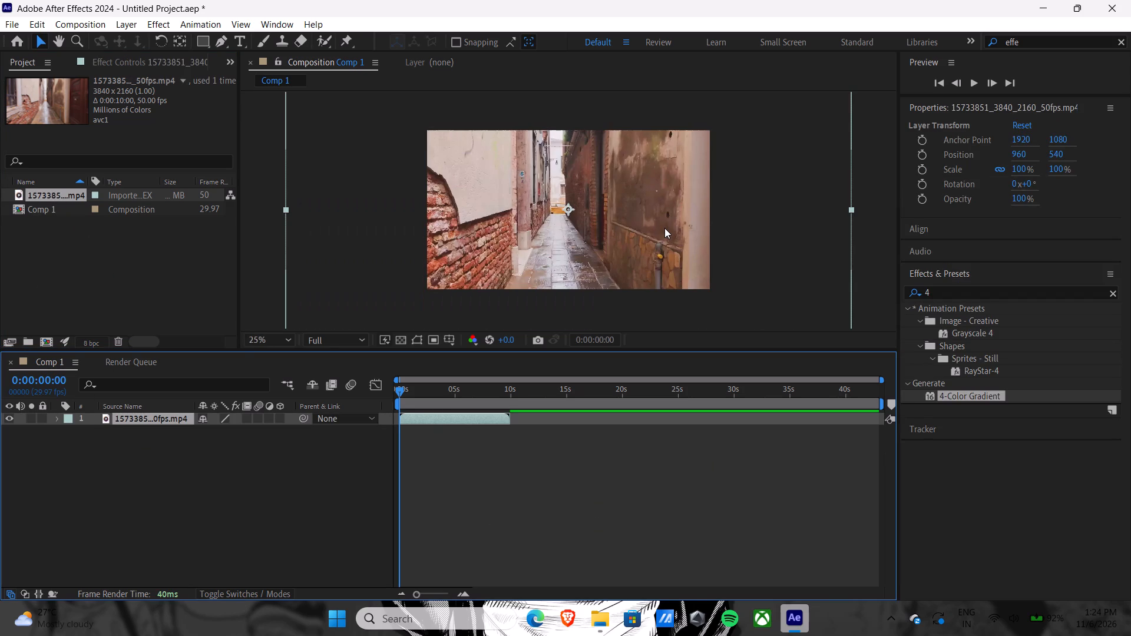
pyautogui.press('space')
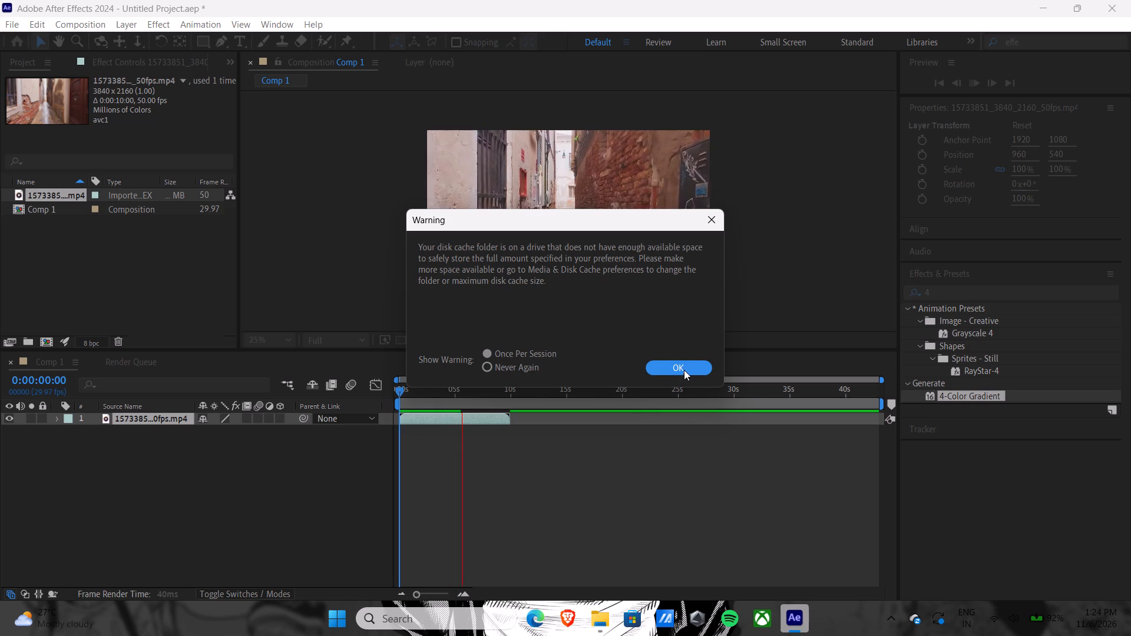
pyautogui.click(683, 365)
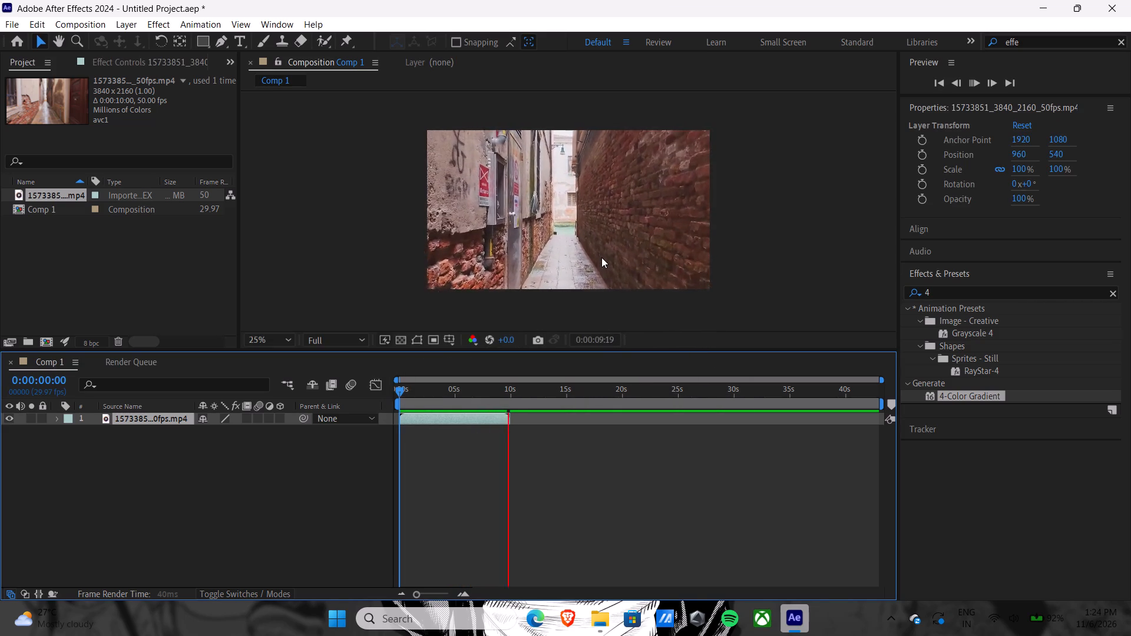
pyautogui.press('space')
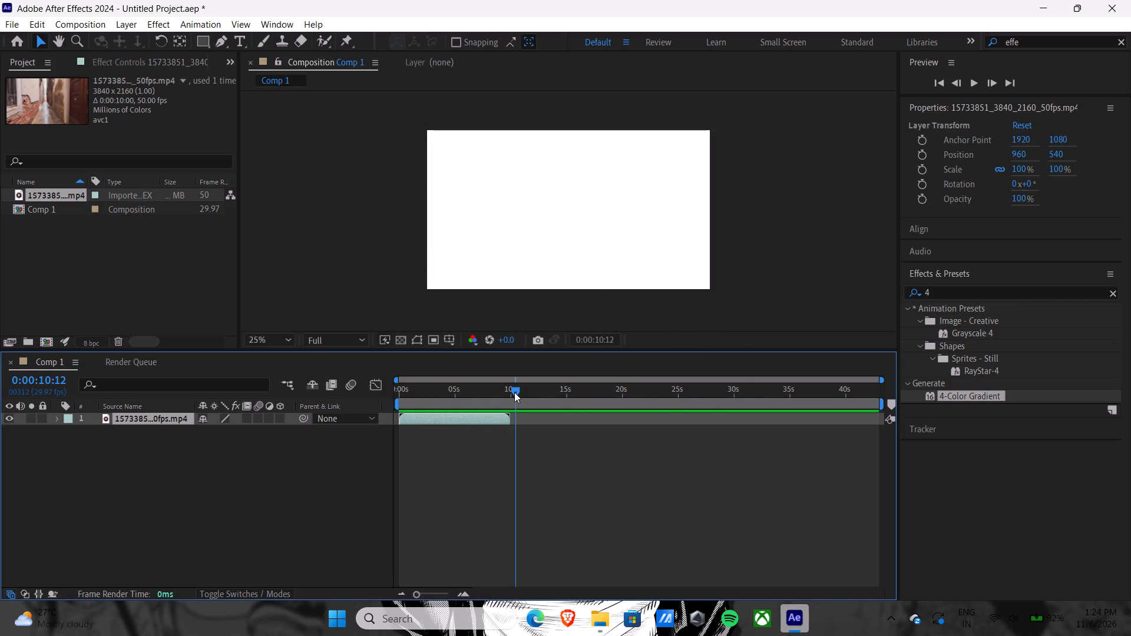
pyautogui.moveTo(514, 392); pyautogui.dragTo(363, 393)
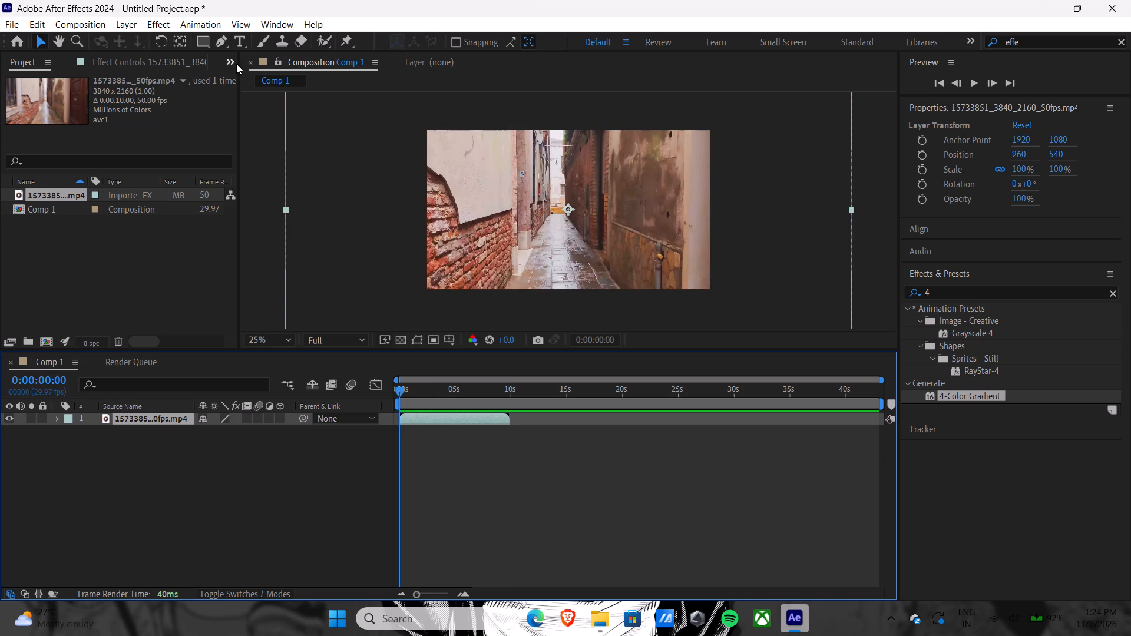
# Run Track Camera on the alley clip layer to apply the 3D Camera Tracker effect.
pyautogui.click(1115, 294)
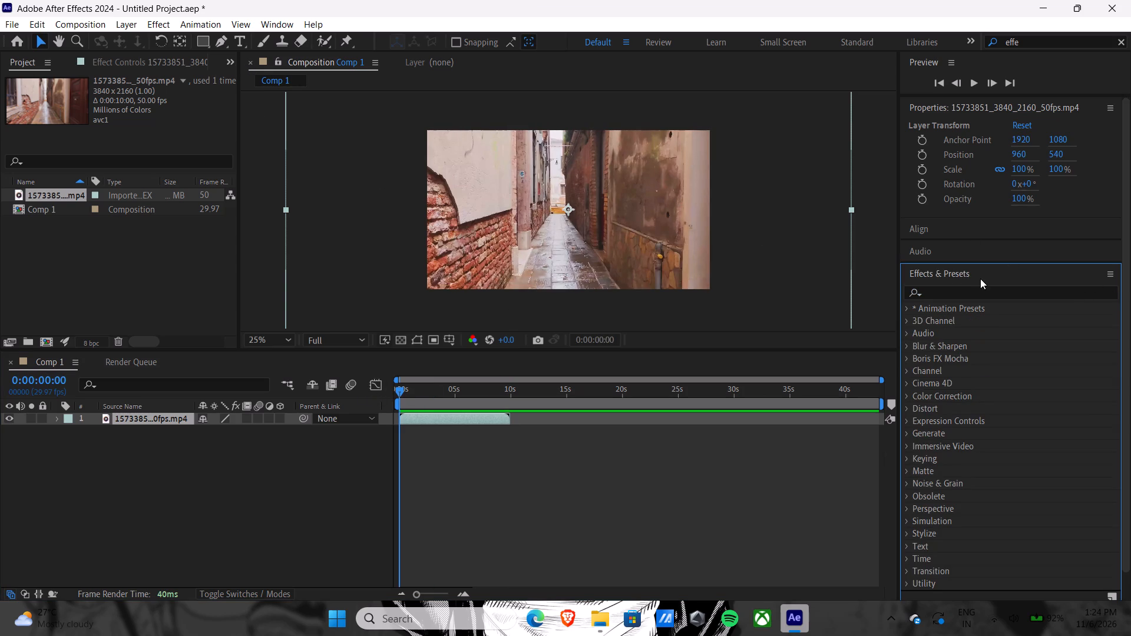
pyautogui.click(968, 273)
pyautogui.click(965, 298)
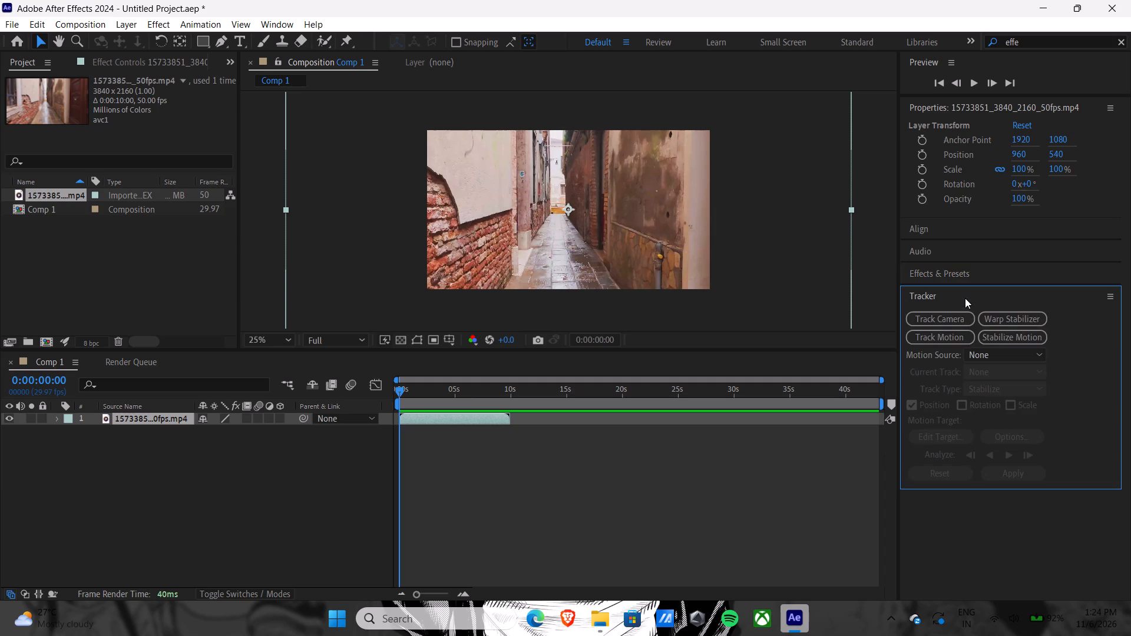
pyautogui.click(948, 316)
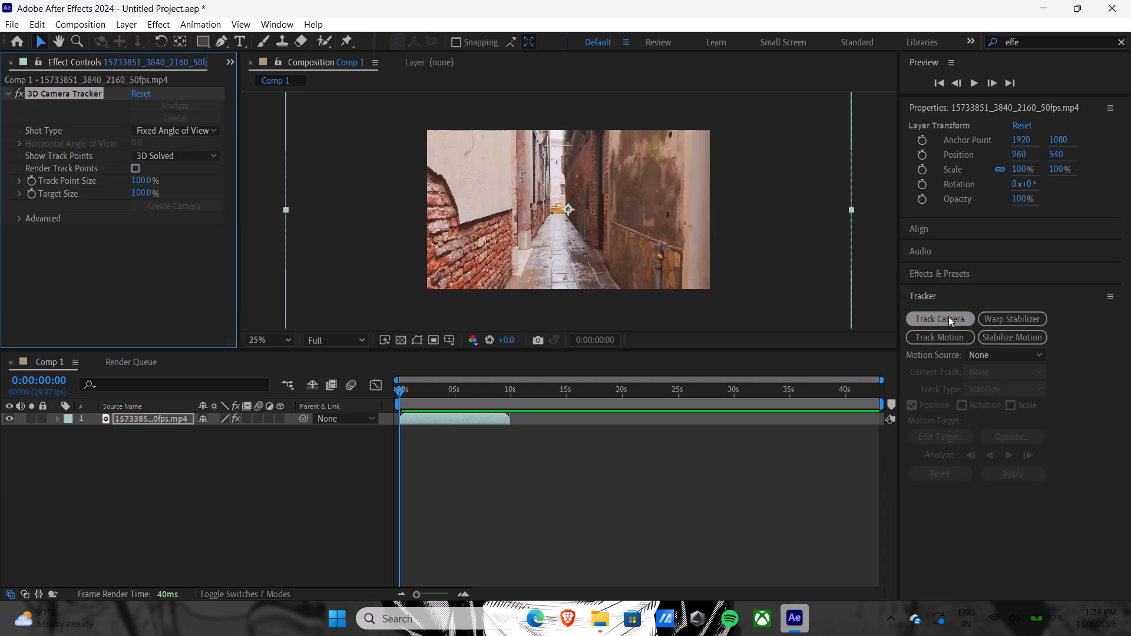